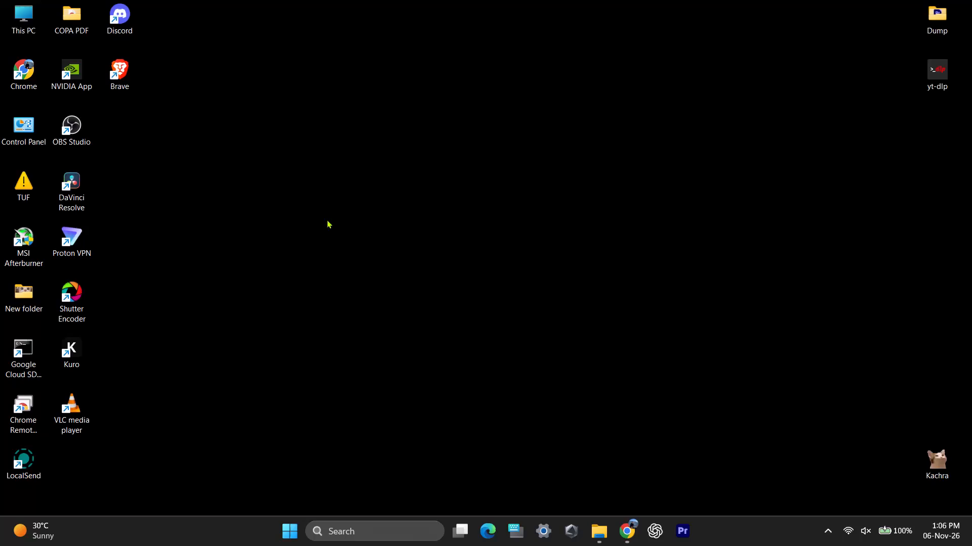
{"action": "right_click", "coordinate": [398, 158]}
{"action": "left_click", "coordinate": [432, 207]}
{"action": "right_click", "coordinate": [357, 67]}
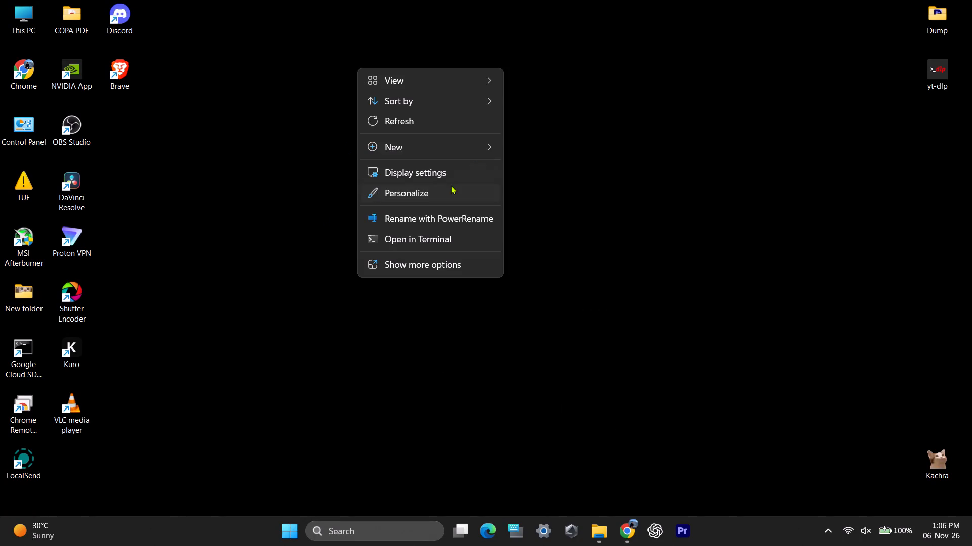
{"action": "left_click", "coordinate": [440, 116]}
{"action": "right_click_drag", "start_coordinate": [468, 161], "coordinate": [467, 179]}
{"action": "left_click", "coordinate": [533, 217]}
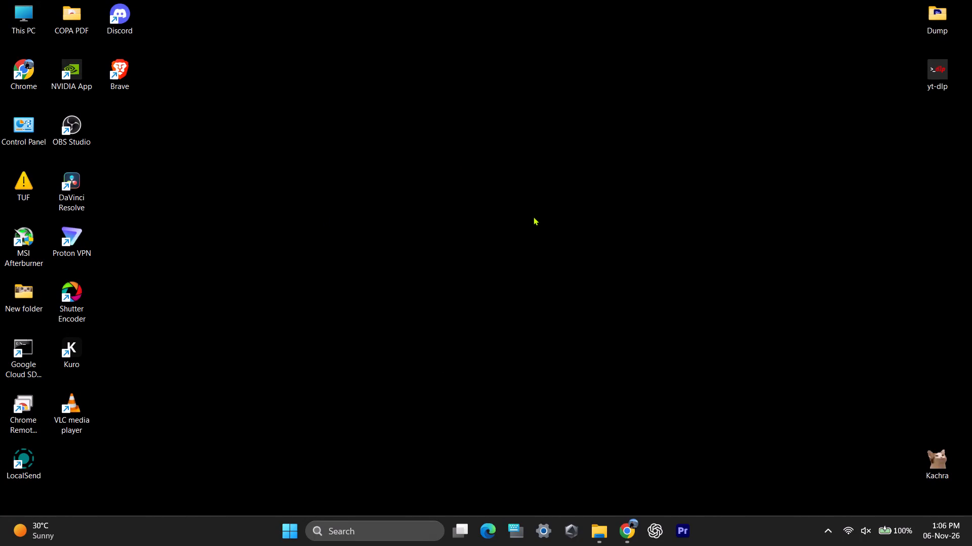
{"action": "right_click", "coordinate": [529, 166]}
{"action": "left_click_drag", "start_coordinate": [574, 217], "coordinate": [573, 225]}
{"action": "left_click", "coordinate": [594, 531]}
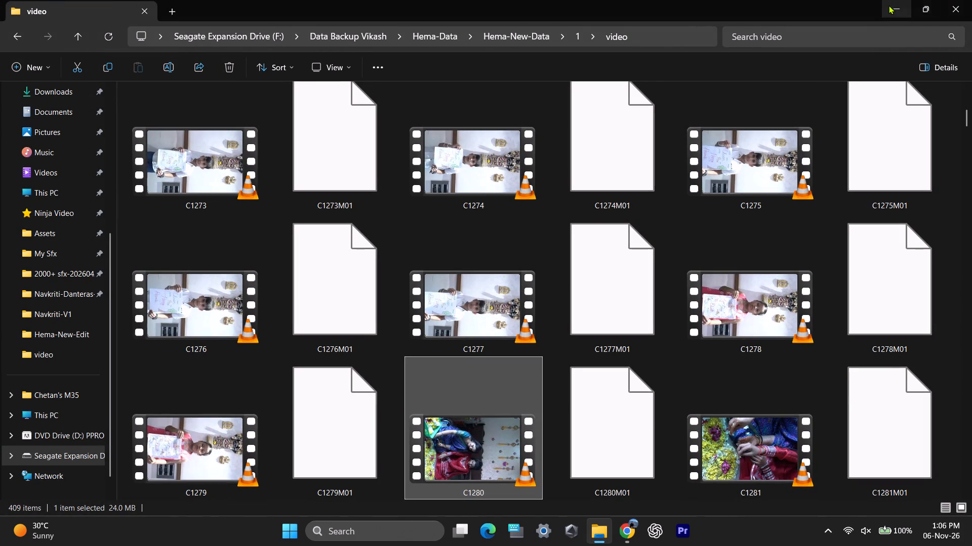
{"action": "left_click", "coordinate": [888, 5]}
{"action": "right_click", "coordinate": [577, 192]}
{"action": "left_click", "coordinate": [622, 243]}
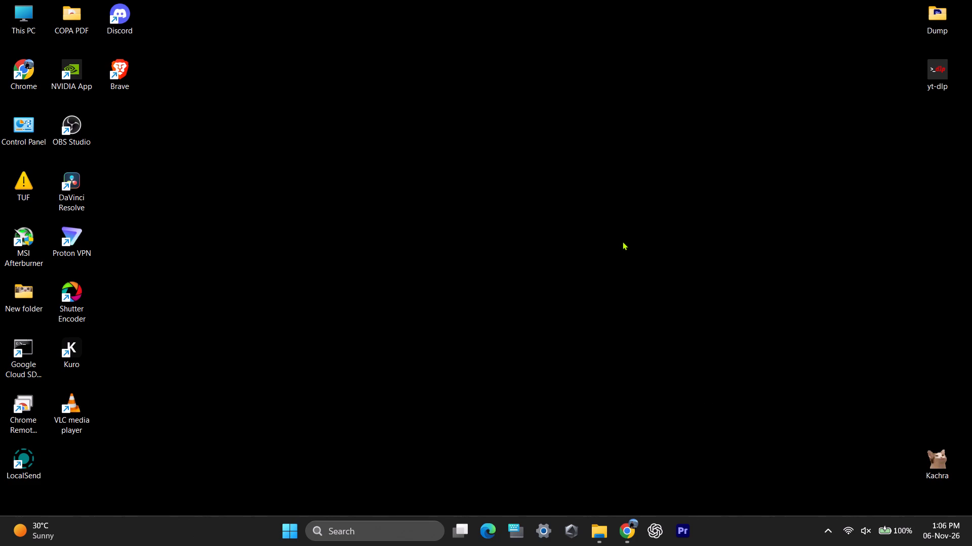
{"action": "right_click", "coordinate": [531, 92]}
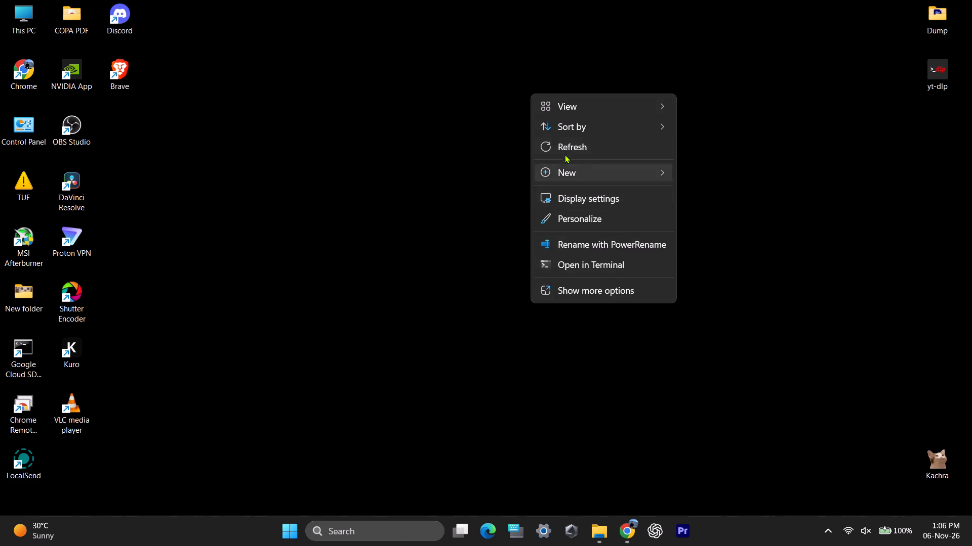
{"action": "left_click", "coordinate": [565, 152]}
Open File Explorer at This PC and go to the Downloads folder.
{"action": "double_click", "coordinate": [23, 22]}
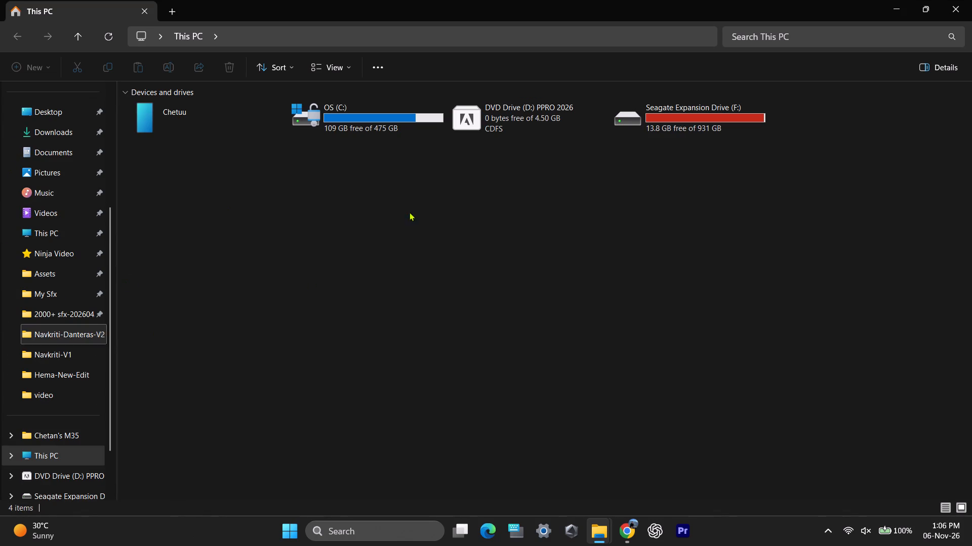
{"action": "left_click", "coordinate": [669, 273]}
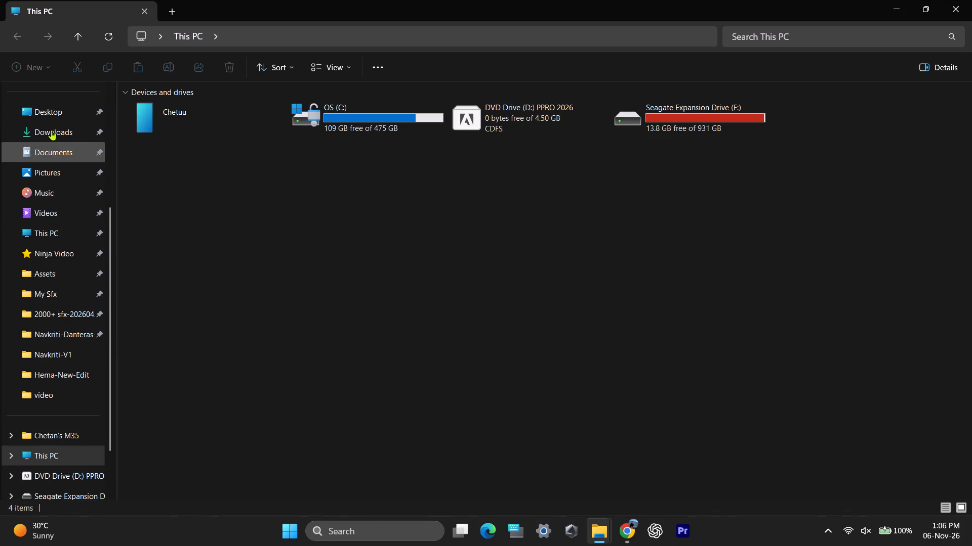
{"action": "left_click", "coordinate": [51, 130]}
{"action": "left_click", "coordinate": [412, 138]}
Examine the Hema-New-Edit folder and its Raw-Data and Raw subfolders, then return to Downloads.
{"action": "double_click", "coordinate": [142, 127]}
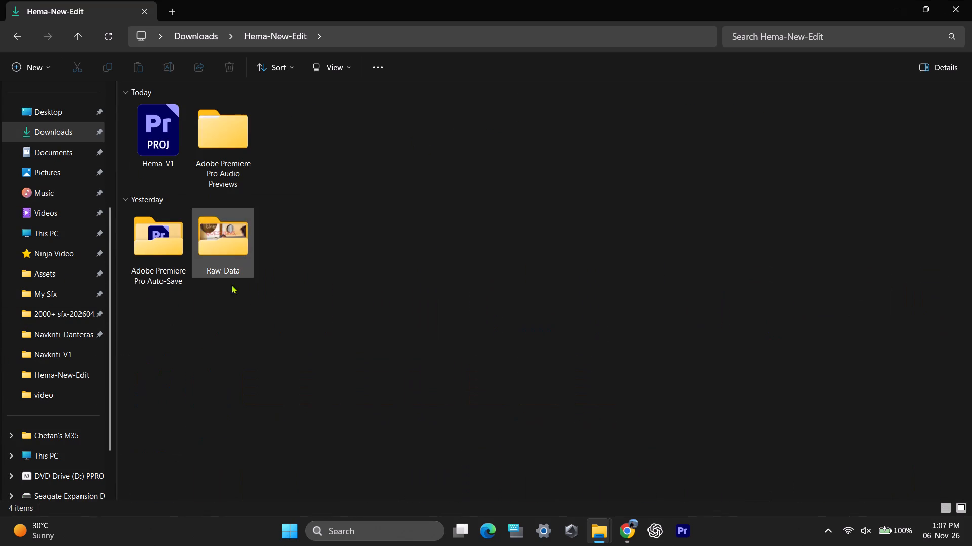
{"action": "scroll", "coordinate": [436, 291], "scroll_direction": "up", "scroll_amount": 20}
{"action": "scroll", "coordinate": [436, 291], "scroll_direction": "up", "scroll_amount": 8}
{"action": "double_click", "coordinate": [339, 331]}
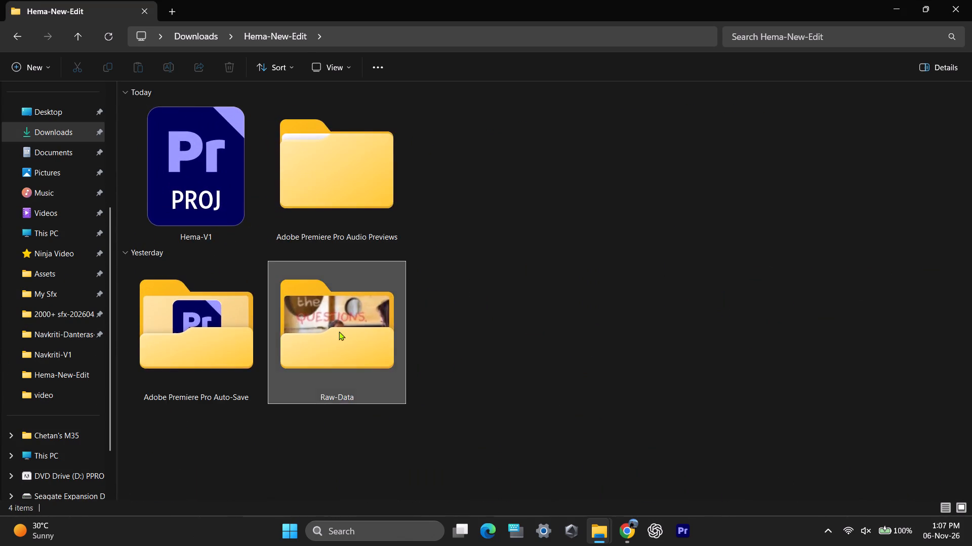
{"action": "scroll", "coordinate": [325, 324], "scroll_direction": "up", "scroll_amount": 18, "text": "ctrl"}
{"action": "double_click", "coordinate": [359, 192]}
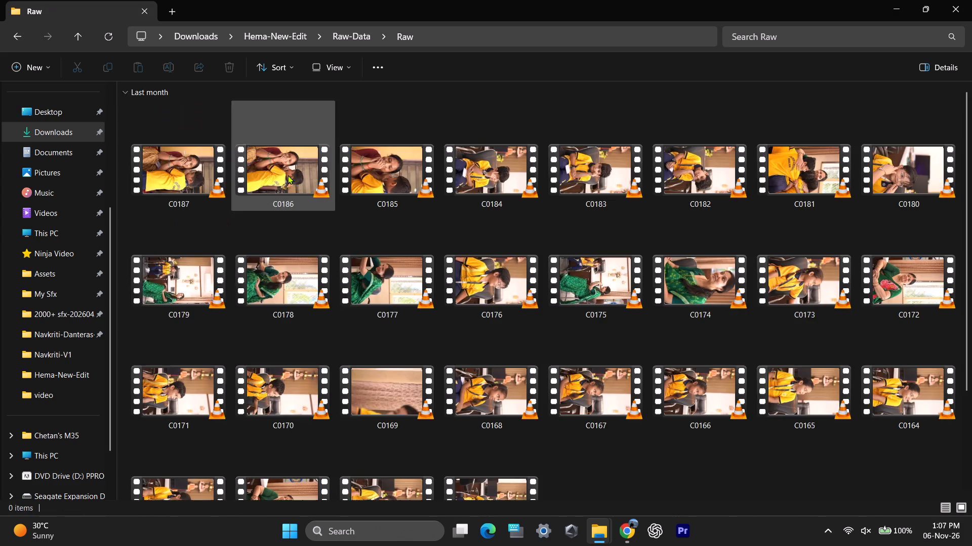
{"action": "double_click", "coordinate": [21, 35]}
{"action": "left_click", "coordinate": [21, 35]}
{"action": "left_click", "coordinate": [457, 137]}
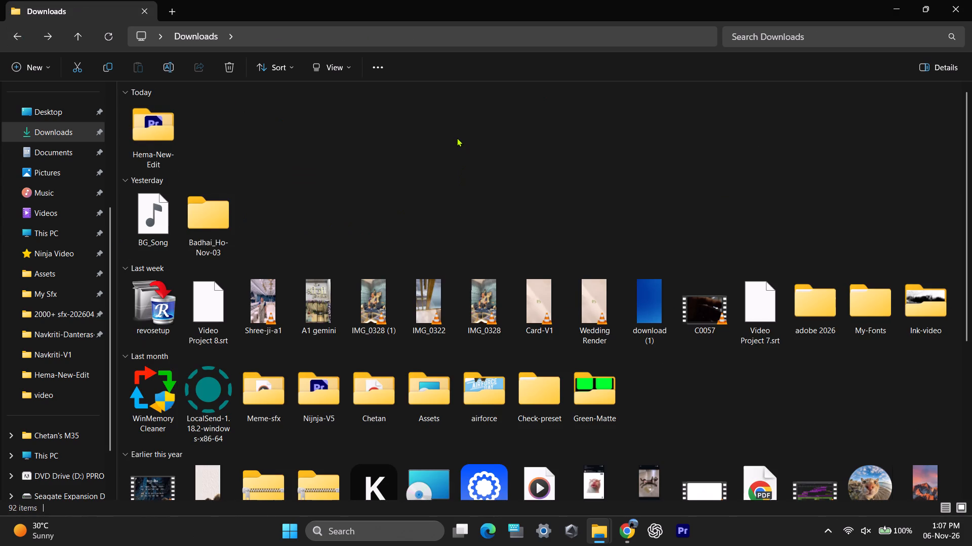
Create a new folder in Downloads named Hema-Choti-Diwali.
{"action": "key", "text": "ctrl+shift+n"}
{"action": "key", "text": "BackSpace"}
{"action": "key", "text": "BackSpace"}
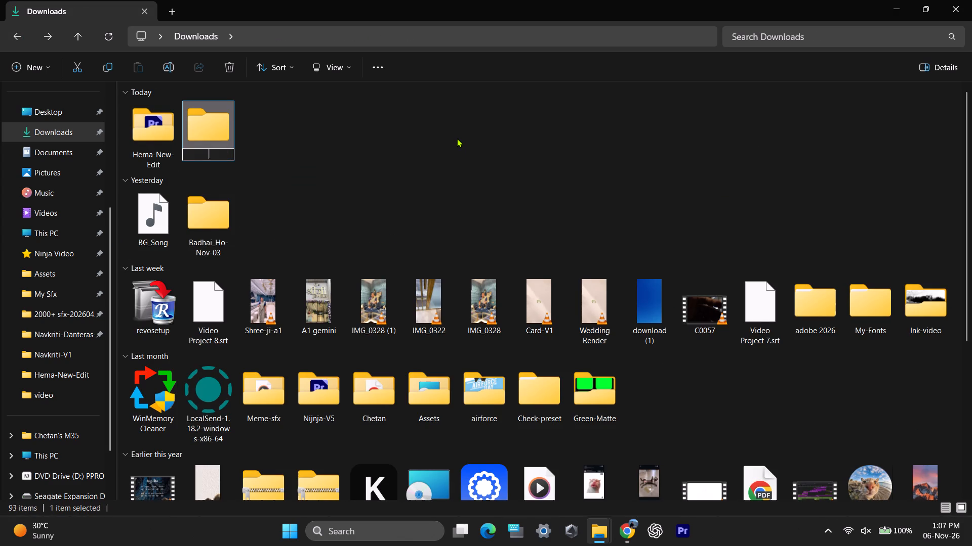
{"action": "type", "text": "hema"}
{"action": "key", "text": "BackSpace"}
{"action": "key", "text": "BackSpace"}
{"action": "key", "text": "BackSpace"}
{"action": "key", "text": "BackSpace"}
{"action": "key", "text": "BackSpace"}
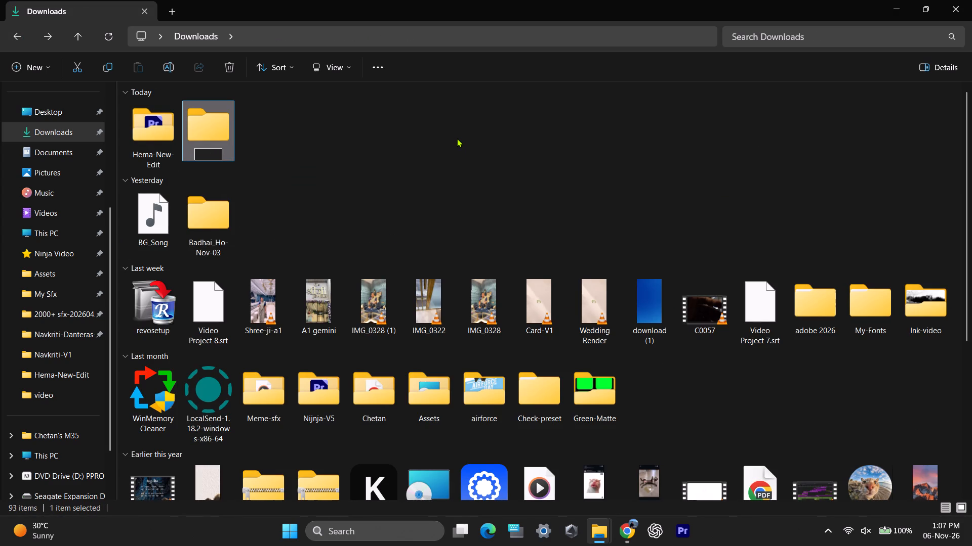
{"action": "type", "text": "Hema-Choti"}
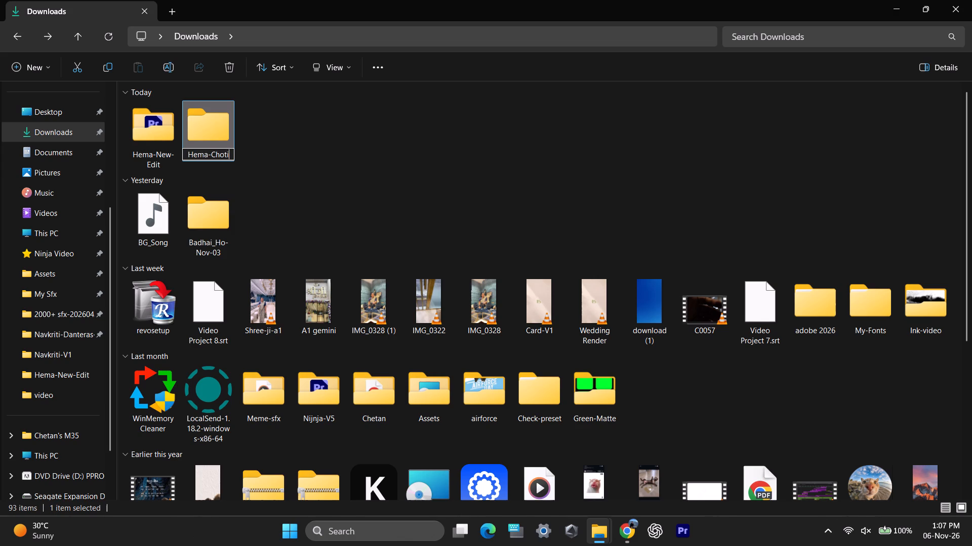
{"action": "key", "text": "minus"}
{"action": "type", "text": "Diwal"}
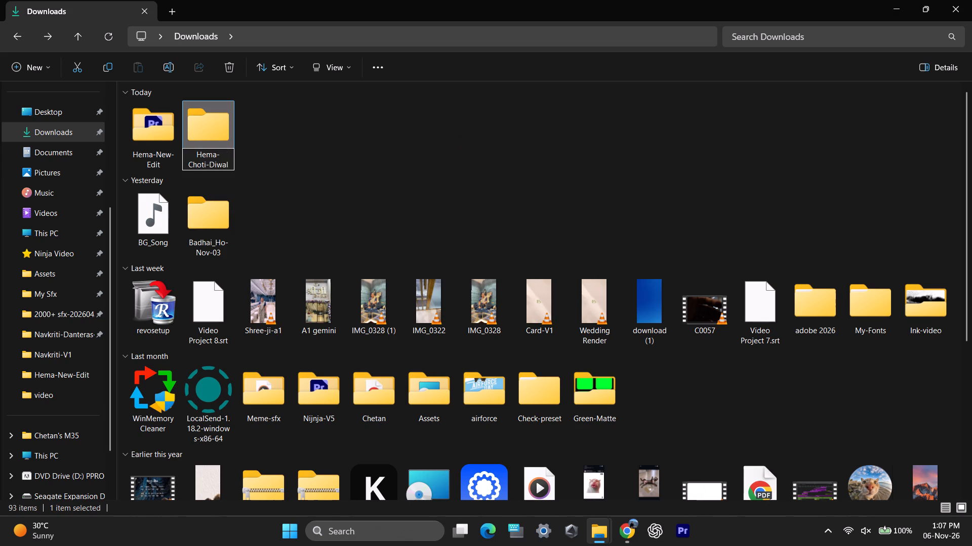
{"action": "key", "text": "i"}
{"action": "left_click", "coordinate": [298, 99]}
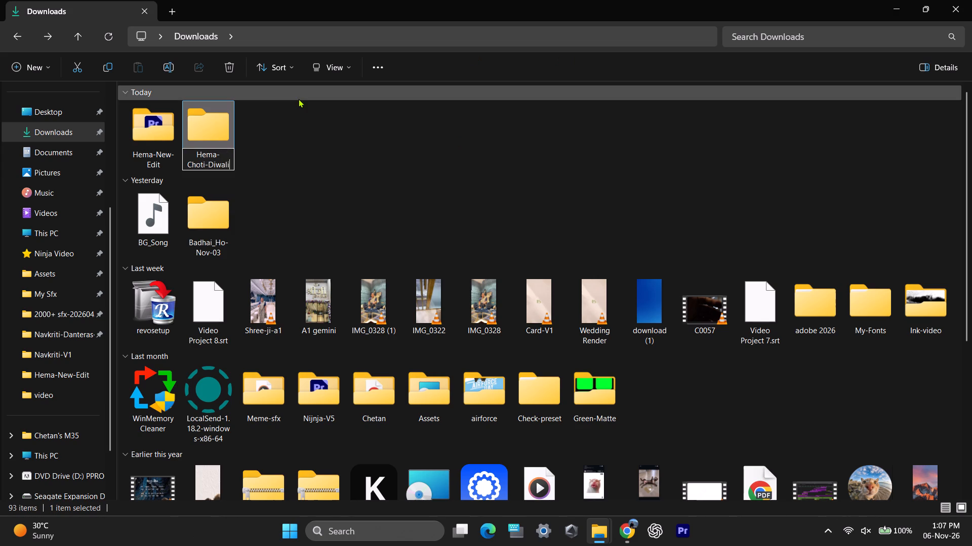
Open the Hema-Choti-Diwali folder.
{"action": "double_click", "coordinate": [222, 123]}
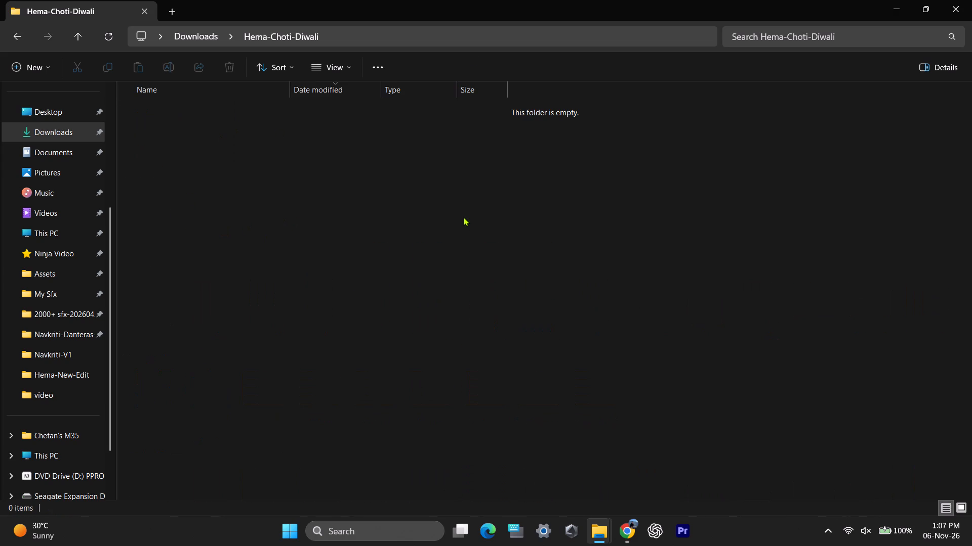
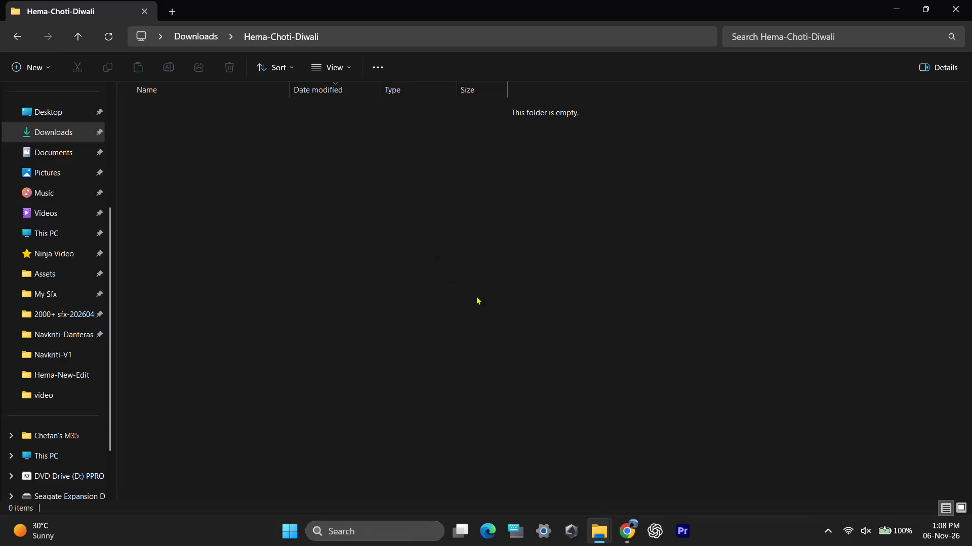
Minimize the Hema-Choti-Diwali window and open the Downloads folder in a new File Explorer window from the desktop.
{"action": "left_click", "coordinate": [888, 12]}
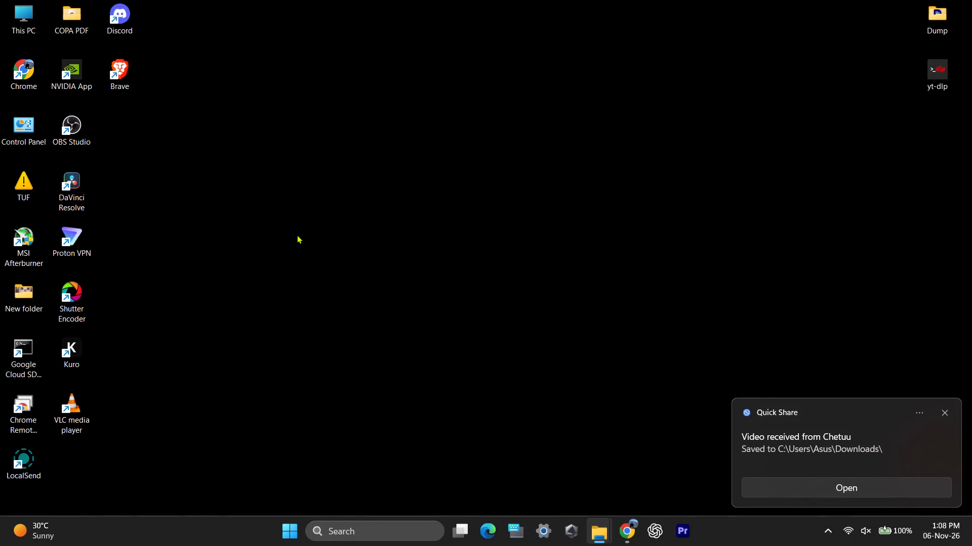
{"action": "right_click_drag", "start_coordinate": [297, 235], "coordinate": [287, 231]}
{"action": "left_click", "coordinate": [349, 283]}
{"action": "double_click", "coordinate": [12, 26]}
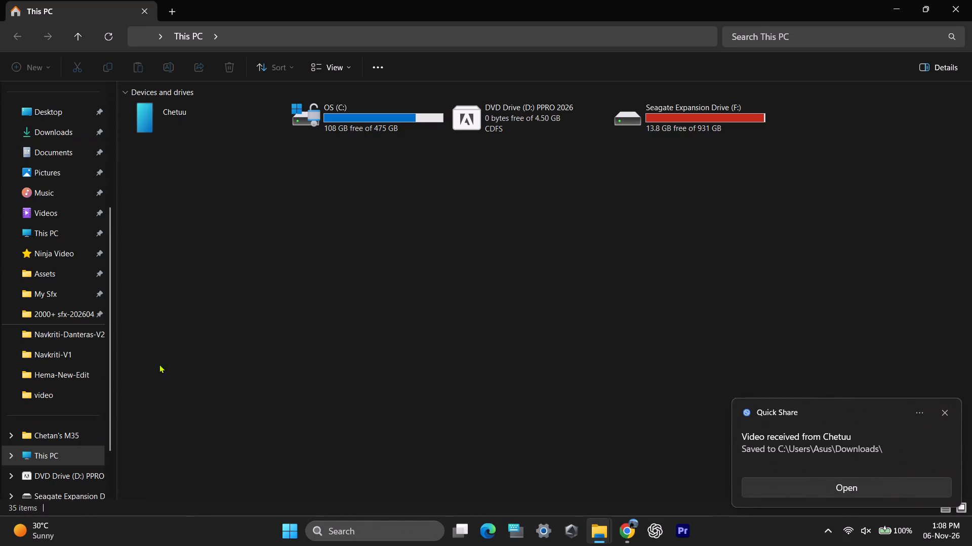
{"action": "left_click", "coordinate": [64, 141]}
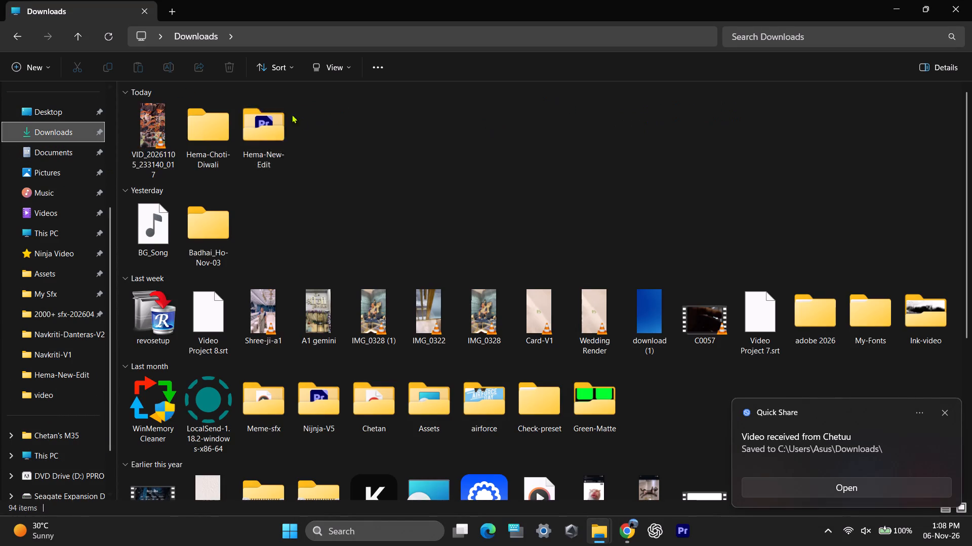
Move the received video VID_20261105_233140_017 from Downloads into the Hema-Choti-Diwali folder.
{"action": "left_click_drag", "start_coordinate": [148, 125], "coordinate": [208, 144]}
{"action": "left_click", "coordinate": [410, 154]}
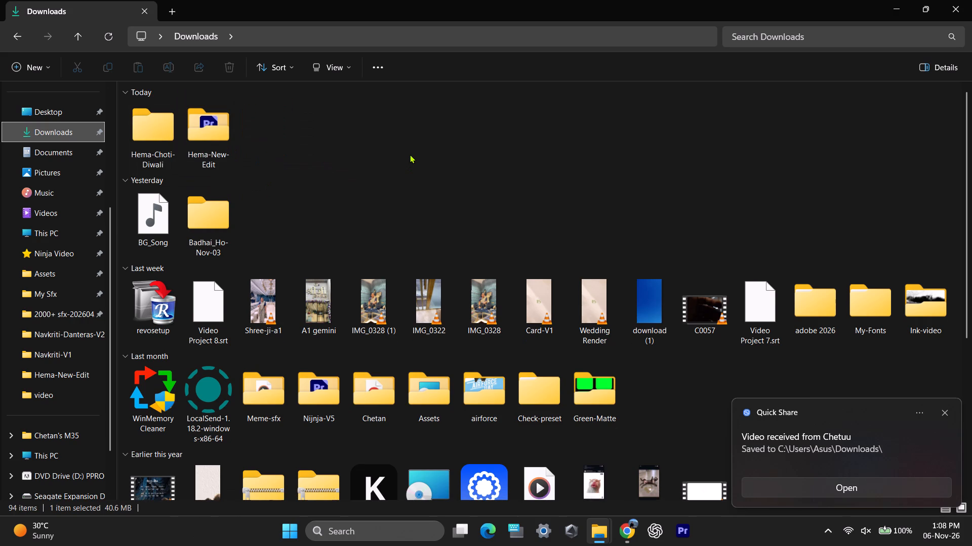
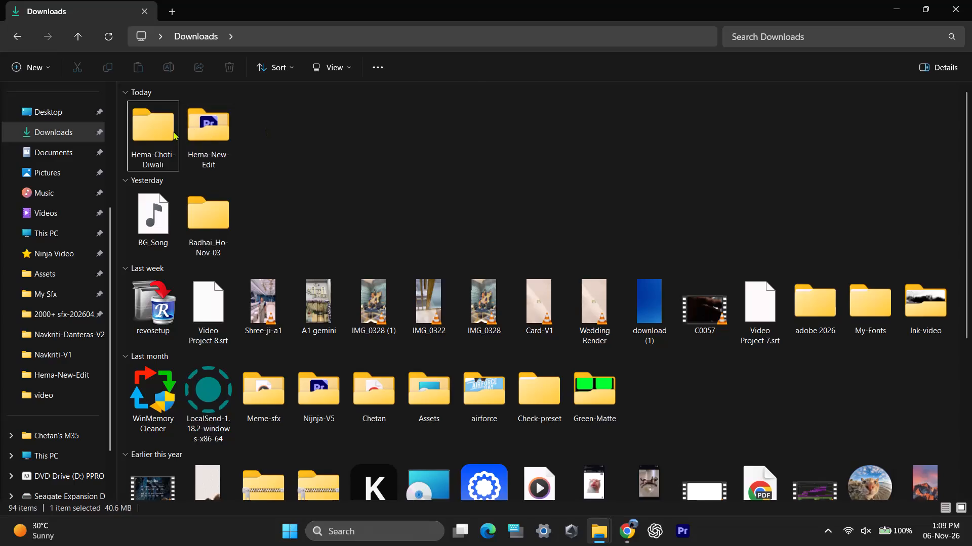
Open the Hema-Choti-Diwali folder and create a new subfolder named Raw-Data inside it.
{"action": "double_click", "coordinate": [173, 131]}
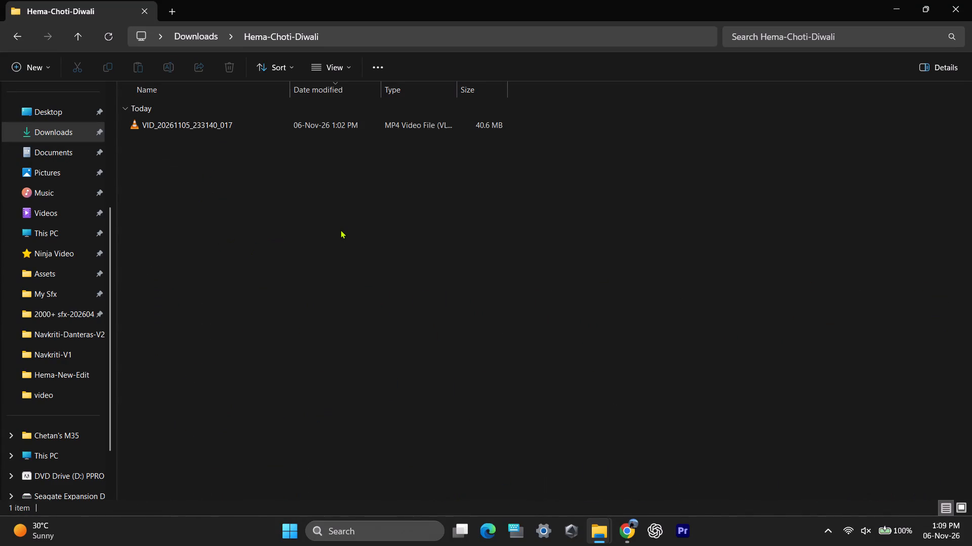
{"action": "key", "text": "ctrl+shift+n"}
{"action": "key", "text": "BackSpace"}
{"action": "key", "text": "BackSpace"}
{"action": "type", "text": "Rsaw"}
{"action": "key", "text": "BackSpace"}
{"action": "key", "text": "BackSpace"}
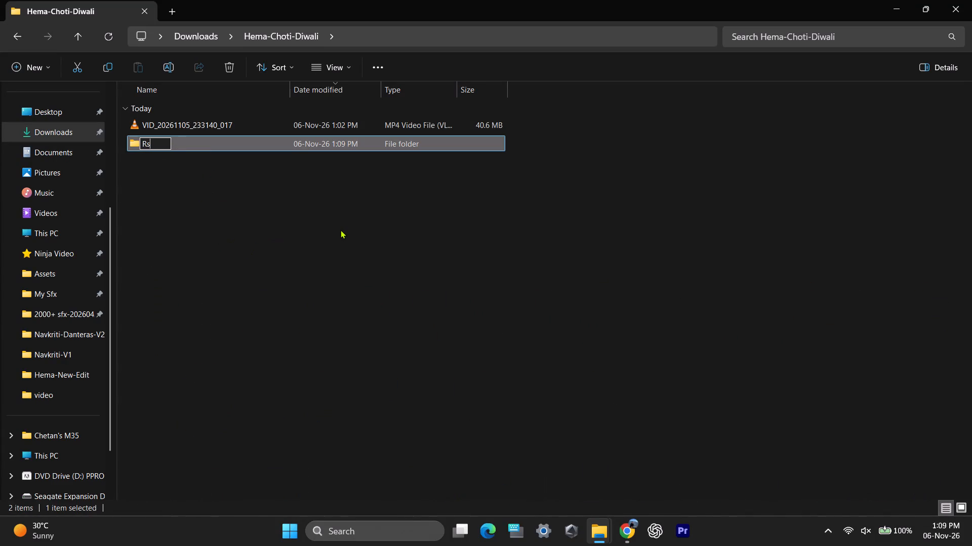
{"action": "key", "text": "BackSpace"}
{"action": "type", "text": "aw-Data"}
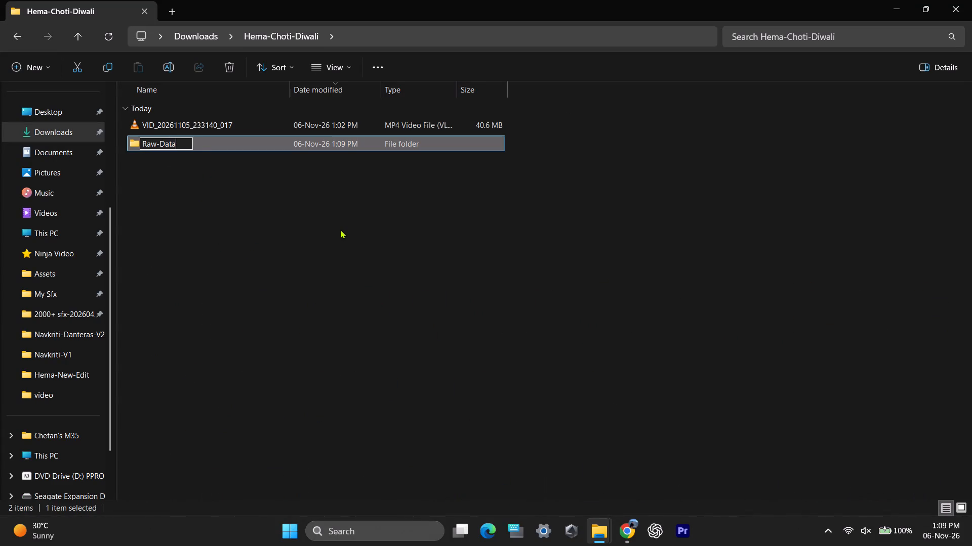
{"action": "left_click", "coordinate": [340, 230]}
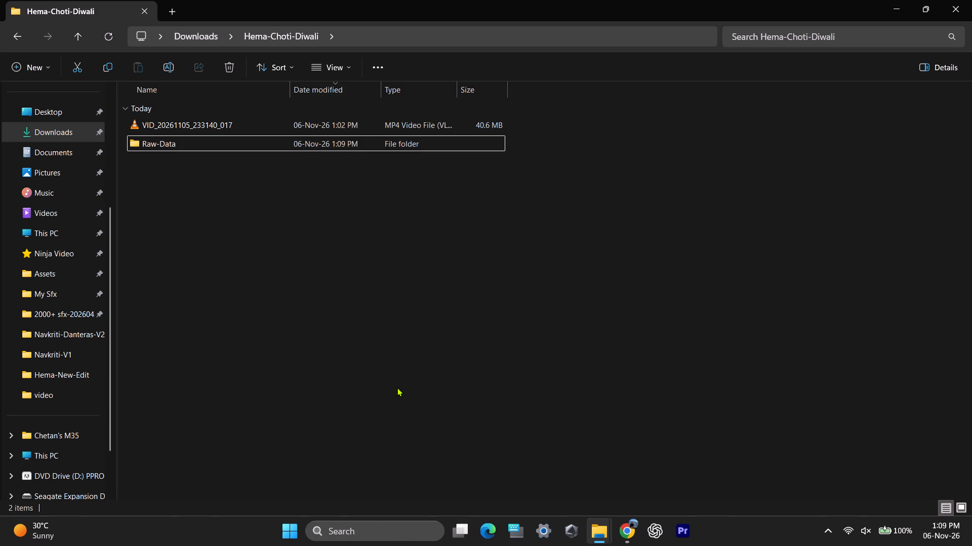
{"action": "left_click", "coordinate": [493, 341]}
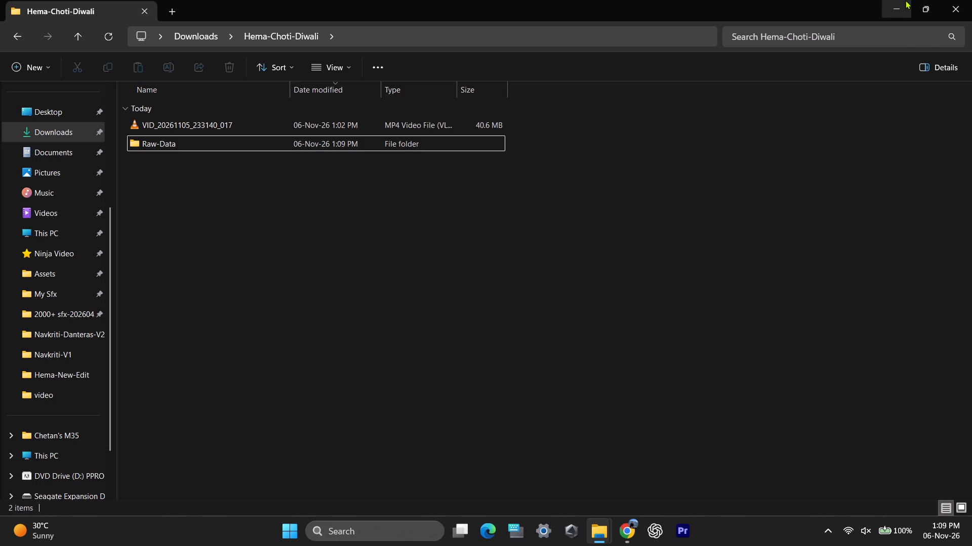
Minimize the Hema-Choti-Diwali folder window and launch Adobe Premiere Pro.
{"action": "left_click", "coordinate": [903, 1]}
{"action": "right_click", "coordinate": [505, 176]}
{"action": "left_click", "coordinate": [564, 236]}
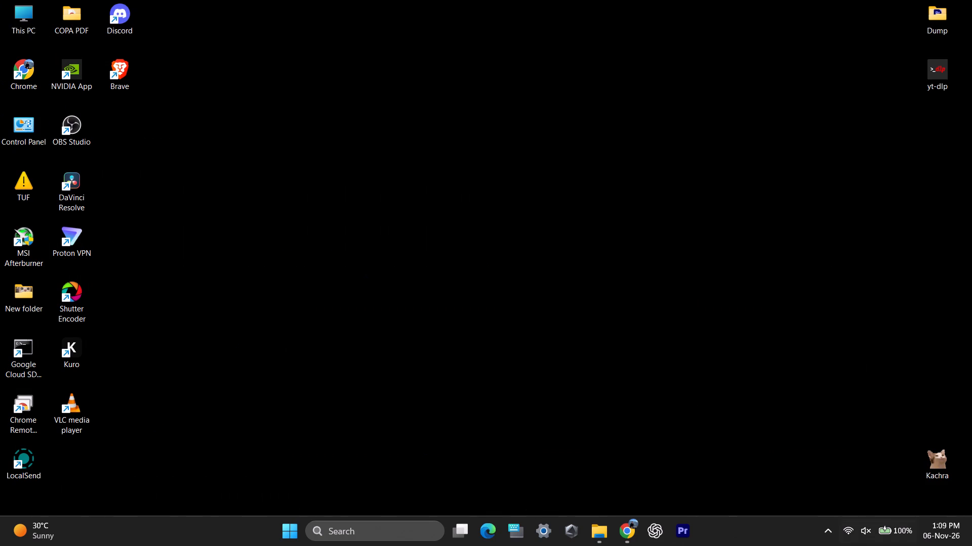
{"action": "double_click", "coordinate": [684, 529]}
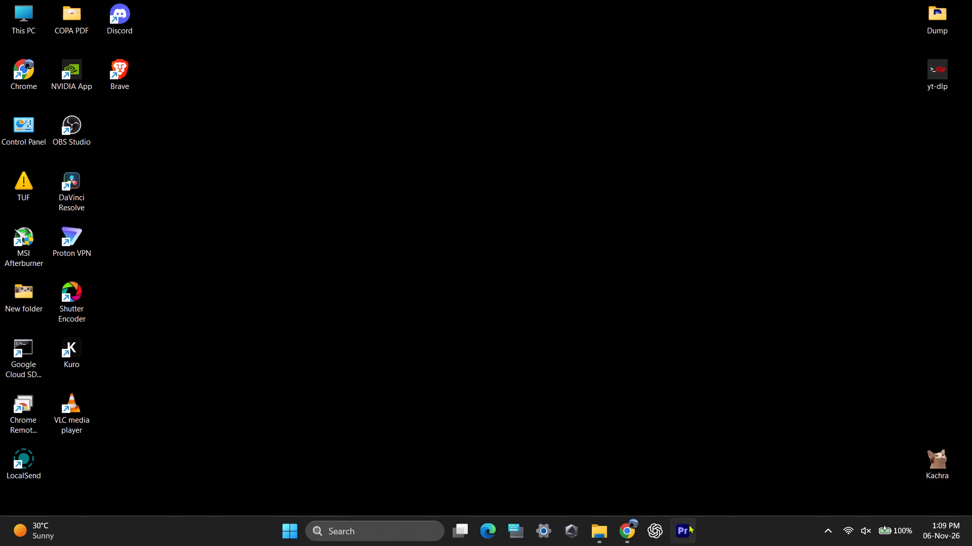
{"action": "left_click", "coordinate": [686, 530]}
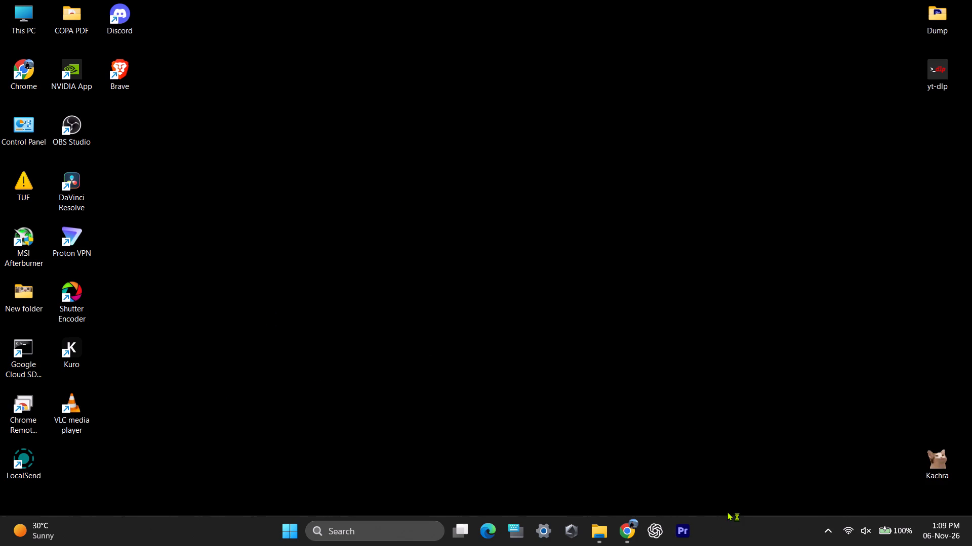
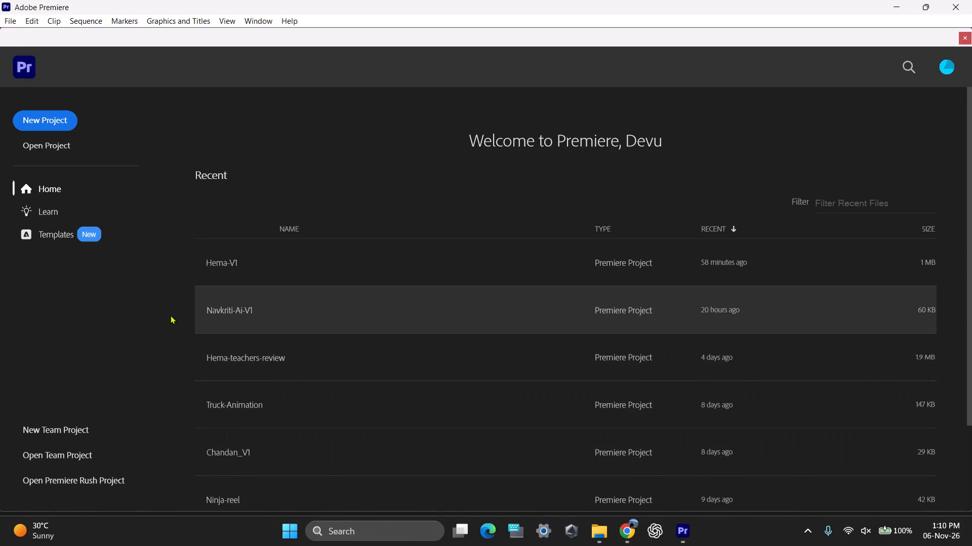
Create a new project named Hema-V1-Diwali-Choti, stored in the Hema-Choti-Diwali folder in Downloads.
{"action": "left_click", "coordinate": [34, 114]}
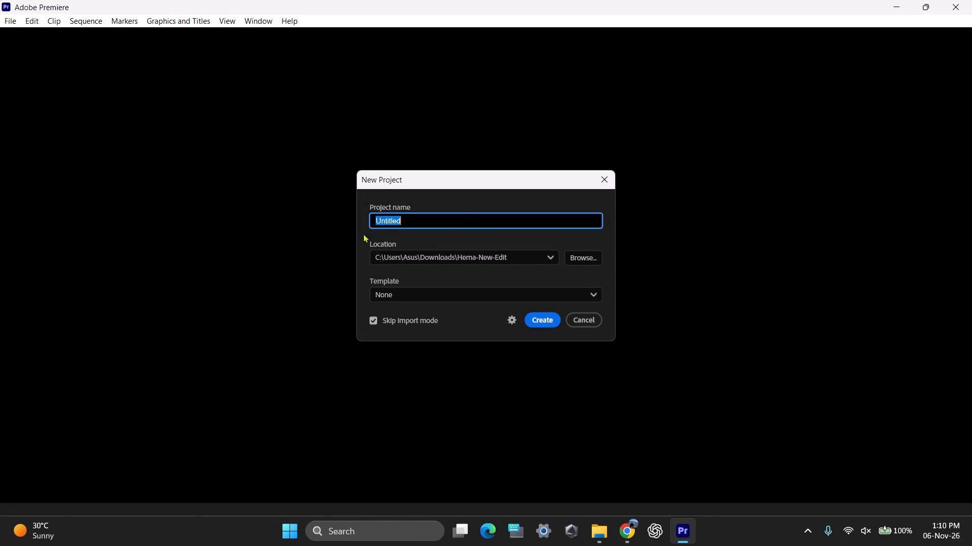
{"action": "double_click", "coordinate": [459, 221]}
{"action": "key", "text": "BackSpace"}
{"action": "type", "text": "Hem"}
{"action": "type", "text": "a-V1"}
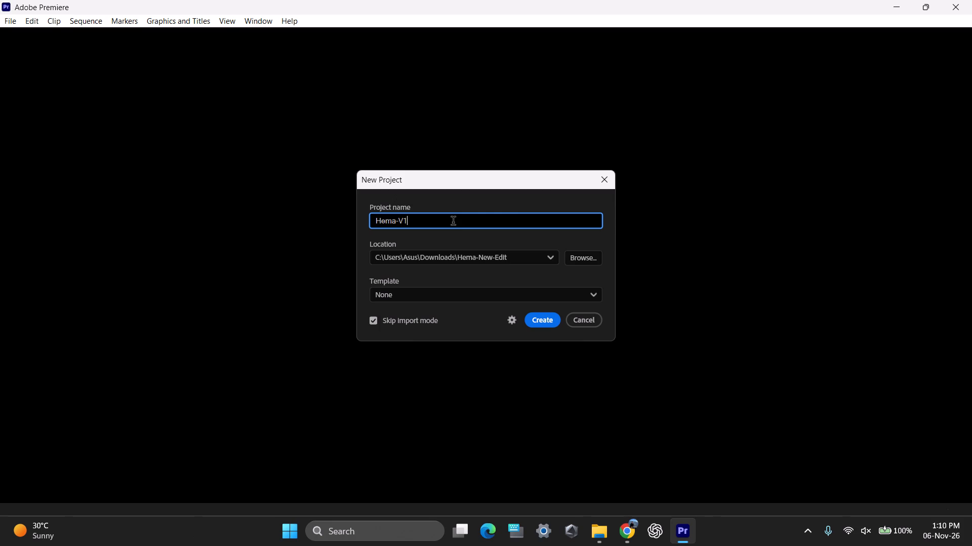
{"action": "type", "text": "-Diwali"}
{"action": "type", "text": "-Choti"}
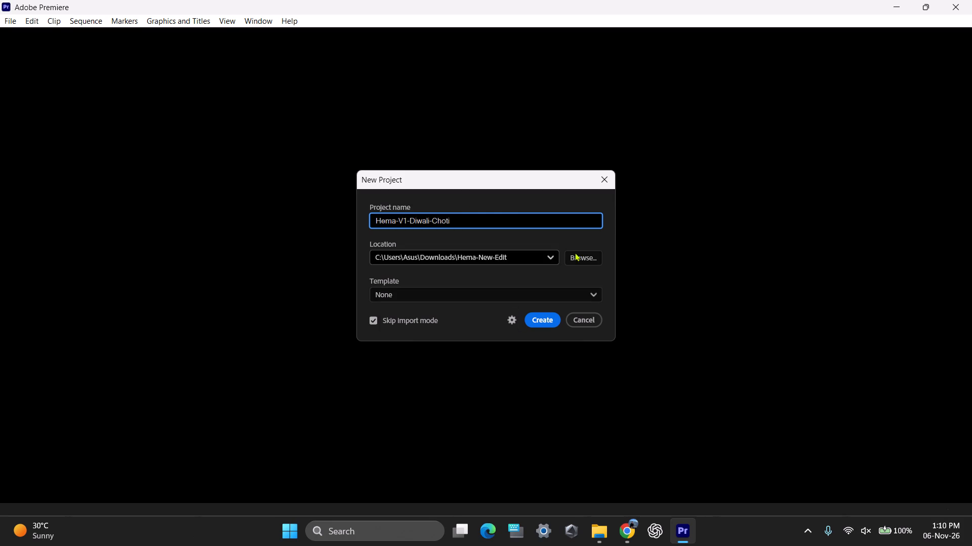
{"action": "left_click", "coordinate": [574, 258]}
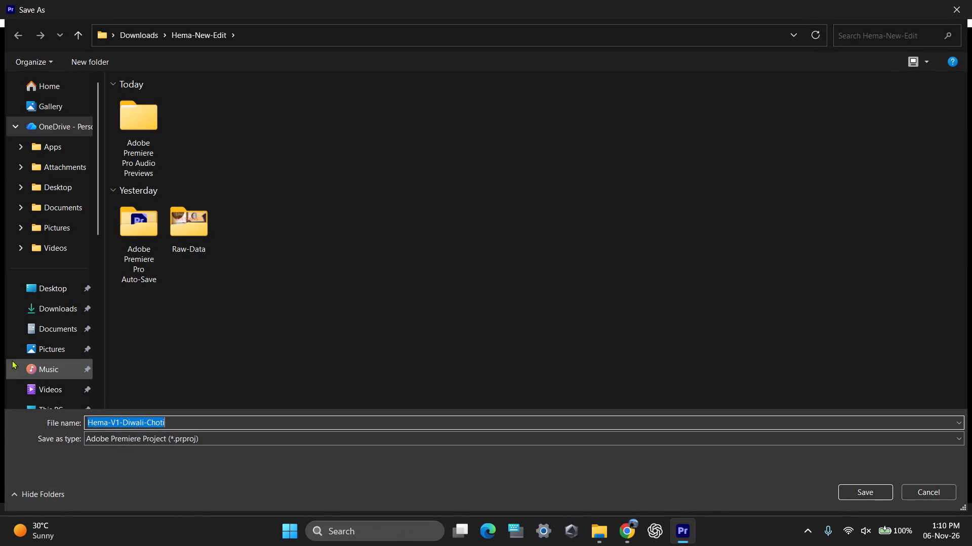
{"action": "left_click", "coordinate": [55, 313]}
{"action": "double_click", "coordinate": [139, 139]}
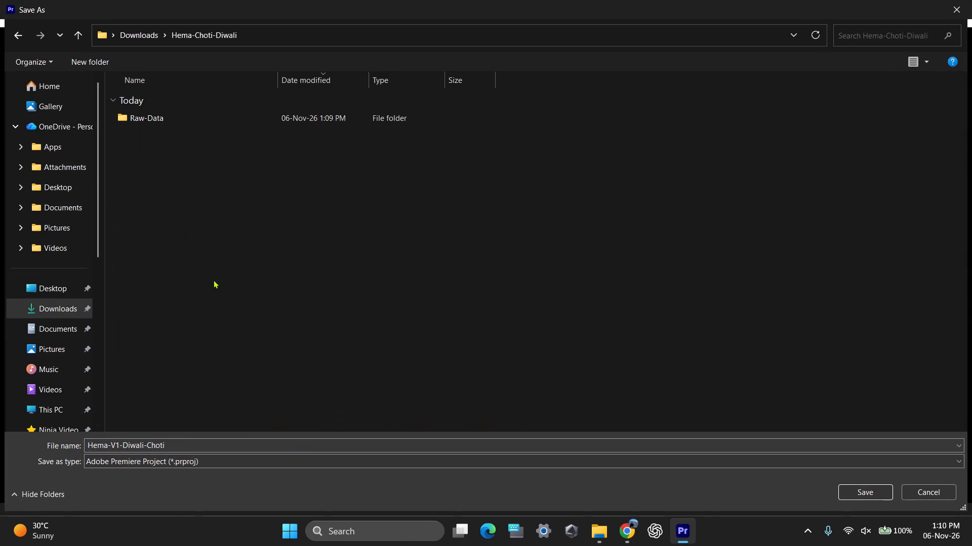
{"action": "left_click", "coordinate": [873, 491]}
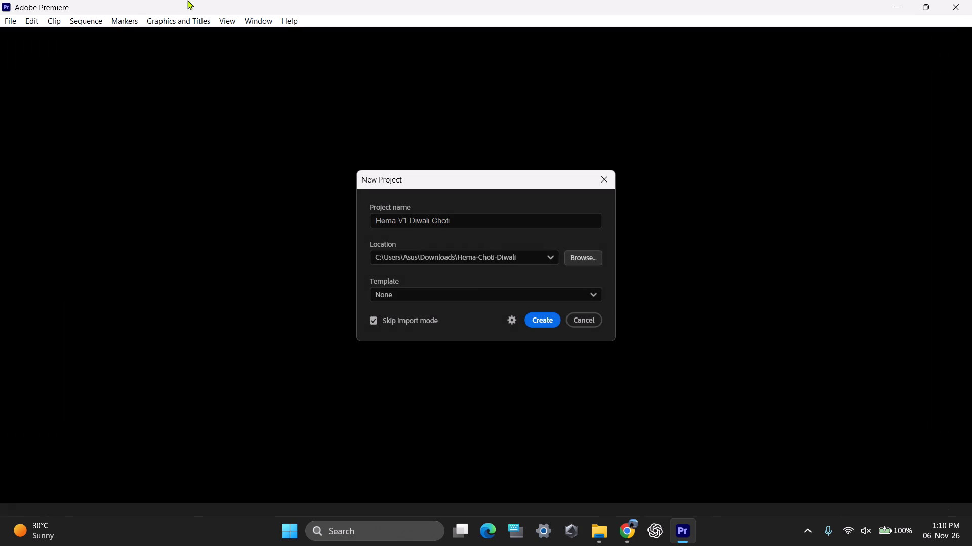
{"action": "left_click", "coordinate": [547, 326]}
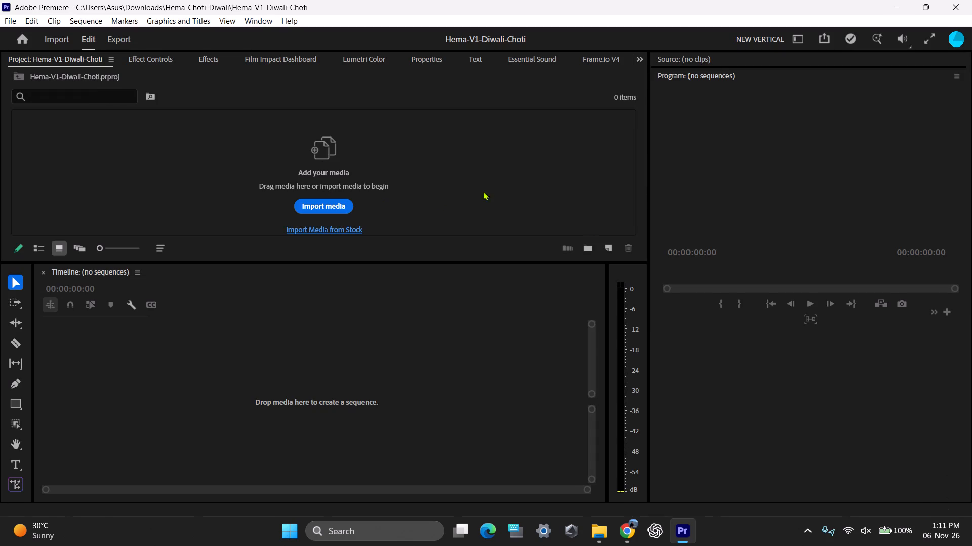
Create a new bin named Raw-0 in the project.
{"action": "left_click", "coordinate": [584, 250]}
{"action": "key", "text": "BackSpace"}
{"action": "type", "text": "Raw"}
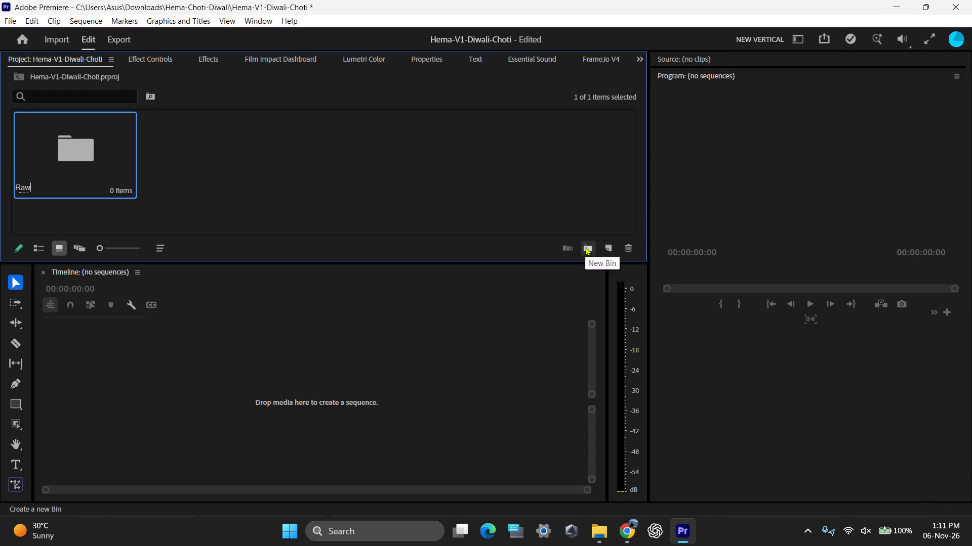
{"action": "type", "text": "-0"}
{"action": "left_click", "coordinate": [242, 149]}
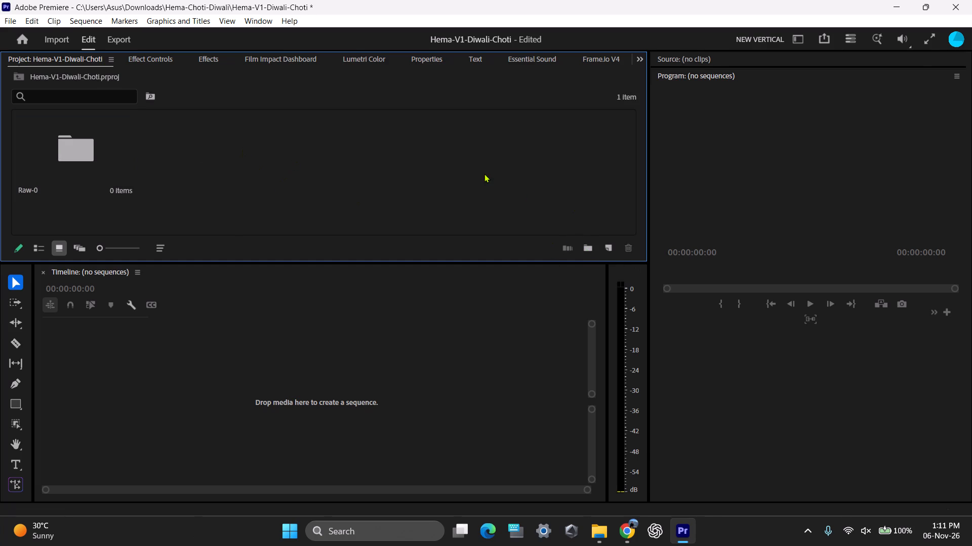
Import the video VID_20261105_233140_017 from the Hema-Choti-Diwali folder in Downloads into the project's root.
{"action": "double_click", "coordinate": [484, 173]}
{"action": "left_click", "coordinate": [59, 309]}
{"action": "scroll", "coordinate": [187, 213], "scroll_direction": "up", "scroll_amount": 4}
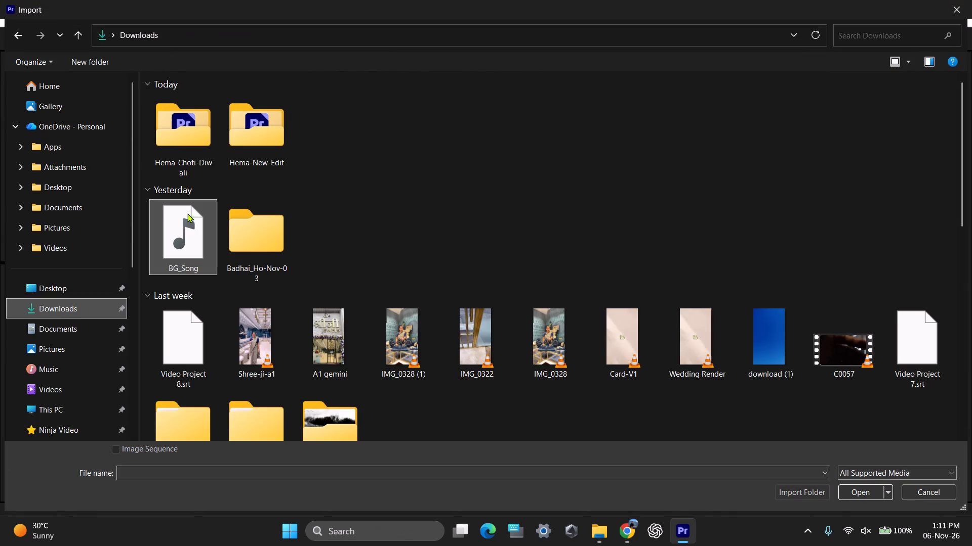
{"action": "double_click", "coordinate": [194, 103]}
{"action": "scroll", "coordinate": [255, 258], "scroll_direction": "up", "scroll_amount": 20, "text": "ctrl"}
{"action": "scroll", "coordinate": [255, 258], "scroll_direction": "up", "scroll_amount": 5, "text": "ctrl"}
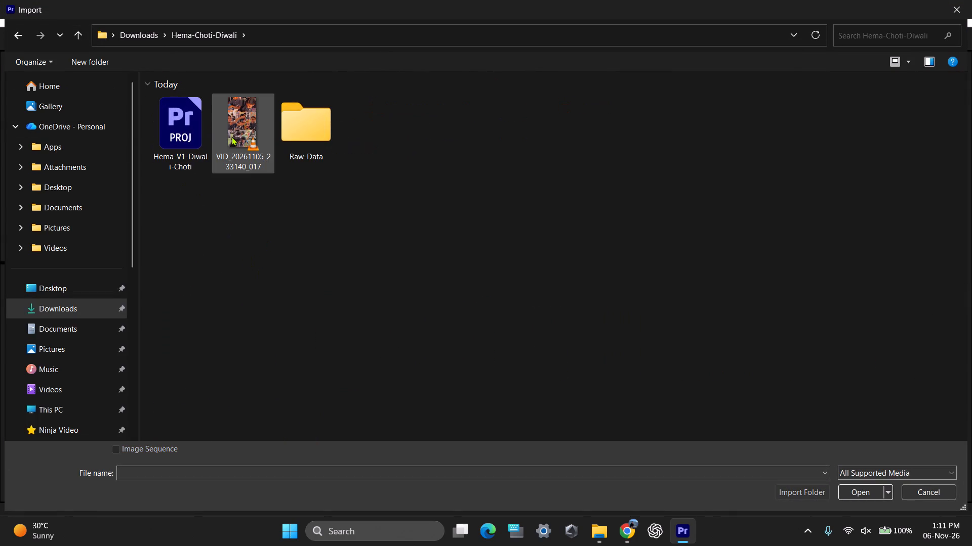
{"action": "left_click", "coordinate": [232, 135]}
{"action": "key", "text": "Return"}
{"action": "left_click", "coordinate": [399, 186]}
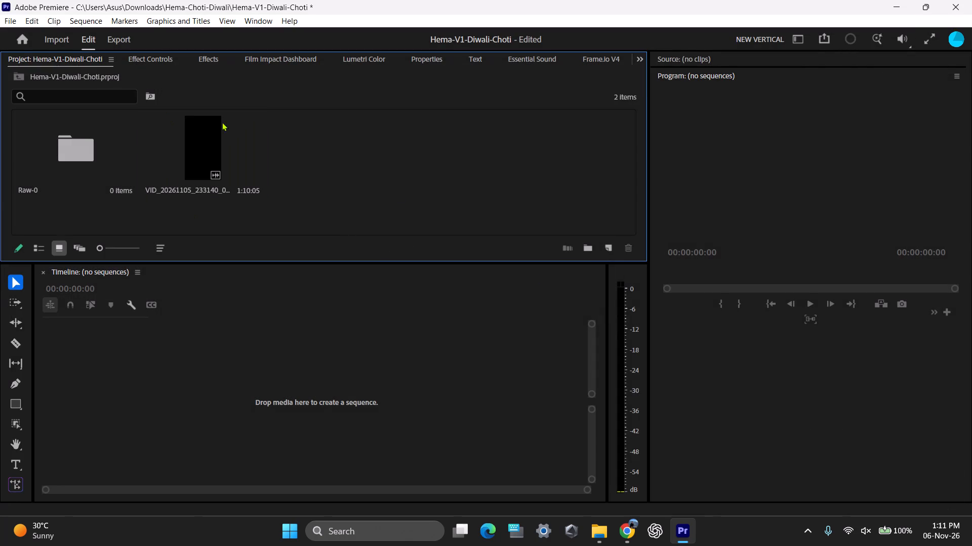
Create a black video item of 1080 x 1920 at 30.00 fps with square pixels and name it V1.
{"action": "left_click", "coordinate": [606, 247]}
{"action": "left_click", "coordinate": [634, 375]}
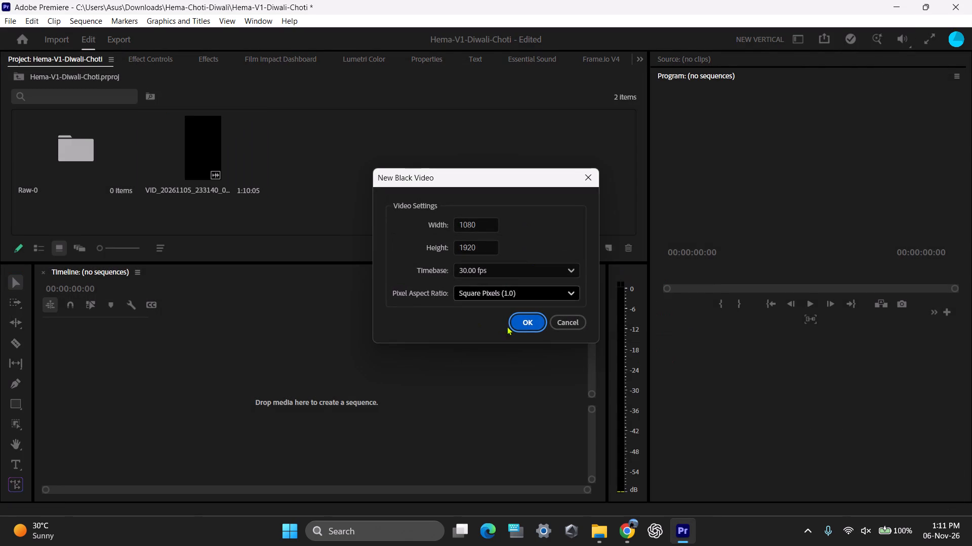
{"action": "left_click", "coordinate": [521, 325]}
{"action": "left_click", "coordinate": [301, 189]}
{"action": "key", "text": "BackSpace"}
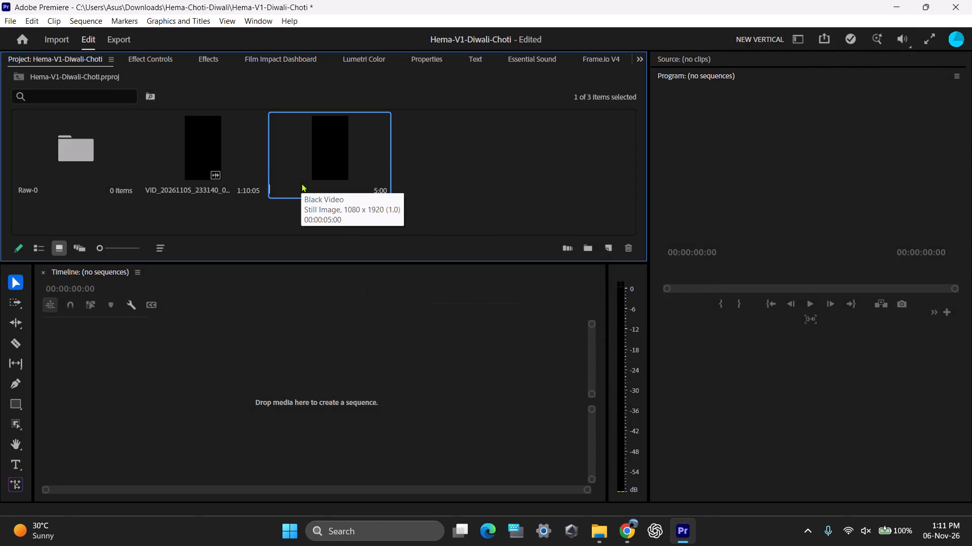
{"action": "type", "text": "Vi"}
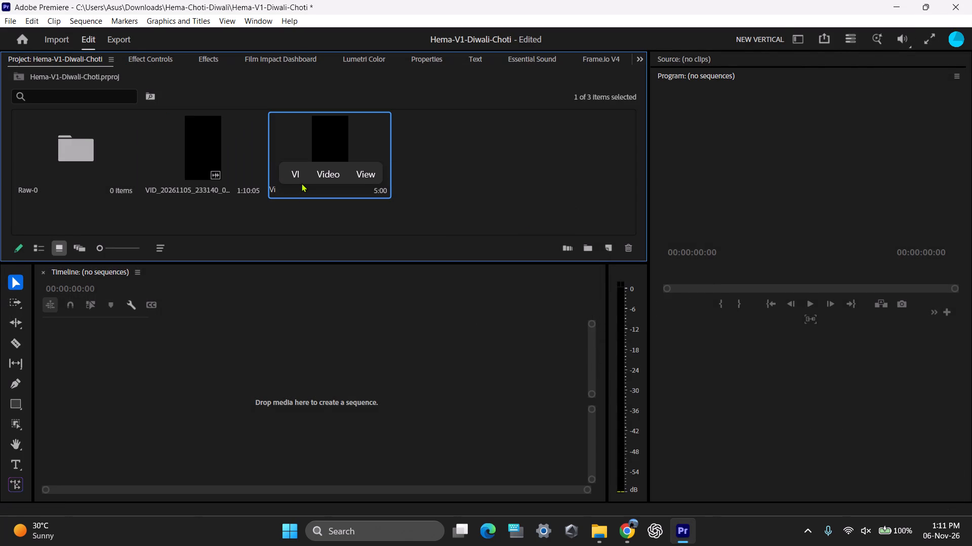
{"action": "key", "text": "BackSpace"}
{"action": "key", "text": "1"}
{"action": "left_click", "coordinate": [508, 165]}
Create a sequence from the V1 black video by placing it in the empty timeline, and save the project.
{"action": "left_click_drag", "start_coordinate": [331, 151], "coordinate": [344, 209]}
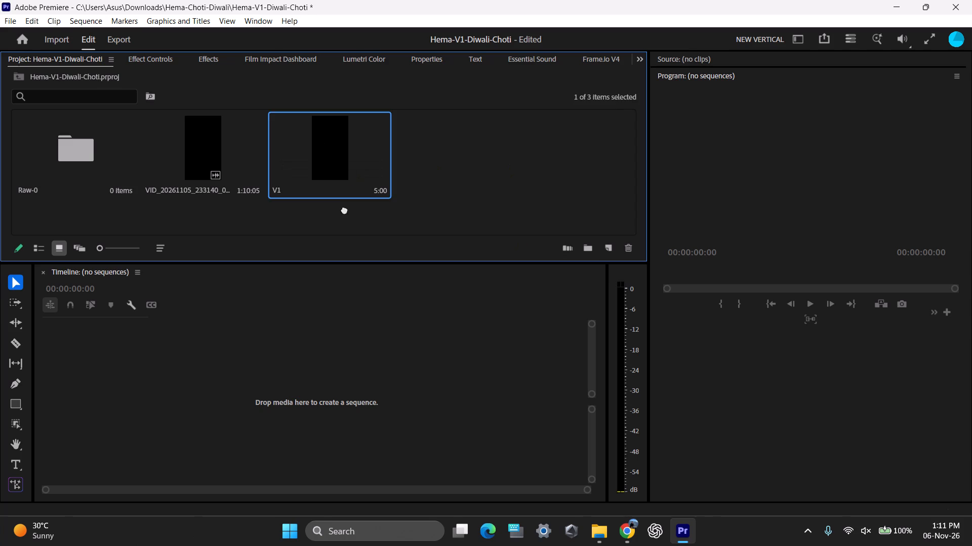
{"action": "left_click_drag", "start_coordinate": [344, 209], "coordinate": [152, 408]}
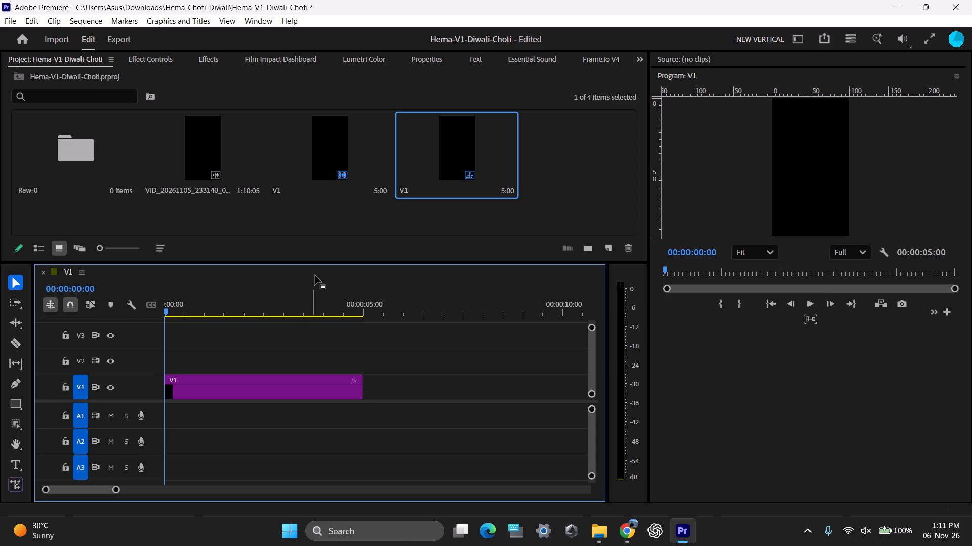
{"action": "key", "text": "ctrl+s"}
{"action": "left_click_drag", "start_coordinate": [279, 306], "coordinate": [27, 318]}
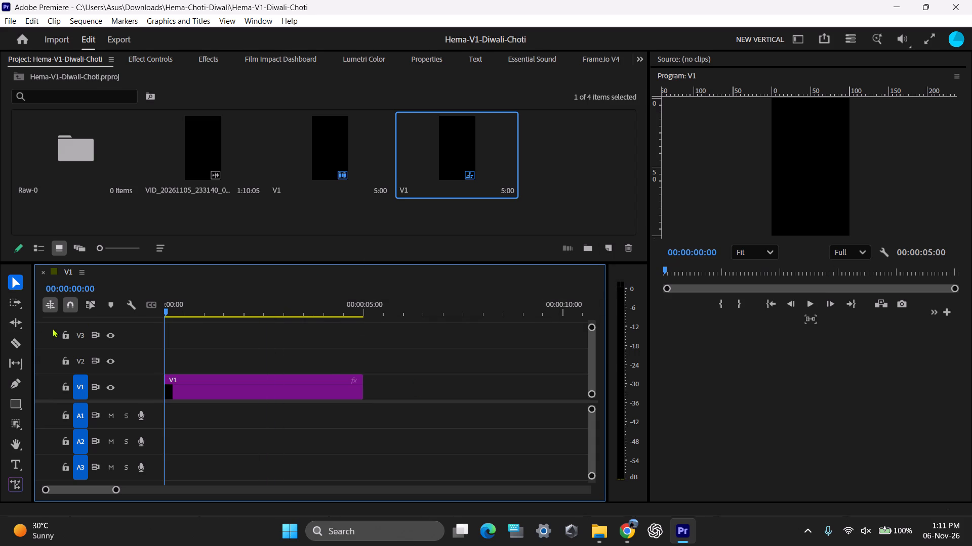
Enlarge the Program monitor's vertical preview by extending its lower boundary downward.
{"action": "left_click", "coordinate": [823, 173]}
{"action": "left_click_drag", "start_coordinate": [743, 336], "coordinate": [732, 545]}
{"action": "left_click_drag", "start_coordinate": [236, 309], "coordinate": [0, 314]}
{"action": "key", "text": "space"}
{"action": "key", "text": "space"}
{"action": "key", "text": "space"}
Delete the black video clip from track V1 of the sequence.
{"action": "left_click", "coordinate": [254, 392]}
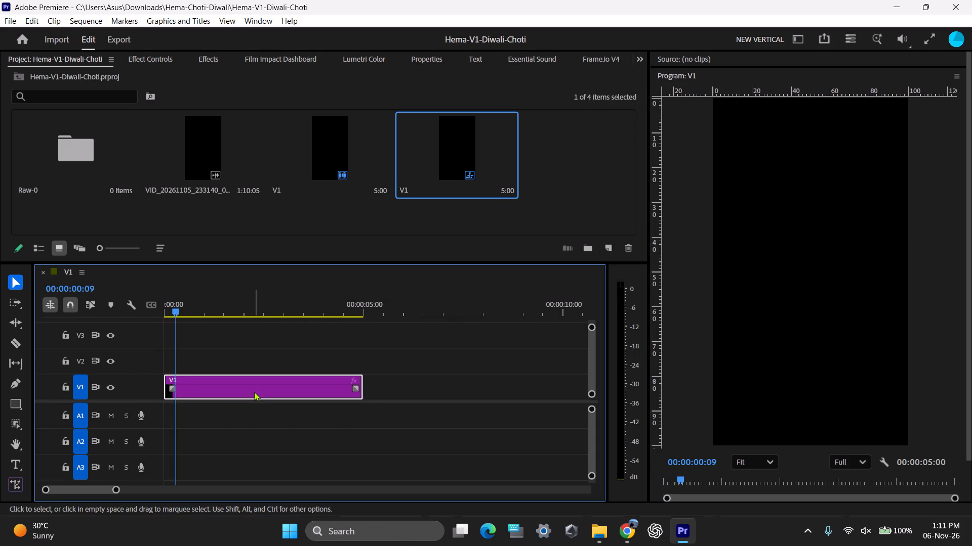
{"action": "key", "text": "space"}
{"action": "key", "text": "Delete"}
Place the VID_20261105_233140_017 clip at the very start of the sequence on tracks V1 and A1.
{"action": "left_click_drag", "start_coordinate": [211, 301], "coordinate": [45, 301]}
{"action": "left_click_drag", "start_coordinate": [198, 155], "coordinate": [195, 397]}
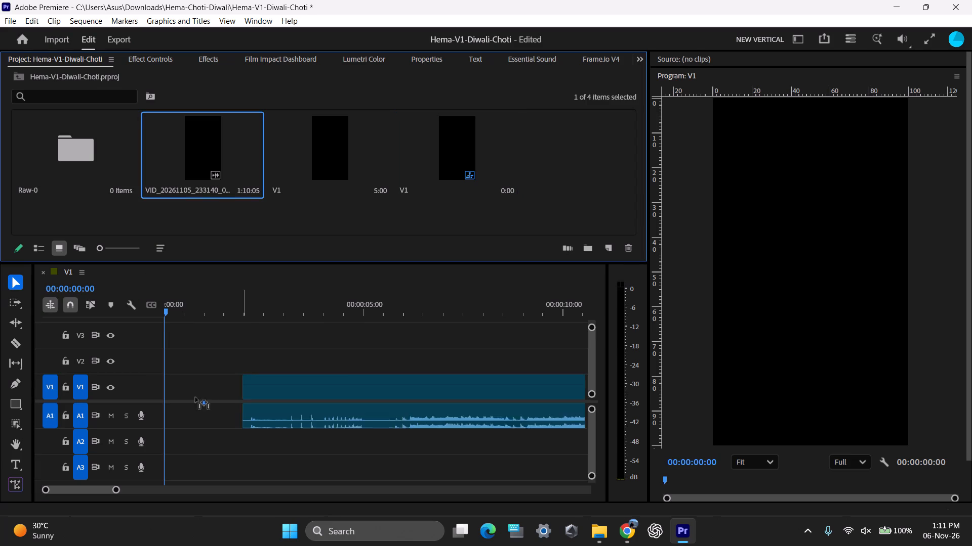
{"action": "left_click_drag", "start_coordinate": [195, 397], "coordinate": [153, 395]}
{"action": "left_click_drag", "start_coordinate": [209, 255], "coordinate": [95, 297]}
{"action": "left_click", "coordinate": [562, 313]}
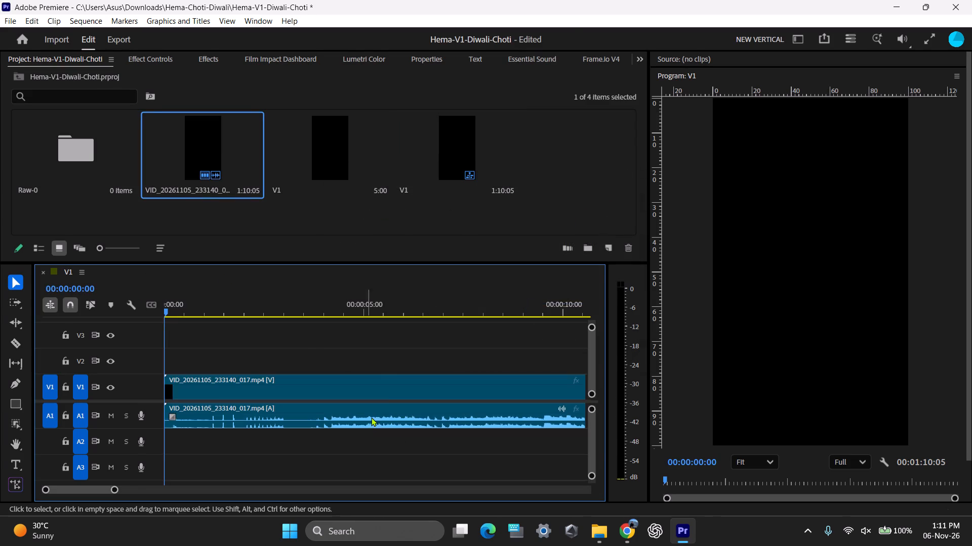
{"action": "left_click", "coordinate": [386, 386]}
{"action": "right_click", "coordinate": [386, 386]}
{"action": "left_click", "coordinate": [442, 481]}
Preview the opening of the placed clip, fit the whole sequence in the timeline, and save the project.
{"action": "left_click_drag", "start_coordinate": [258, 309], "coordinate": [87, 309]}
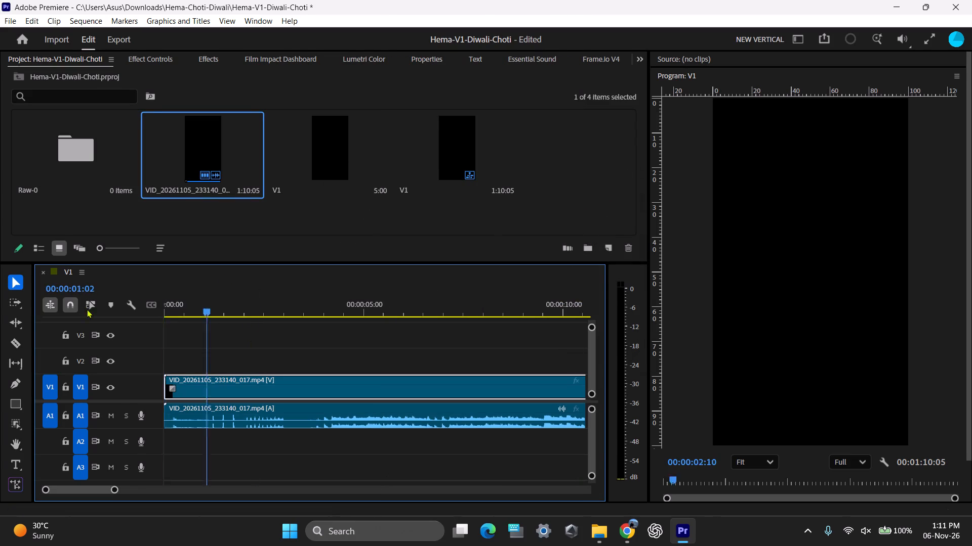
{"action": "left_click_drag", "start_coordinate": [87, 309], "coordinate": [0, 309]}
{"action": "key", "text": "v"}
{"action": "key", "text": "space"}
{"action": "key", "text": "space"}
{"action": "key", "text": "space"}
{"action": "key", "text": "space"}
{"action": "left_click_drag", "start_coordinate": [204, 296], "coordinate": [0, 327]}
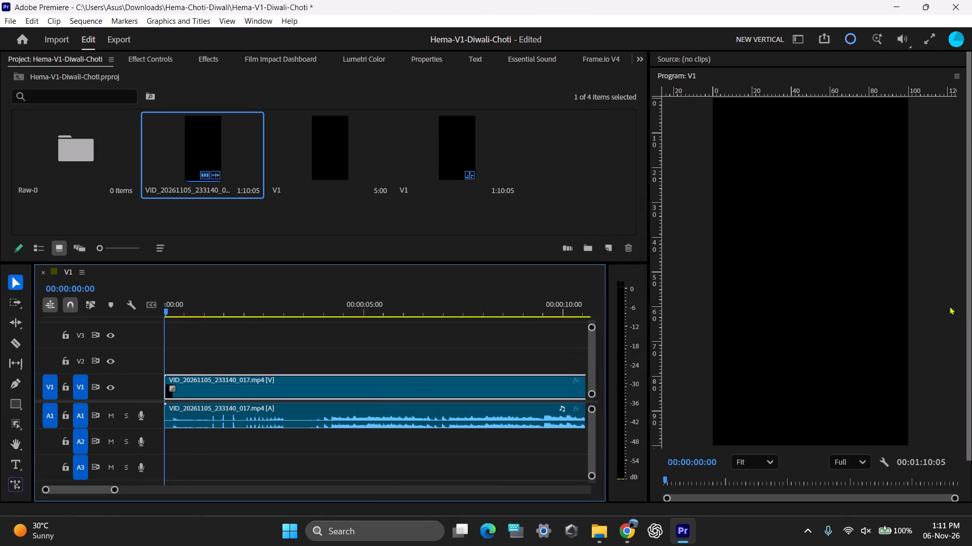
{"action": "left_click_drag", "start_coordinate": [949, 306], "coordinate": [940, 309]}
{"action": "key", "text": "space"}
{"action": "key", "text": "backslash"}
{"action": "key", "text": "space"}
{"action": "key", "text": "ctrl+s"}
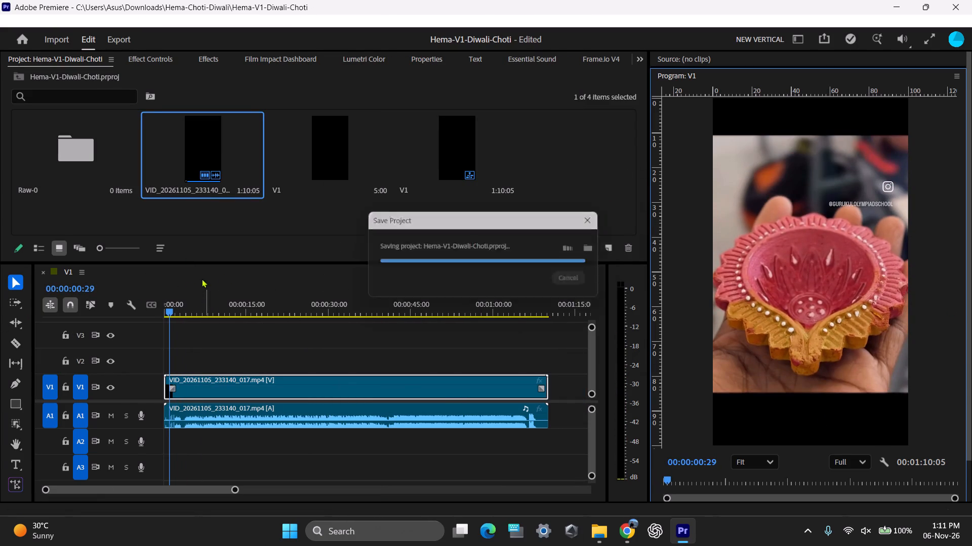
Play the first few seconds of the sequence from its start to review the opening shots.
{"action": "left_click_drag", "start_coordinate": [217, 321], "coordinate": [0, 281]}
{"action": "key", "text": "space"}
{"action": "left_click_drag", "start_coordinate": [232, 307], "coordinate": [69, 310]}
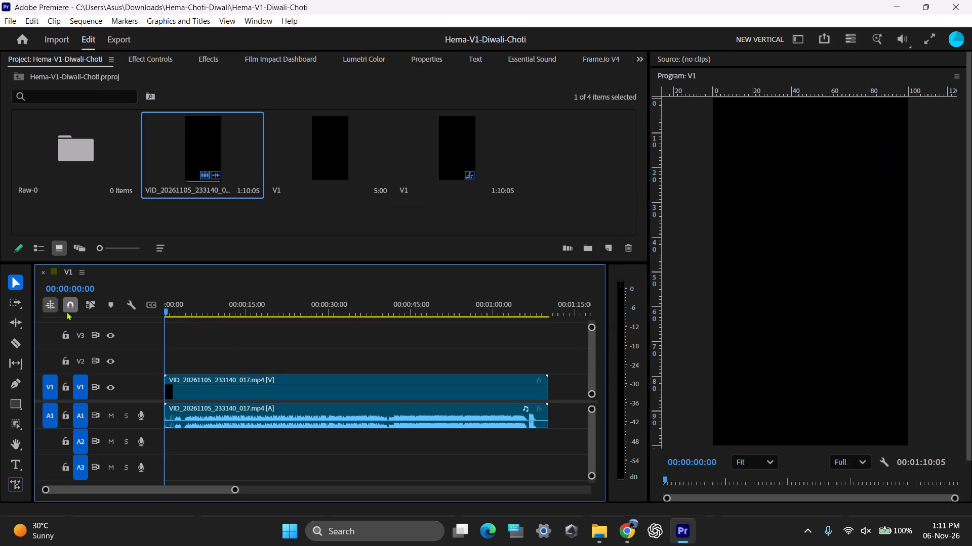
{"action": "key", "text": "space"}
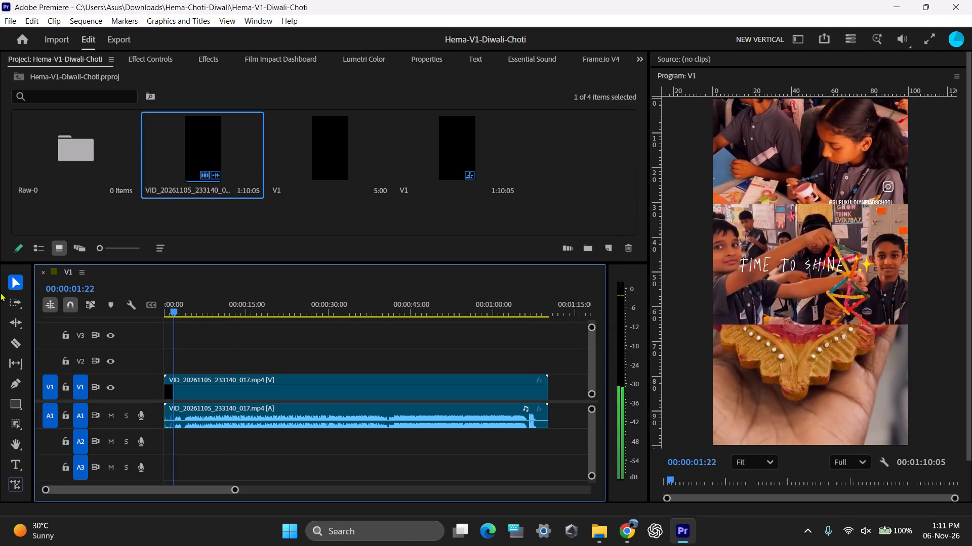
{"action": "key", "text": "space"}
{"action": "key", "text": "space"}
{"action": "key", "text": "space"}
{"action": "key", "text": "ctrl+s"}
{"action": "key", "text": "space"}
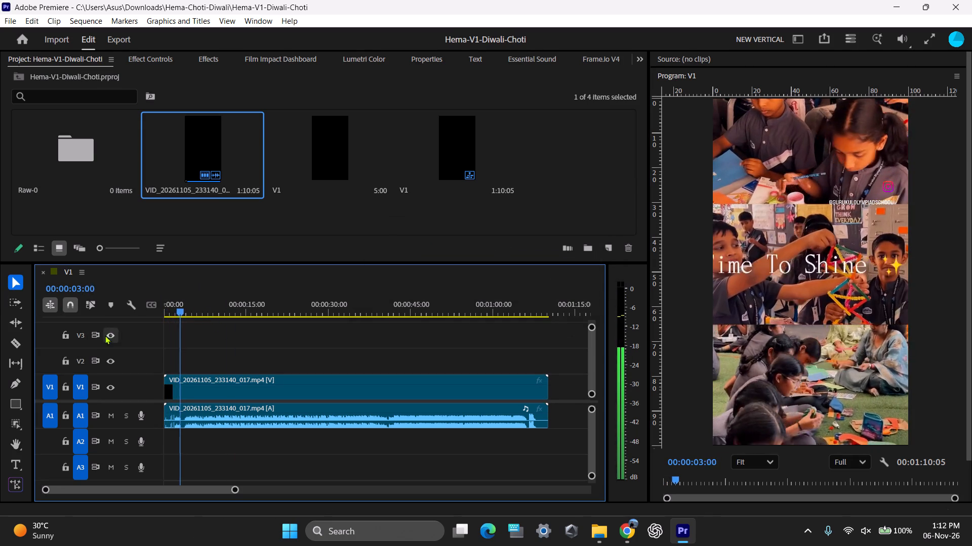
{"action": "key", "text": "space"}
{"action": "key", "text": "space"}
{"action": "key", "text": "space"}
Skim the sequence from about 9 seconds to about 37 seconds to examine the classroom and craft shots.
{"action": "left_click_drag", "start_coordinate": [181, 297], "coordinate": [216, 303]}
{"action": "key", "text": "space"}
{"action": "key", "text": "space"}
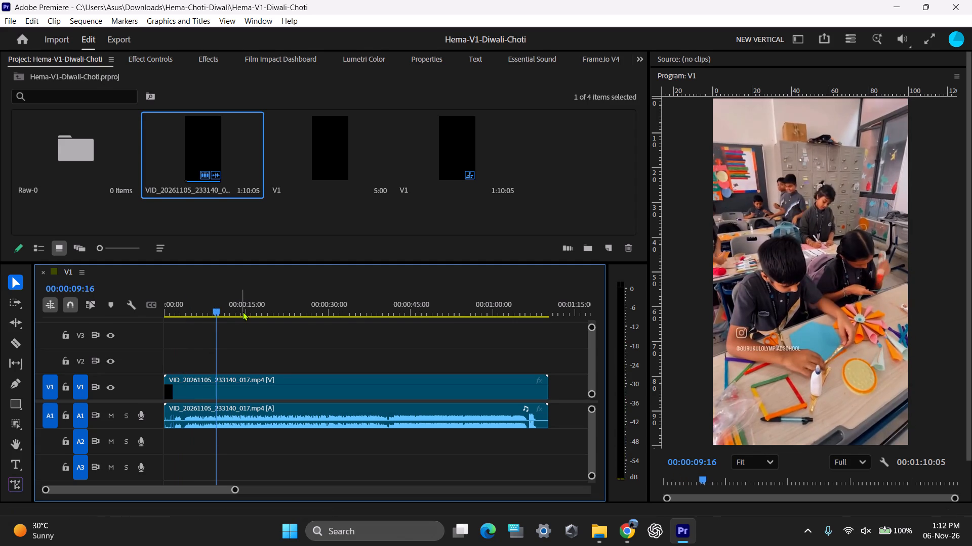
{"action": "key", "text": "ctrl+s"}
{"action": "key", "text": "ctrl+x"}
{"action": "left_click_drag", "start_coordinate": [222, 311], "coordinate": [240, 307]}
{"action": "key", "text": "space"}
{"action": "left_click_drag", "start_coordinate": [263, 302], "coordinate": [338, 295]}
{"action": "key", "text": "space"}
{"action": "key", "text": "space"}
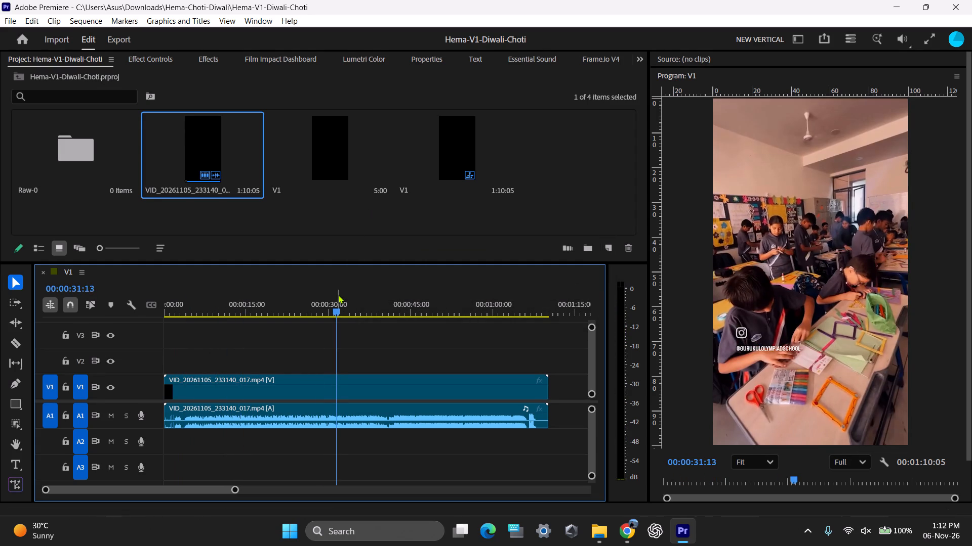
{"action": "key", "text": "space"}
{"action": "key", "text": "space"}
{"action": "key", "text": "space"}
{"action": "left_click_drag", "start_coordinate": [334, 295], "coordinate": [370, 295]}
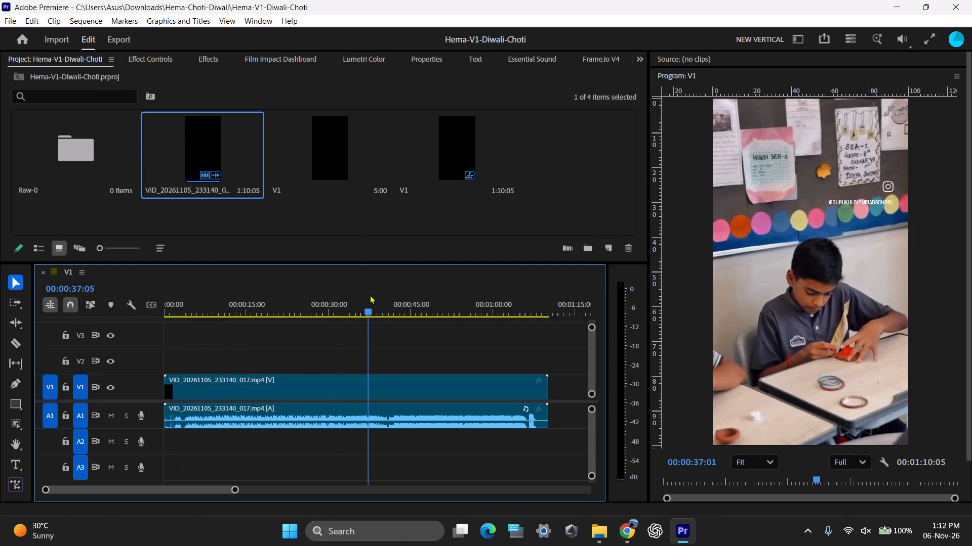
Split the VID_20261105_233140_017 clip with its linked audio at 00:00:25:00 using the Razor tool, and save the project.
{"action": "left_click_drag", "start_coordinate": [370, 295], "coordinate": [348, 297]}
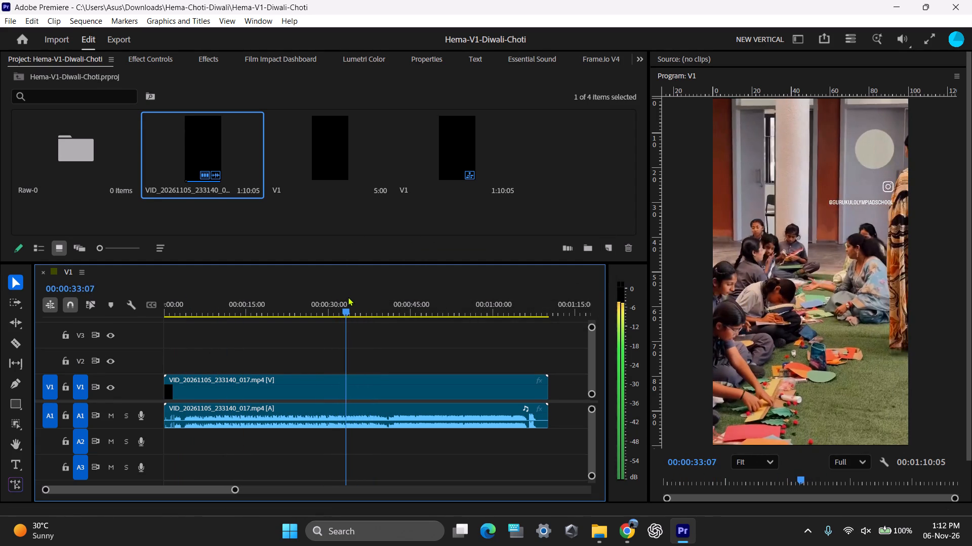
{"action": "left_click_drag", "start_coordinate": [348, 297], "coordinate": [304, 304]}
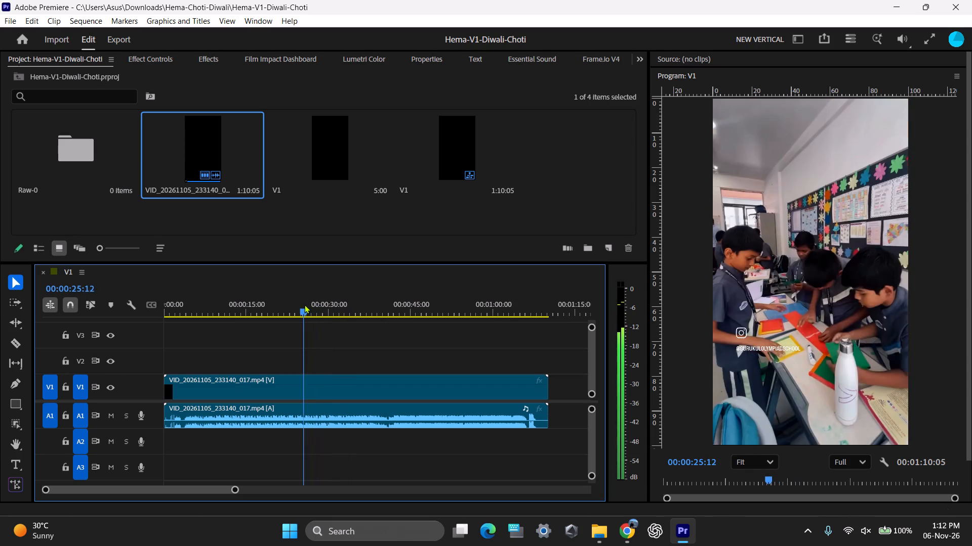
{"action": "left_click_drag", "start_coordinate": [304, 304], "coordinate": [297, 307]}
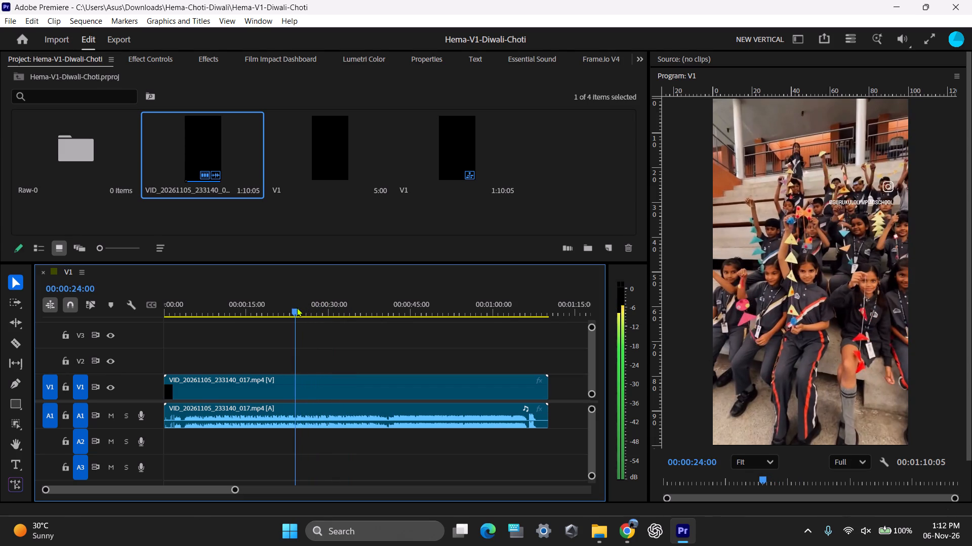
{"action": "left_click_drag", "start_coordinate": [297, 307], "coordinate": [299, 307]}
{"action": "key", "text": "Right"}
{"action": "key", "text": "Right"}
{"action": "key", "text": "Right"}
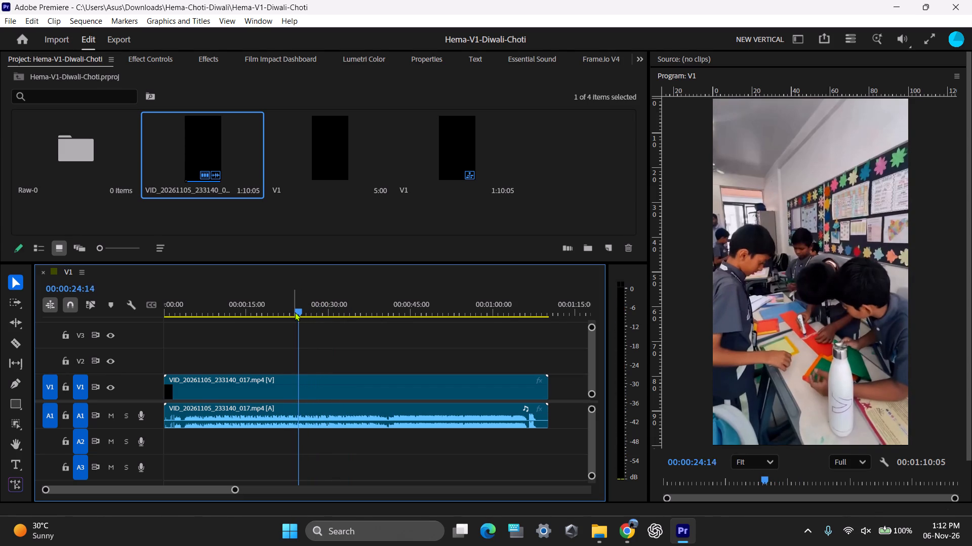
{"action": "key", "text": "Right"}
{"action": "key", "text": "Right"}
{"action": "key", "text": "Right"}
{"action": "key", "text": "Right"}
{"action": "key", "text": "Right"}
{"action": "key", "text": "Right"}
{"action": "key", "text": "Right"}
{"action": "key", "text": "Right"}
{"action": "key", "text": "Right"}
{"action": "key", "text": "Right"}
{"action": "key", "text": "Right"}
{"action": "key", "text": "Right"}
{"action": "key", "text": "Right"}
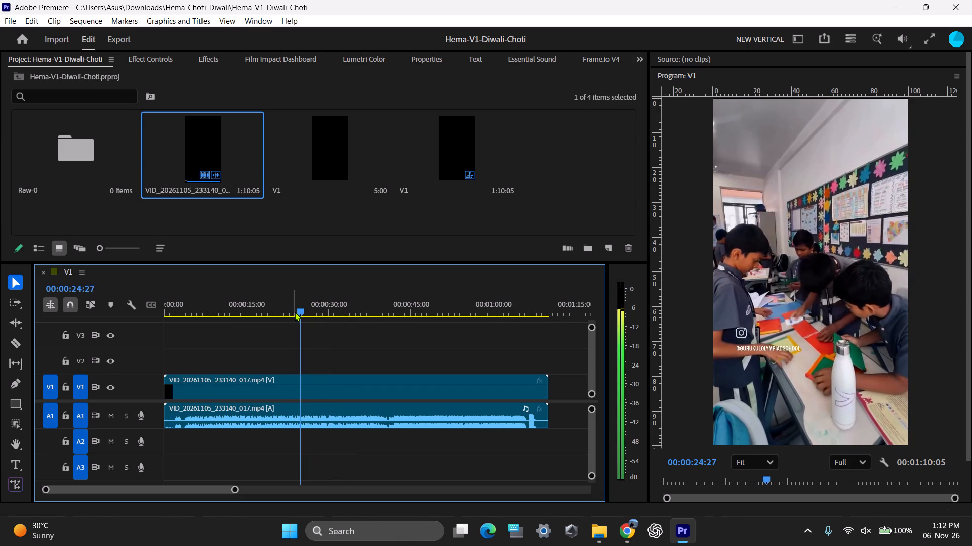
{"action": "key", "text": "Right"}
{"action": "key", "text": "Right"}
{"action": "key", "text": "Right"}
{"action": "key", "text": "c"}
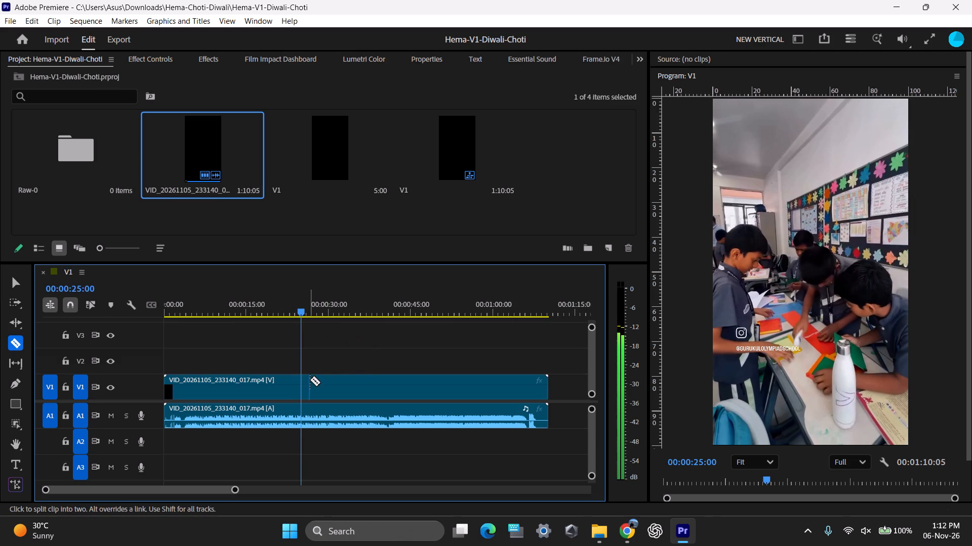
{"action": "left_click", "coordinate": [301, 380], "text": "shift"}
{"action": "key", "text": "ctrl+s"}
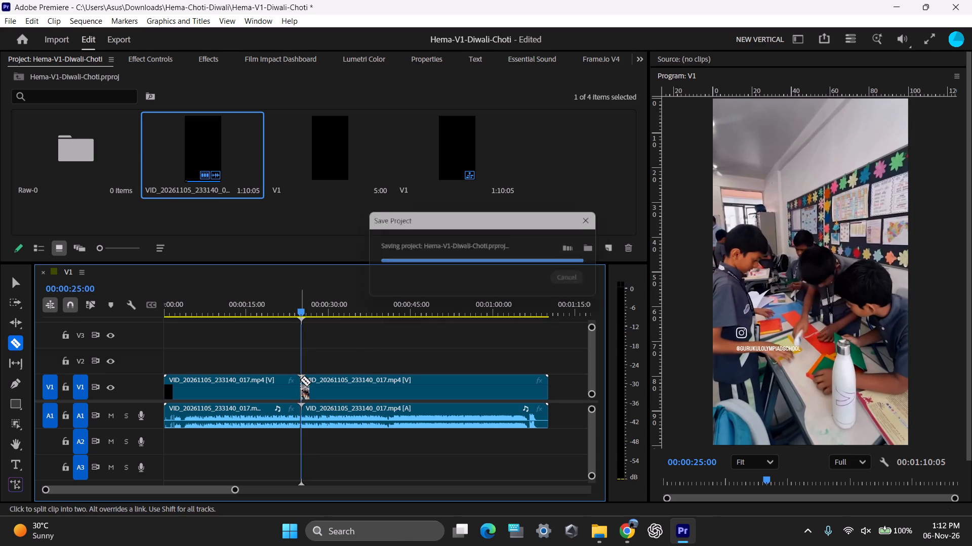
Scrub back through the segment before the 25-second cut to review its shots, saving the project along the way.
{"action": "key", "text": "v"}
{"action": "left_click_drag", "start_coordinate": [301, 307], "coordinate": [289, 308]}
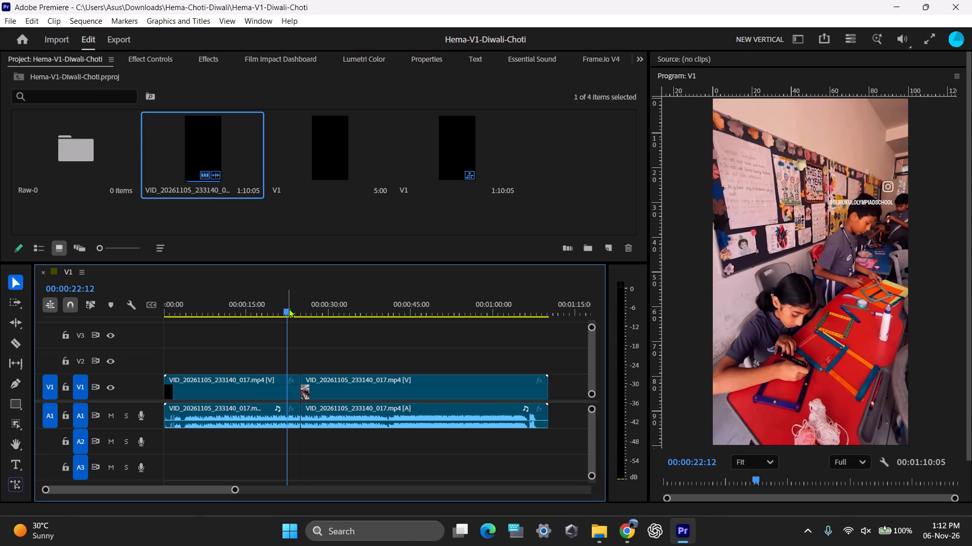
{"action": "key", "text": "ctrl+s"}
{"action": "left_click_drag", "start_coordinate": [283, 302], "coordinate": [254, 307]}
{"action": "key", "text": "ctrl+s"}
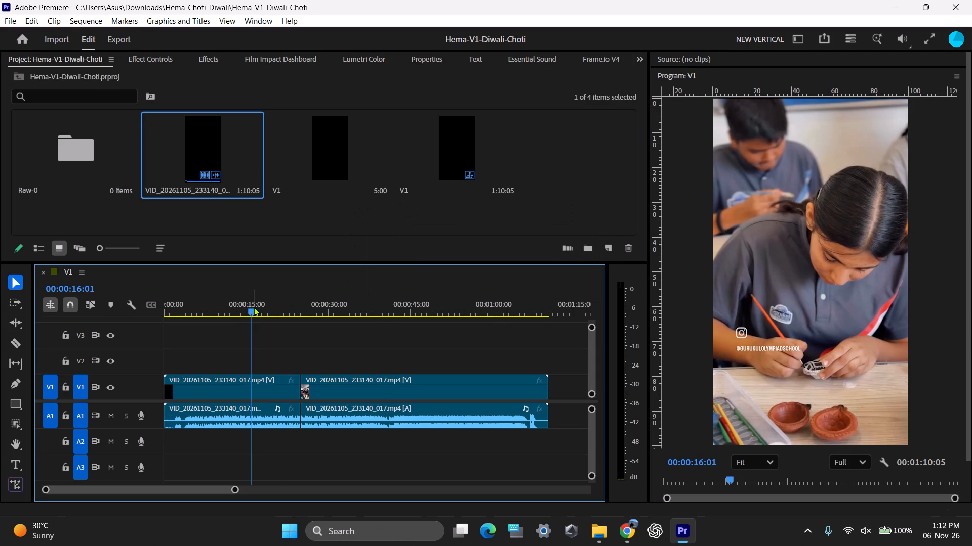
{"action": "key", "text": "ctrl+s"}
{"action": "left_click_drag", "start_coordinate": [257, 302], "coordinate": [213, 306]}
{"action": "key", "text": "ctrl+s"}
{"action": "left_click_drag", "start_coordinate": [200, 306], "coordinate": [220, 306]}
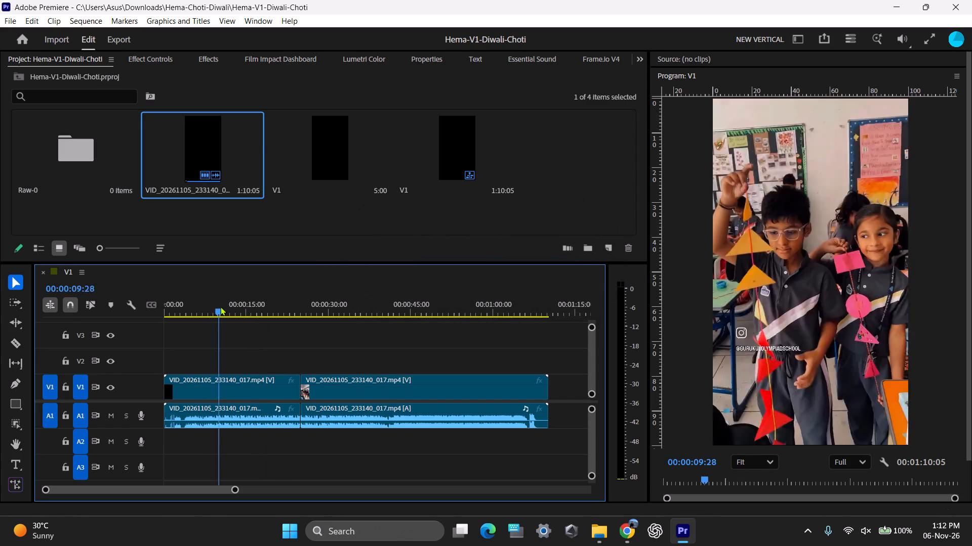
{"action": "left_click_drag", "start_coordinate": [220, 306], "coordinate": [241, 313]}
{"action": "key", "text": "ctrl+s"}
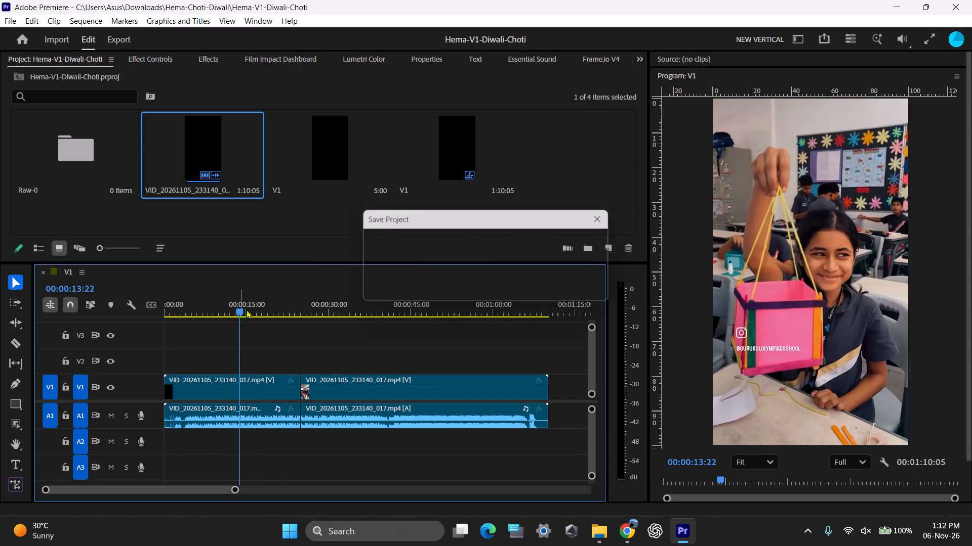
Examine the shots between about 16 seconds and the 25-second cut by scrubbing and short playback, saving the project.
{"action": "left_click_drag", "start_coordinate": [234, 309], "coordinate": [285, 307]}
{"action": "left_click", "coordinate": [283, 303]}
{"action": "key", "text": "ctrl+s"}
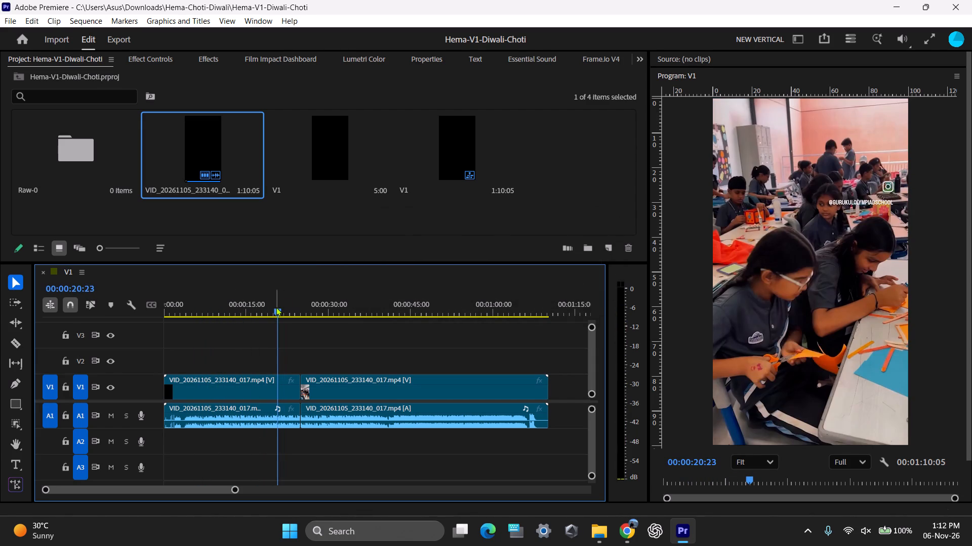
{"action": "left_click_drag", "start_coordinate": [278, 304], "coordinate": [256, 311]}
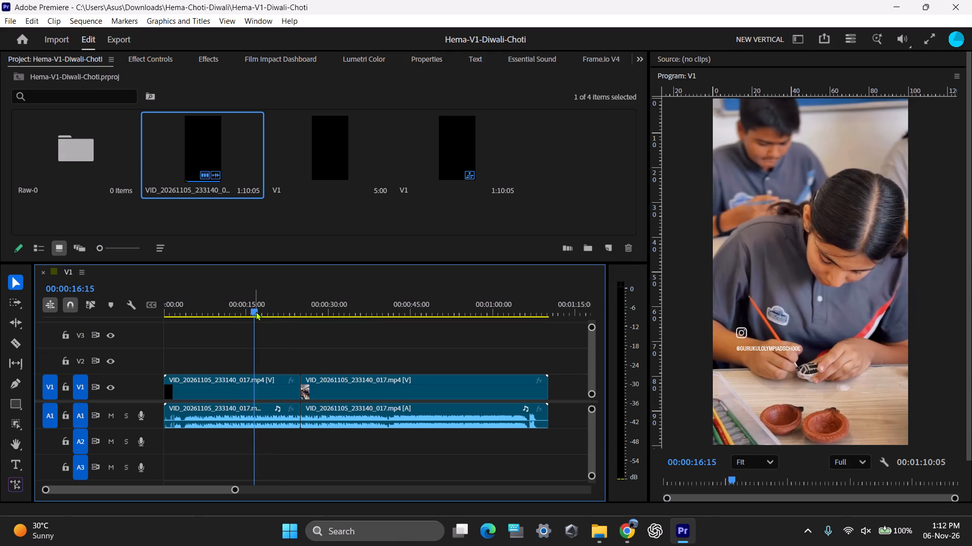
{"action": "left_click_drag", "start_coordinate": [256, 311], "coordinate": [299, 312]}
{"action": "key", "text": "ctrl+s"}
{"action": "left_click_drag", "start_coordinate": [295, 308], "coordinate": [270, 316]}
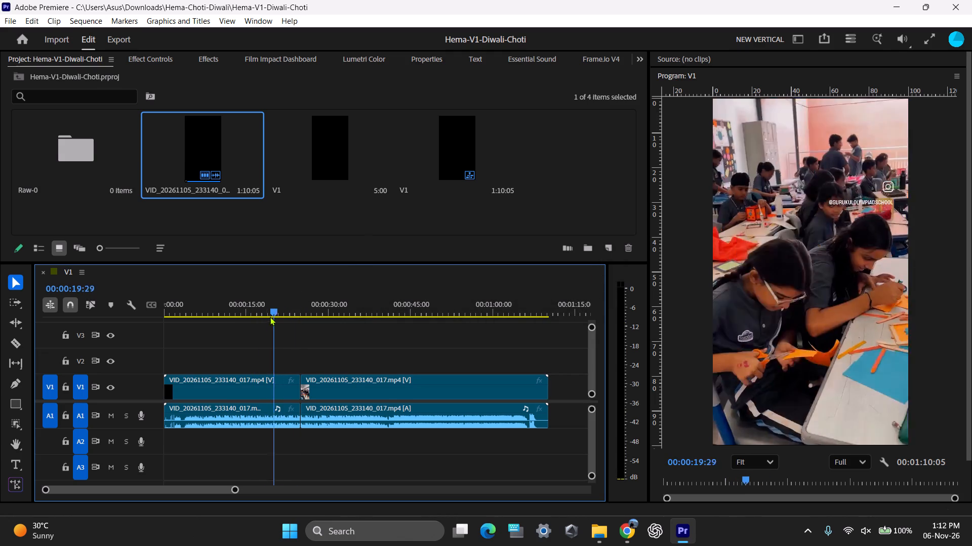
{"action": "left_click_drag", "start_coordinate": [270, 316], "coordinate": [269, 317]}
{"action": "key", "text": "ctrl+s"}
{"action": "left_click_drag", "start_coordinate": [273, 308], "coordinate": [278, 310]}
{"action": "key", "text": "space"}
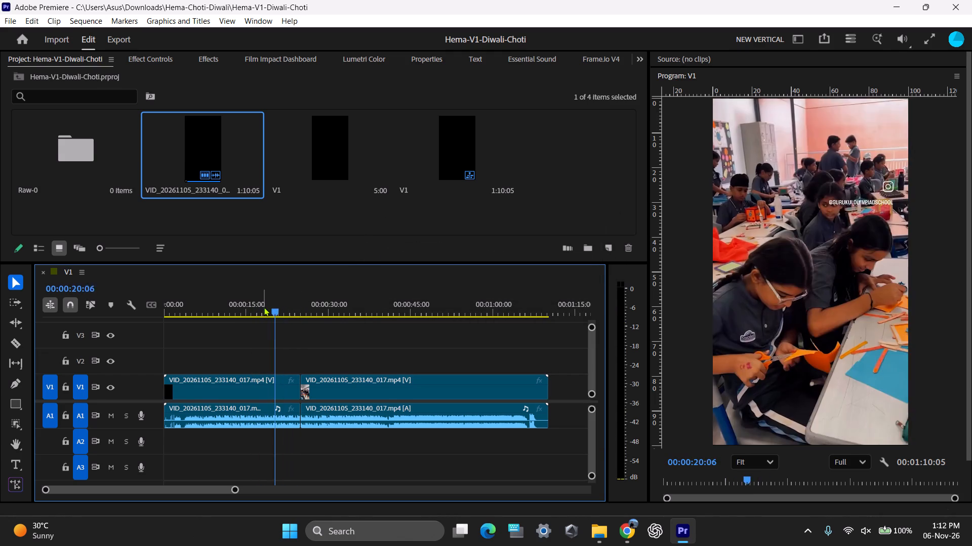
{"action": "key", "text": "space"}
{"action": "left_click", "coordinate": [281, 307]}
{"action": "key", "text": "space"}
{"action": "key", "text": "space"}
{"action": "left_click_drag", "start_coordinate": [291, 309], "coordinate": [286, 312]}
{"action": "key", "text": "ctrl+s"}
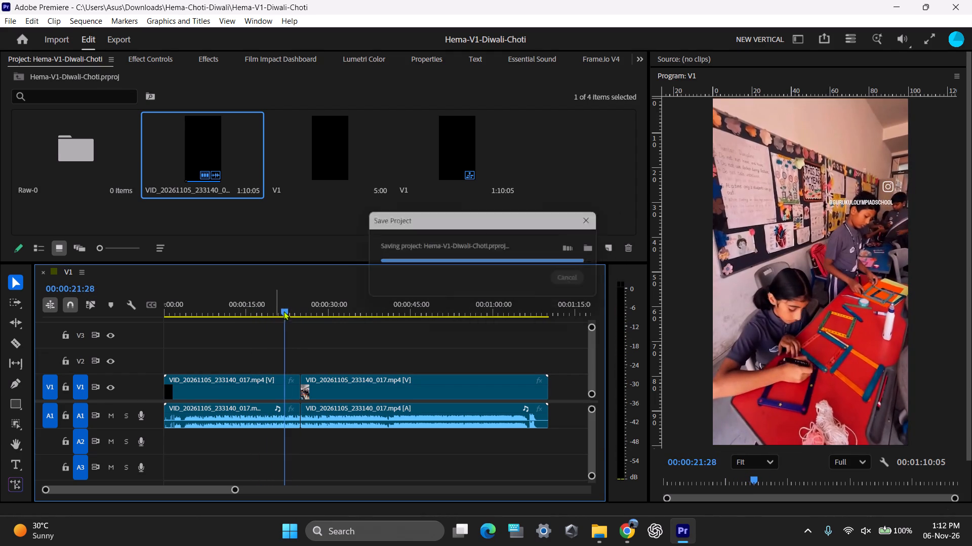
Apply the default transition to only the audio of the first segment on track A1, and save the project.
{"action": "left_click_drag", "start_coordinate": [297, 302], "coordinate": [0, 315]}
{"action": "left_click", "coordinate": [281, 423], "text": "shift"}
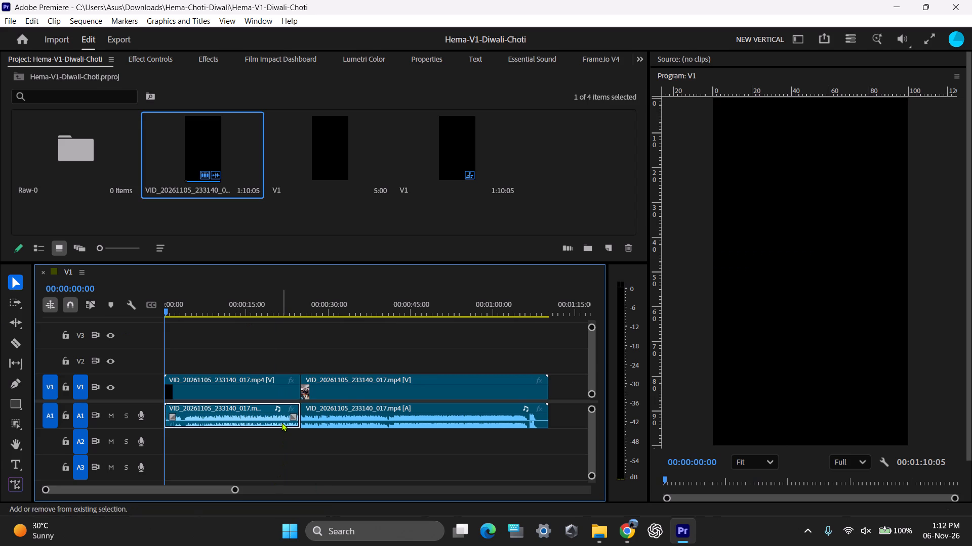
{"action": "key", "text": "shift+d"}
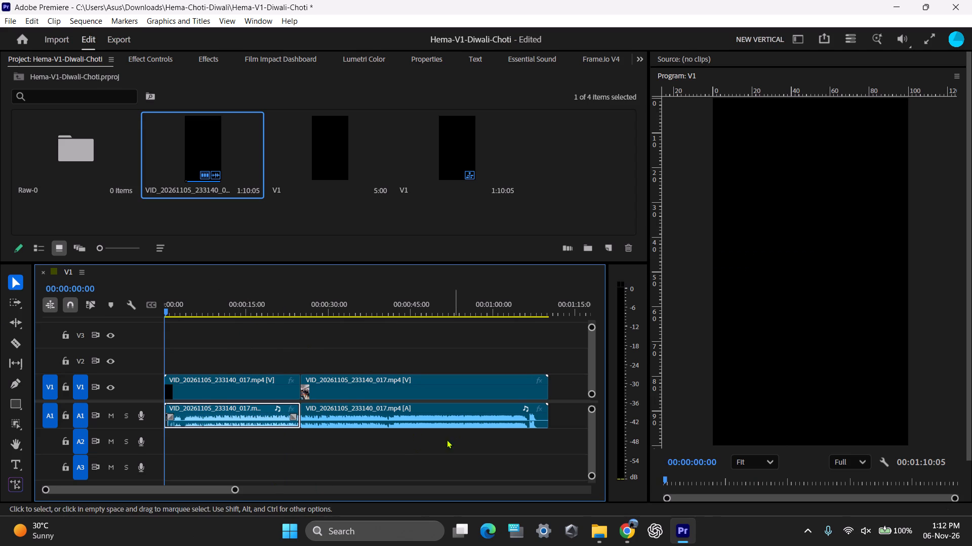
{"action": "left_click", "coordinate": [273, 413]}
{"action": "type", "text": "DS"}
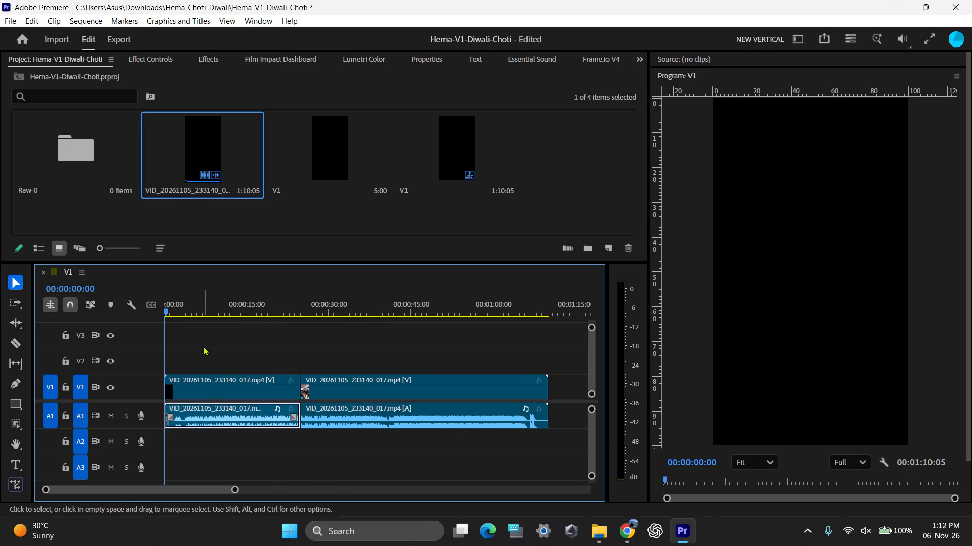
{"action": "key", "text": "ctrl+s"}
Adjust the fade at the start of the first A1 audio segment, save, and return the playhead to 00:00:00:00.
{"action": "left_click_drag", "start_coordinate": [183, 298], "coordinate": [73, 298]}
{"action": "left_click_drag", "start_coordinate": [172, 416], "coordinate": [84, 418]}
{"action": "key", "text": "ctrl+s"}
{"action": "left_click_drag", "start_coordinate": [185, 302], "coordinate": [147, 304]}
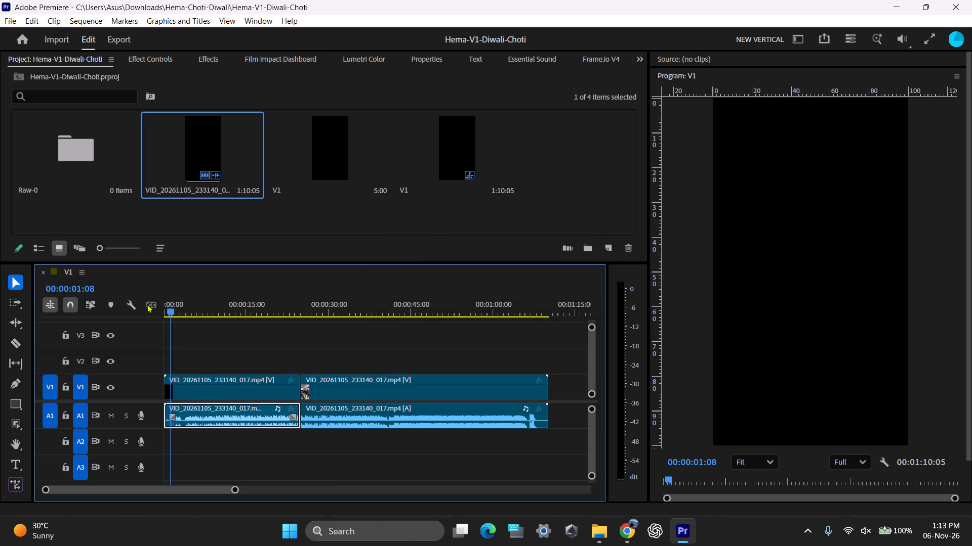
{"action": "left_click_drag", "start_coordinate": [147, 304], "coordinate": [119, 302]}
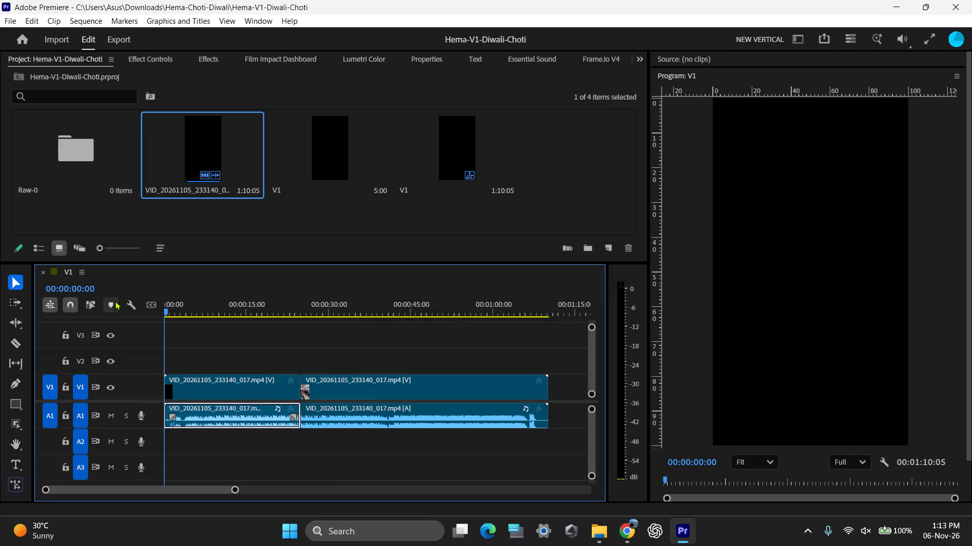
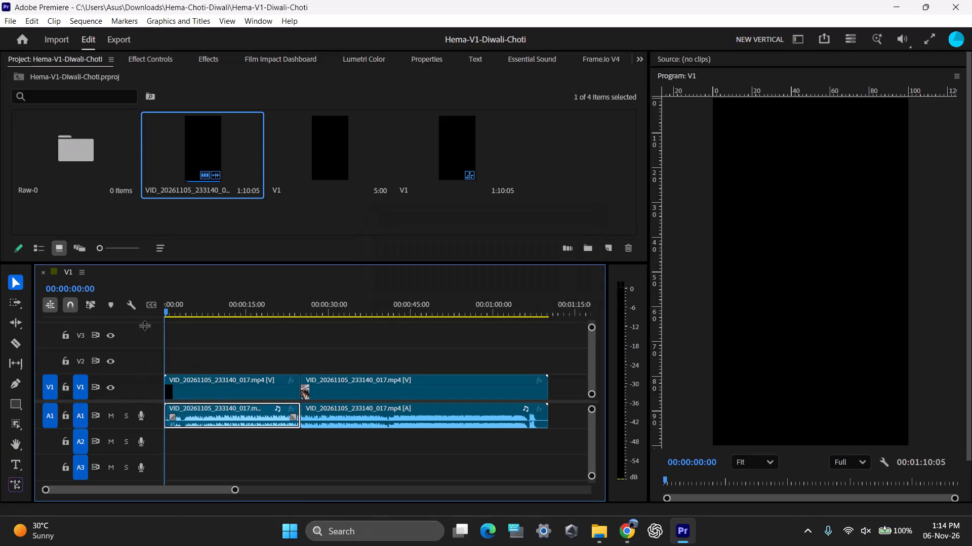
Save the project and return the playhead to the start of the V1 sequence.
{"action": "left_click_drag", "start_coordinate": [232, 311], "coordinate": [69, 336]}
{"action": "key", "text": "space"}
{"action": "key", "text": "space"}
{"action": "key", "text": "ctrl+s"}
{"action": "left_click_drag", "start_coordinate": [194, 341], "coordinate": [107, 336]}
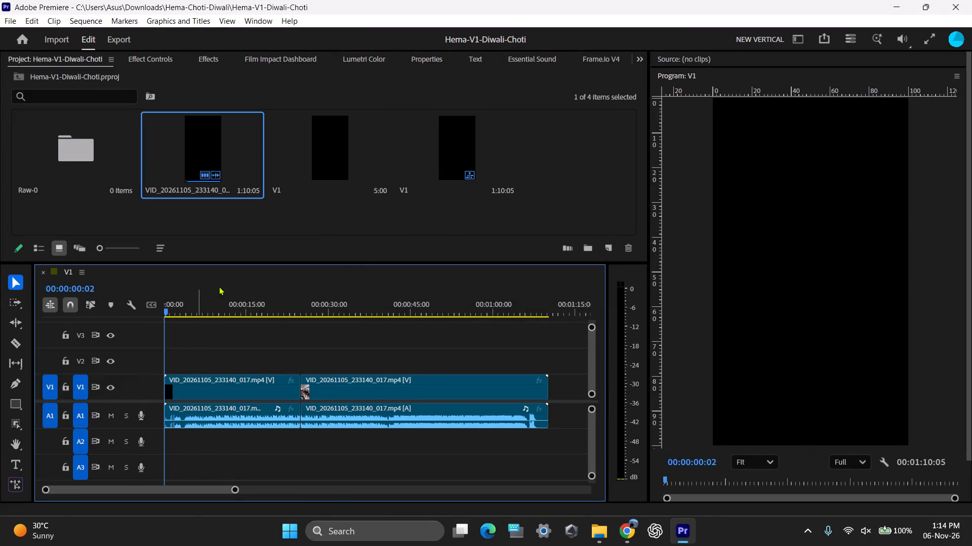
{"action": "left_click_drag", "start_coordinate": [201, 308], "coordinate": [103, 312]}
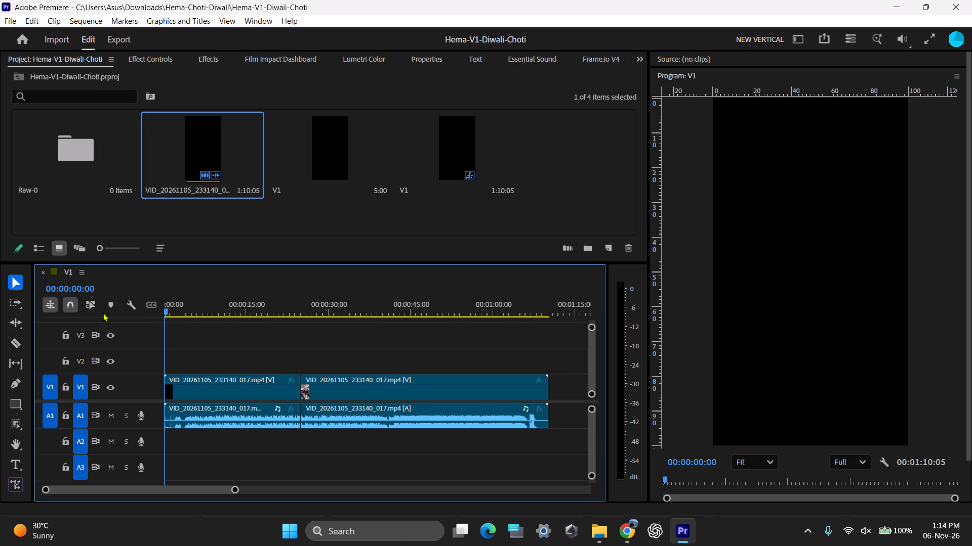
Save the project, play the opening of the sequence briefly, and return the playhead to 00:00:00:00.
{"action": "key", "text": "ctrl+s"}
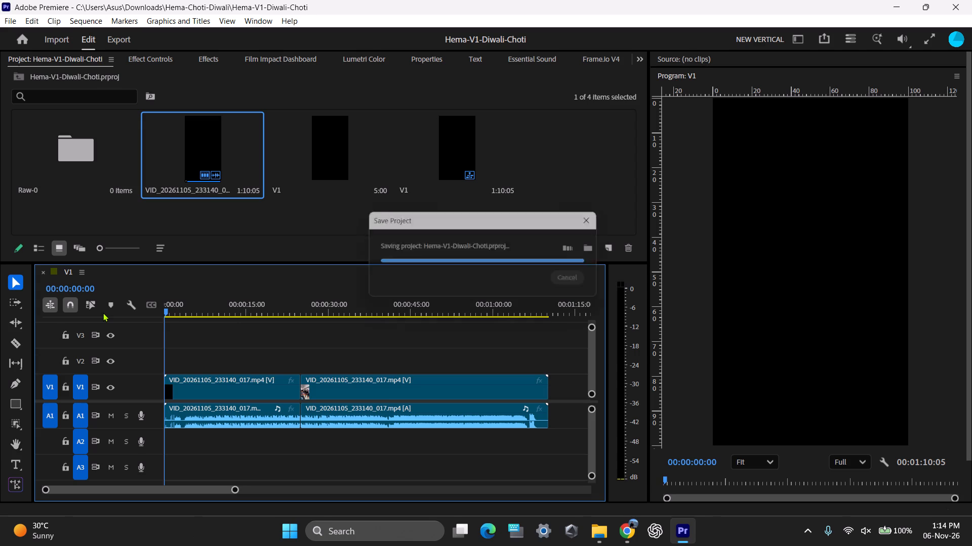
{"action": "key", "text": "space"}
{"action": "left_click_drag", "start_coordinate": [219, 312], "coordinate": [44, 312]}
Connect the paired OPPO Enco Buds2 over Bluetooth in the Windows quick settings and return to the Premiere timeline.
{"action": "left_click", "coordinate": [870, 541]}
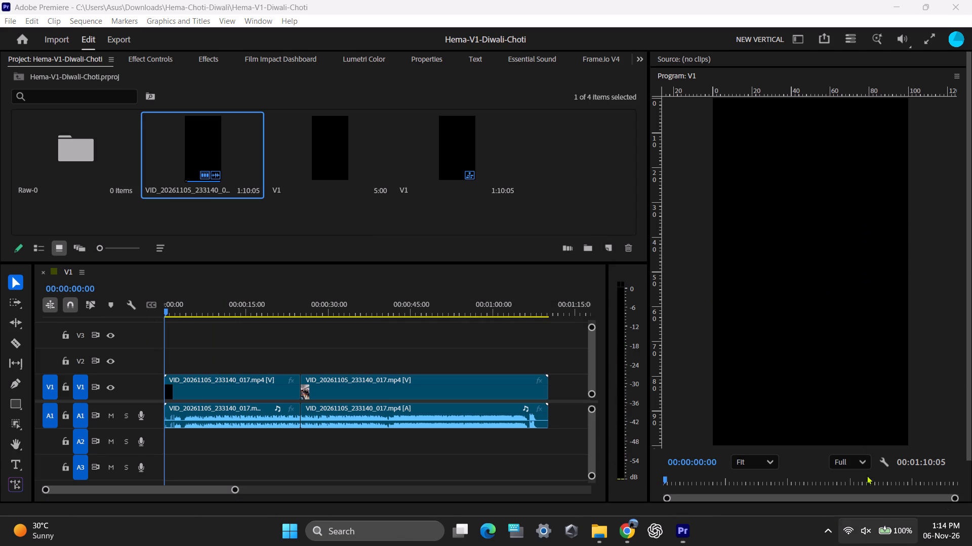
{"action": "left_click", "coordinate": [853, 302]}
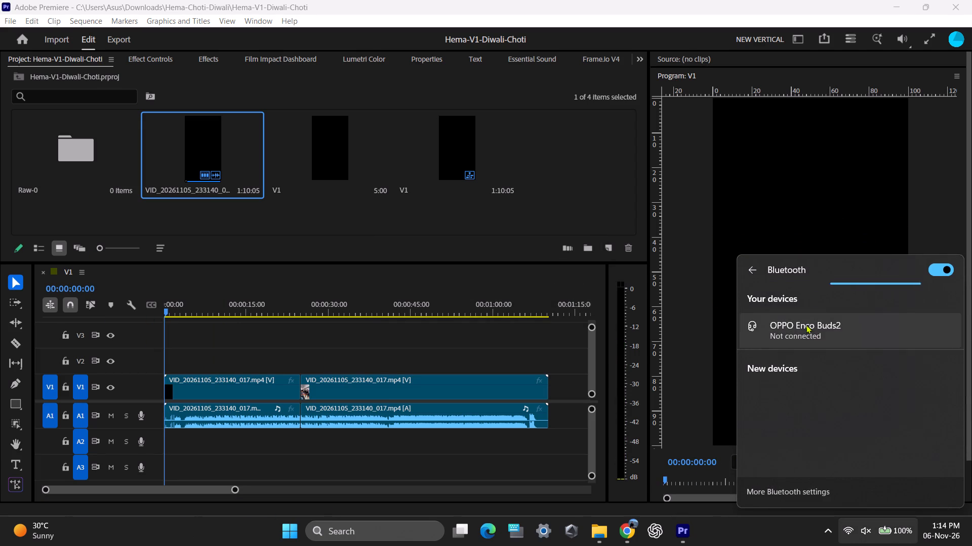
{"action": "left_click", "coordinate": [806, 328]}
{"action": "left_click", "coordinate": [537, 333]}
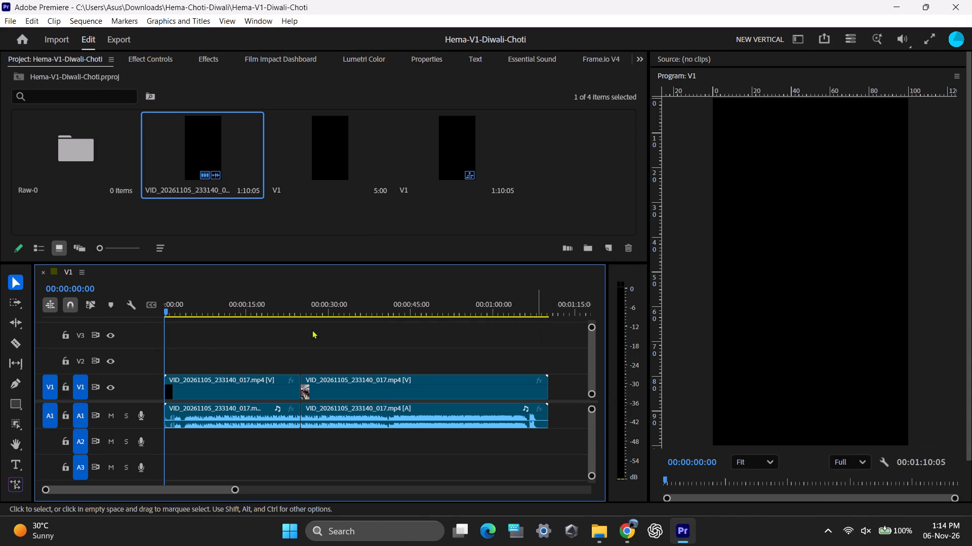
Play the opening seconds of the V1 sequence repeatedly to check its sound, returning the playhead to the start and dismissing the notification.
{"action": "left_click_drag", "start_coordinate": [315, 308], "coordinate": [87, 325]}
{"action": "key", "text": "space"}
{"action": "left_click_drag", "start_coordinate": [206, 308], "coordinate": [72, 324]}
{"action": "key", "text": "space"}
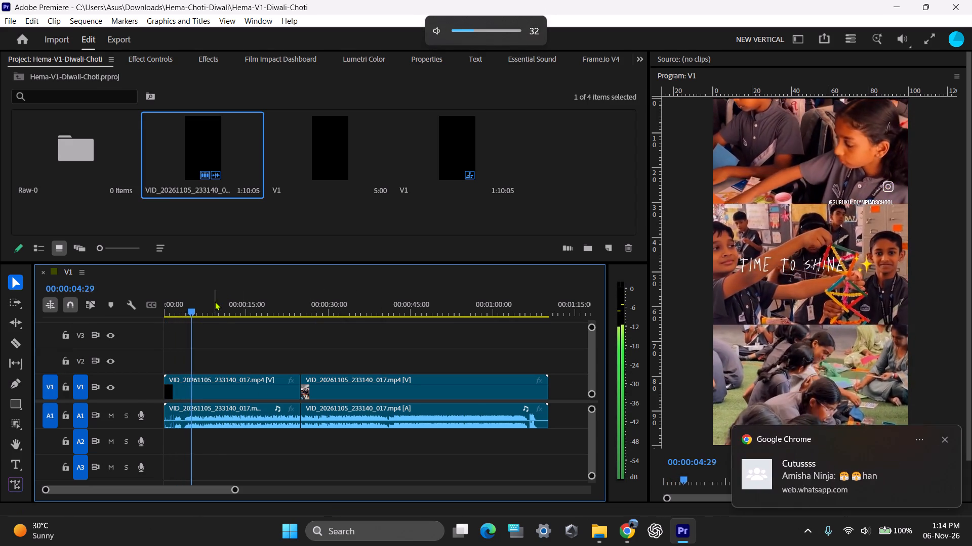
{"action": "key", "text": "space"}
{"action": "left_click_drag", "start_coordinate": [217, 300], "coordinate": [114, 309]}
{"action": "left_click", "coordinate": [946, 435]}
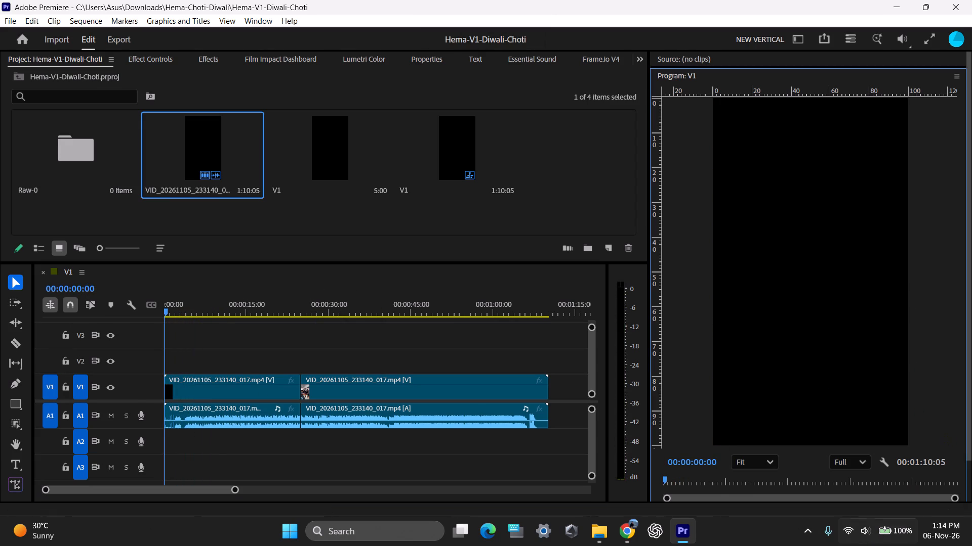
Open the Windows list of sound output devices.
{"action": "left_click", "coordinate": [873, 538]}
{"action": "left_click", "coordinate": [945, 457]}
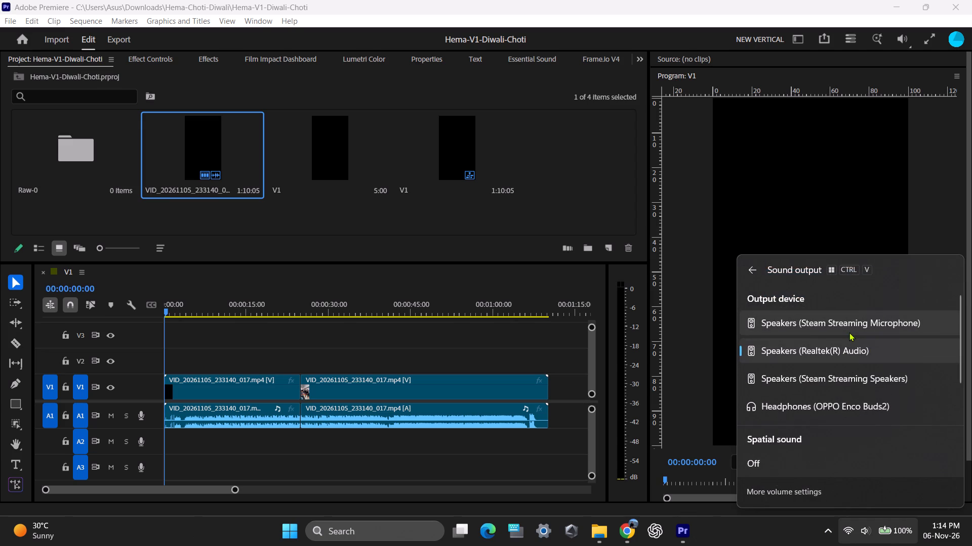
Switch the system sound output to Headphones (OPPO Enco Buds2).
{"action": "left_click", "coordinate": [843, 414]}
{"action": "left_click", "coordinate": [397, 335]}
Listen to the sequence from its start past the 25-second cut, playing it in stages to judge the sound.
{"action": "left_click_drag", "start_coordinate": [255, 300], "coordinate": [123, 300]}
{"action": "key", "text": "space"}
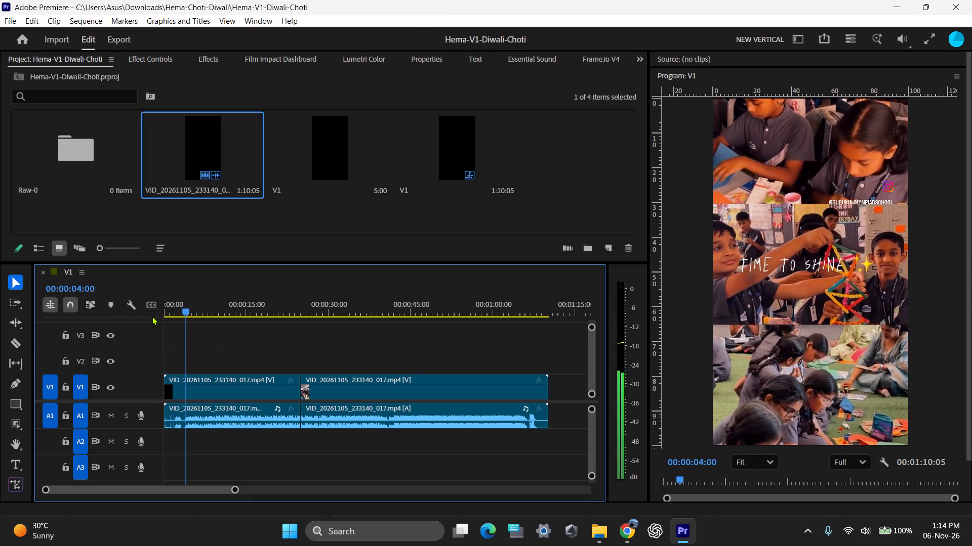
{"action": "key", "text": "space"}
{"action": "key", "text": "space"}
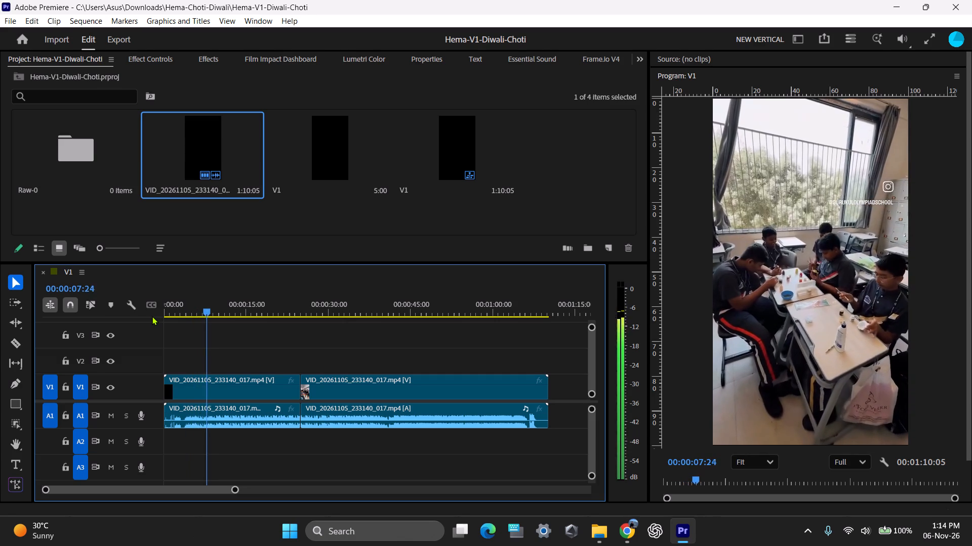
{"action": "key", "text": "space"}
{"action": "key", "text": "space"}
{"action": "key", "text": "space"}
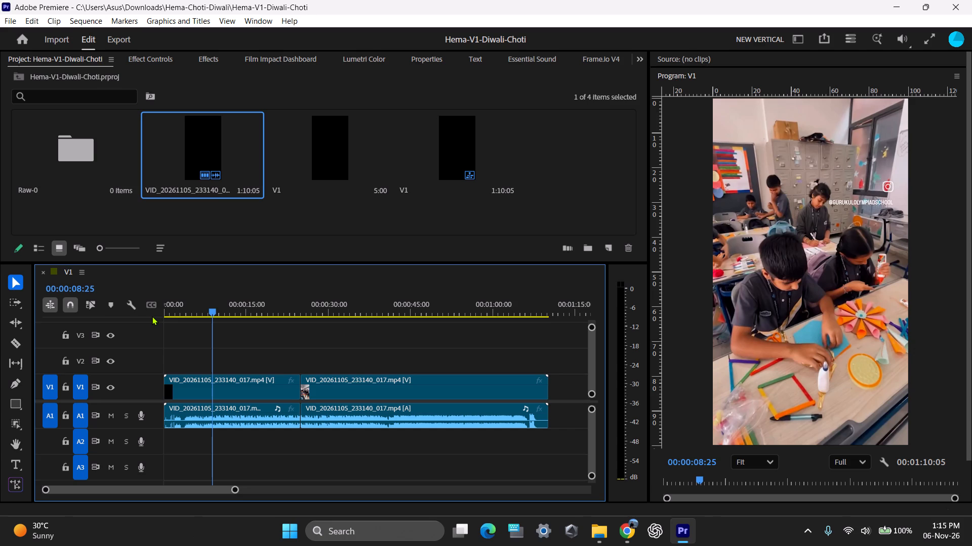
{"action": "key", "text": "space"}
{"action": "key", "text": "space"}
{"action": "key", "text": "space"}
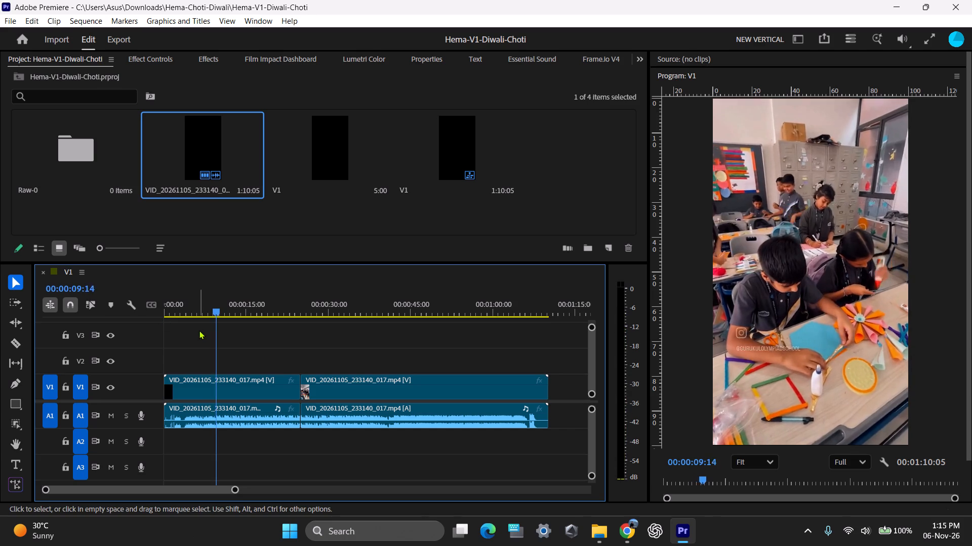
{"action": "key", "text": "space"}
{"action": "key", "text": "space"}
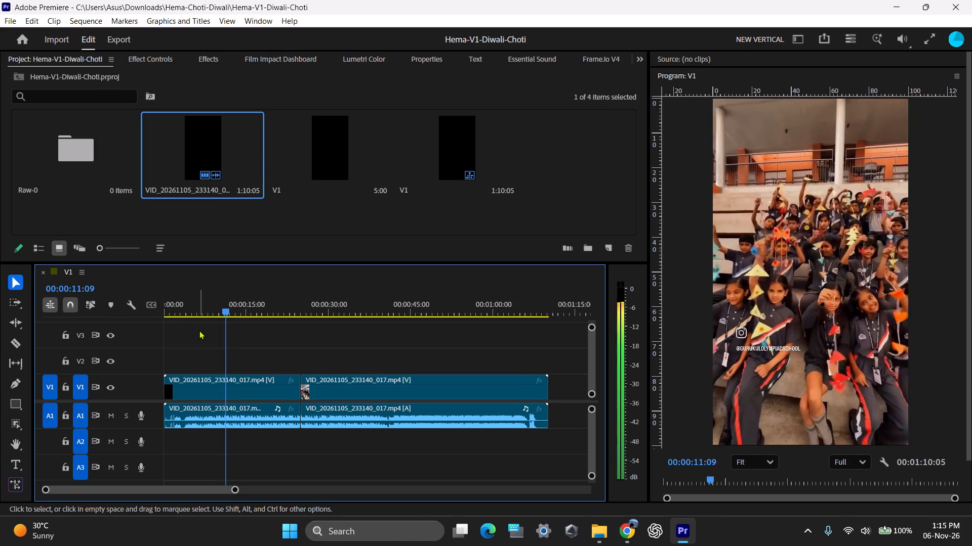
{"action": "type", "text": "-=="}
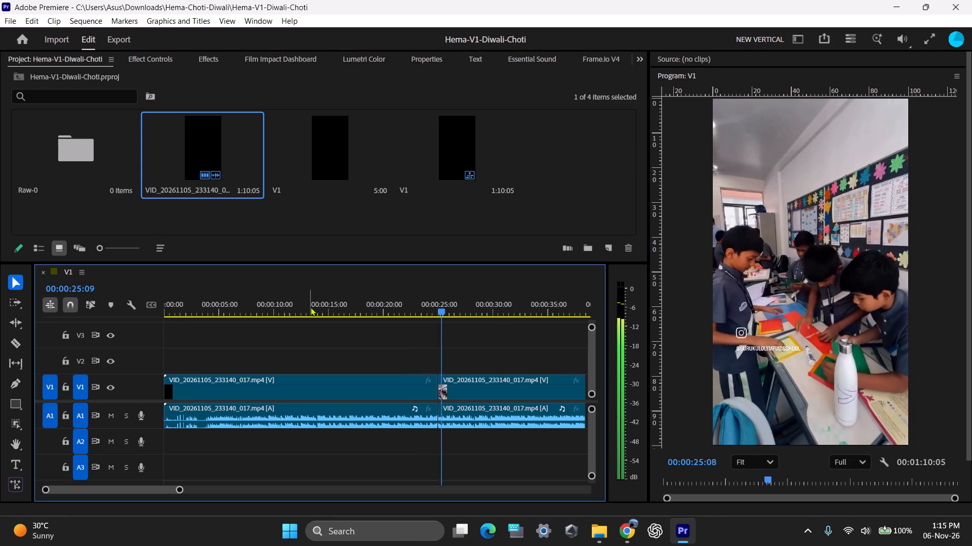
{"action": "key", "text": "space"}
{"action": "key", "text": "space"}
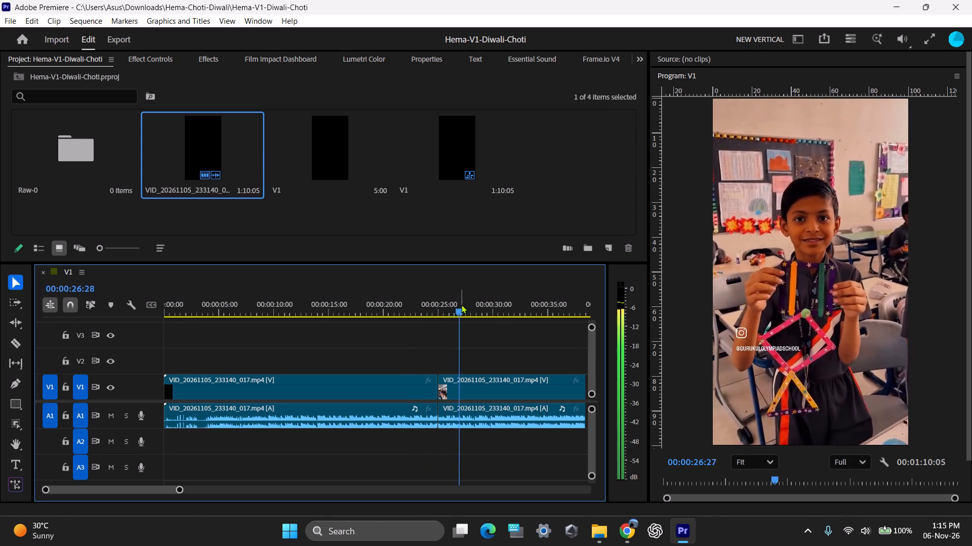
{"action": "key", "text": "space"}
Remove the 25-second cut by joining the through edits in the video on V1 and the audio on A1.
{"action": "left_click_drag", "start_coordinate": [456, 305], "coordinate": [414, 318]}
{"action": "left_click_drag", "start_coordinate": [493, 339], "coordinate": [511, 475]}
{"action": "left_click", "coordinate": [479, 322]}
{"action": "left_click", "coordinate": [506, 395]}
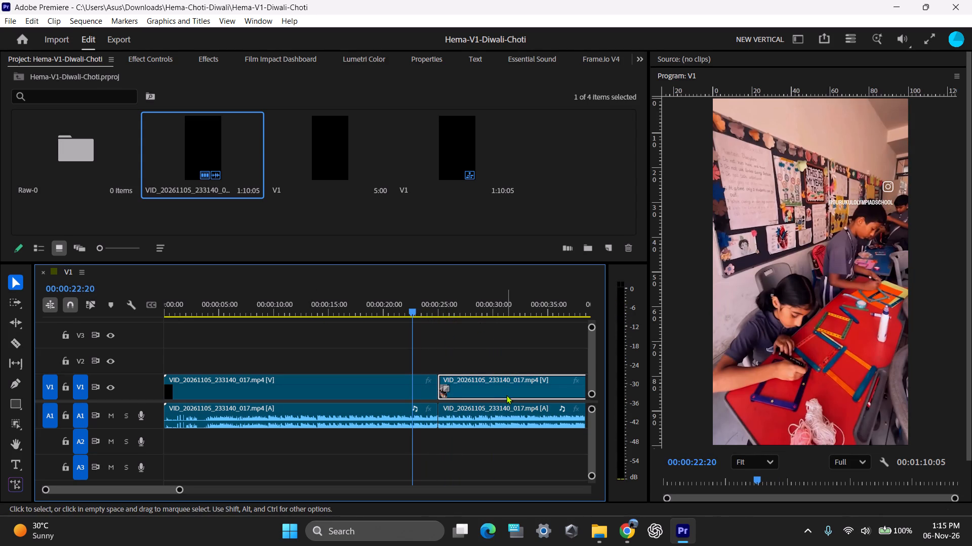
{"action": "key", "text": "space"}
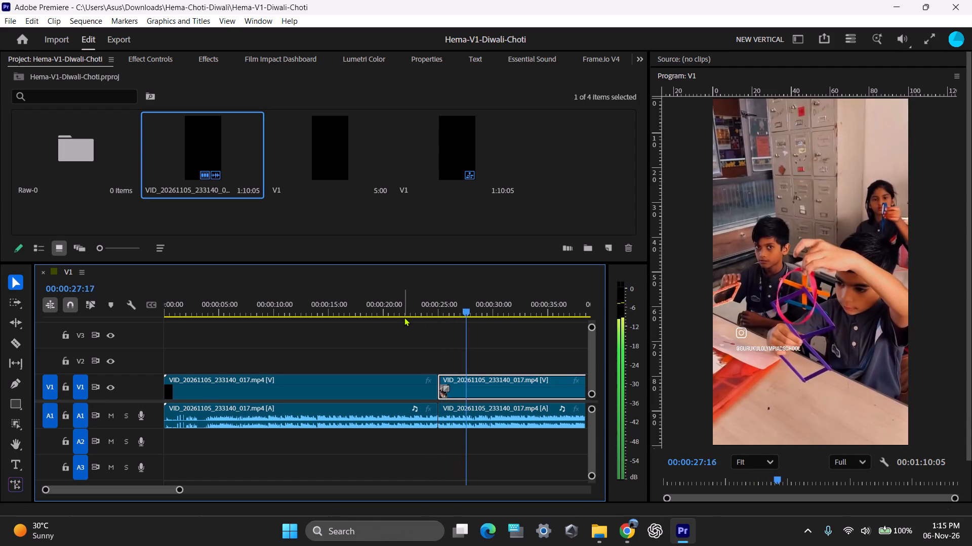
{"action": "left_click", "coordinate": [495, 304]}
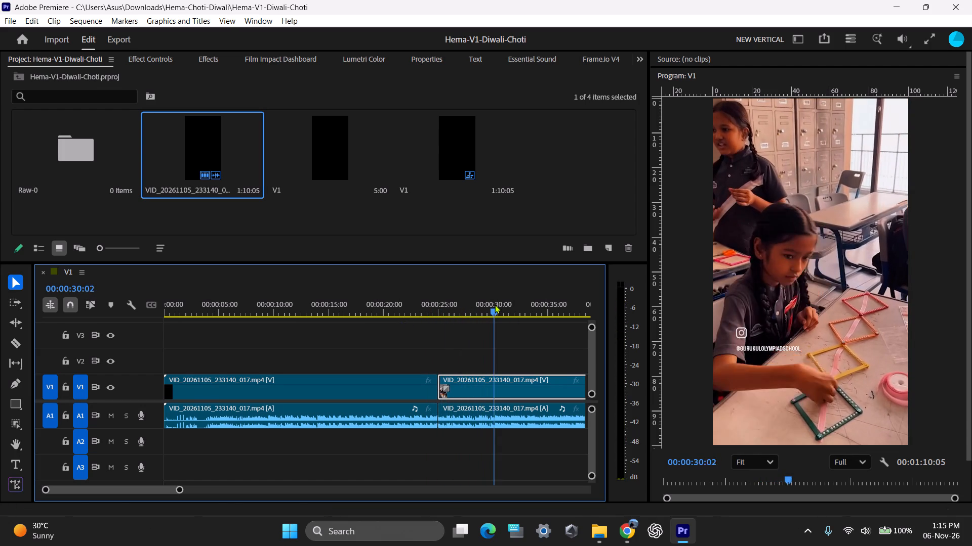
{"action": "right_click", "coordinate": [440, 380]}
{"action": "left_click", "coordinate": [464, 468]}
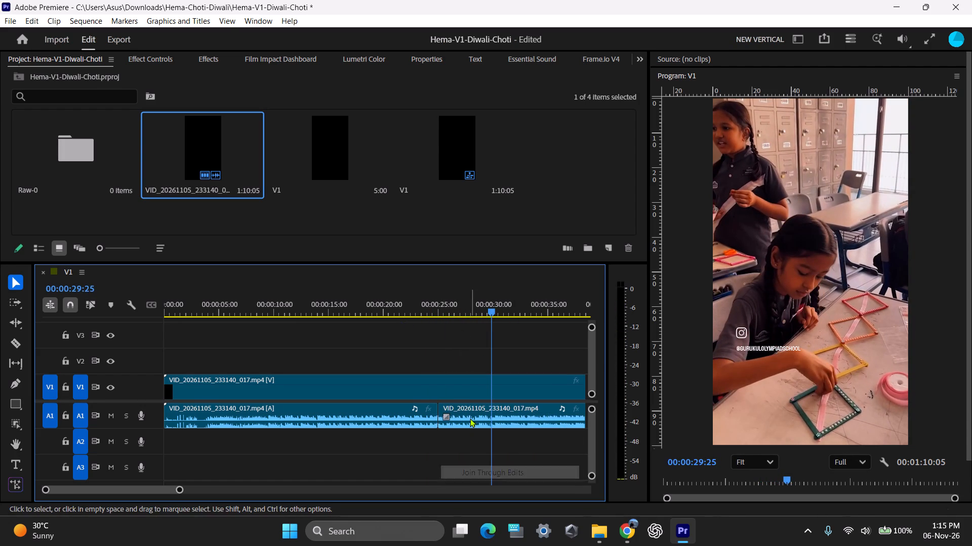
{"action": "left_click_drag", "start_coordinate": [494, 304], "coordinate": [464, 306]}
{"action": "type", "text": "="}
{"action": "key", "text": "space"}
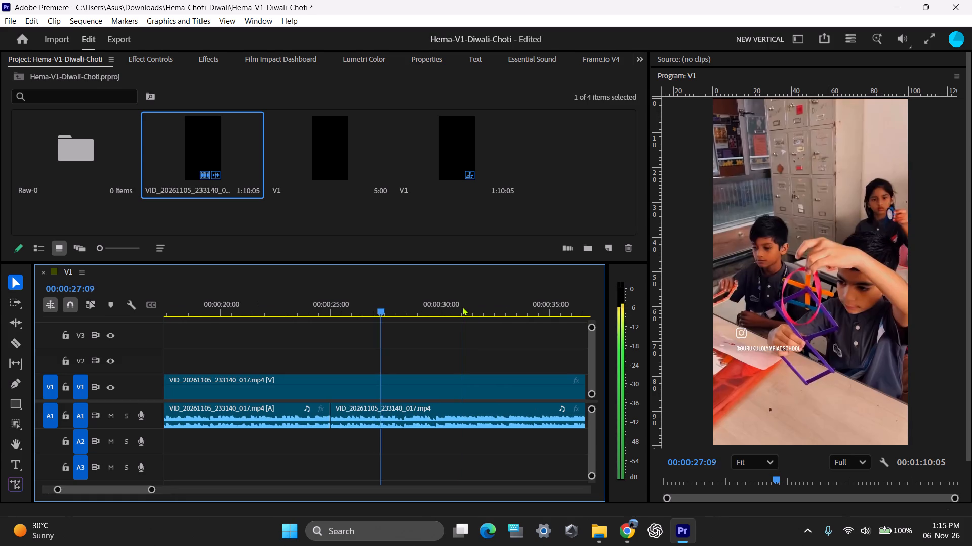
{"action": "key", "text": "space"}
{"action": "right_click", "coordinate": [328, 406]}
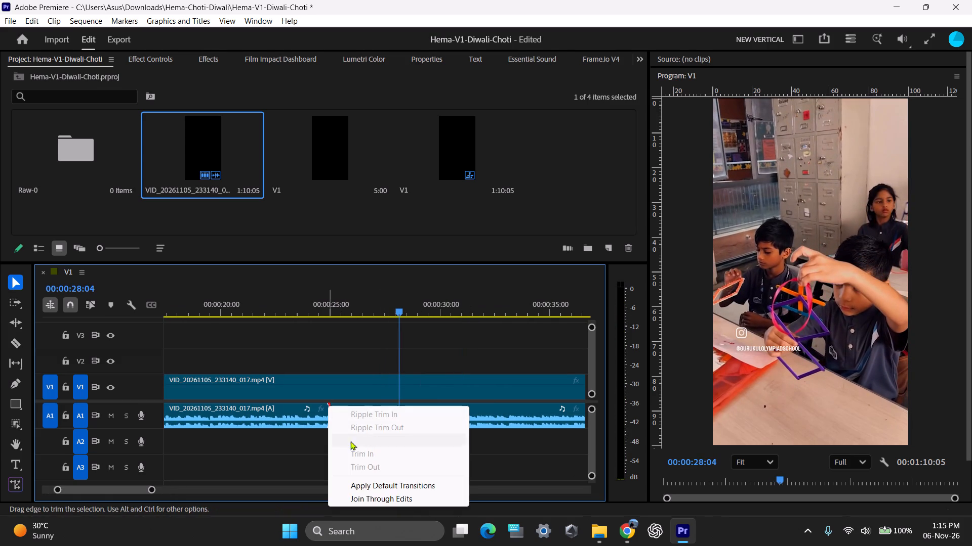
{"action": "left_click", "coordinate": [361, 493]}
Enlarge track A1 to show its waveform and replay the passage around 25 seconds to locate a new cut point.
{"action": "left_click_drag", "start_coordinate": [401, 299], "coordinate": [335, 322]}
{"action": "key", "text": "space"}
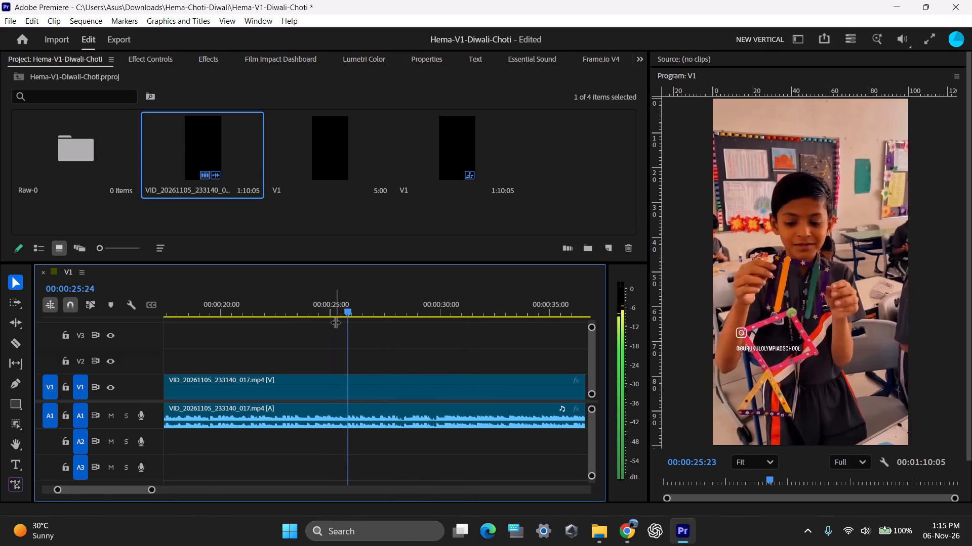
{"action": "key", "text": "space"}
{"action": "left_click_drag", "start_coordinate": [352, 327], "coordinate": [319, 333]}
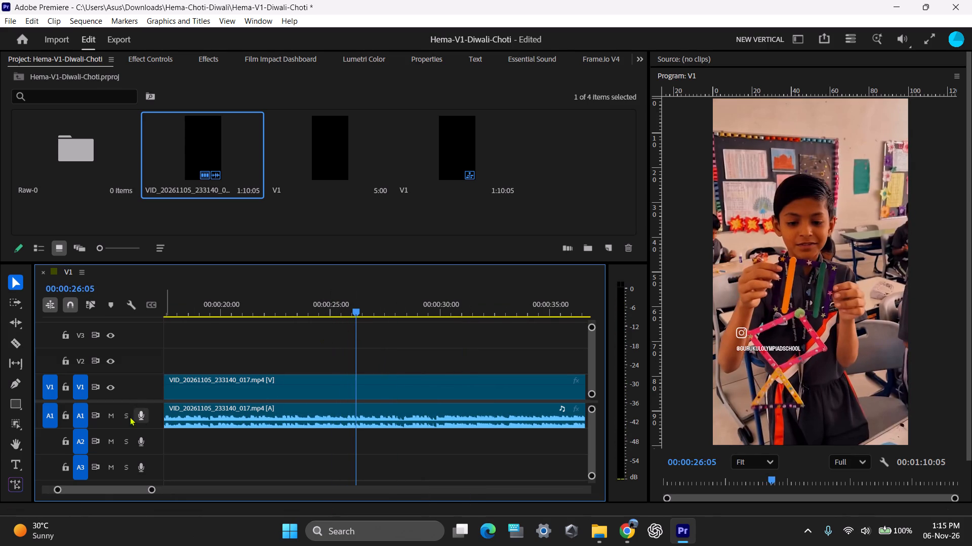
{"action": "double_click", "coordinate": [151, 420]}
{"action": "left_click_drag", "start_coordinate": [367, 298], "coordinate": [301, 310]}
{"action": "key", "text": "space"}
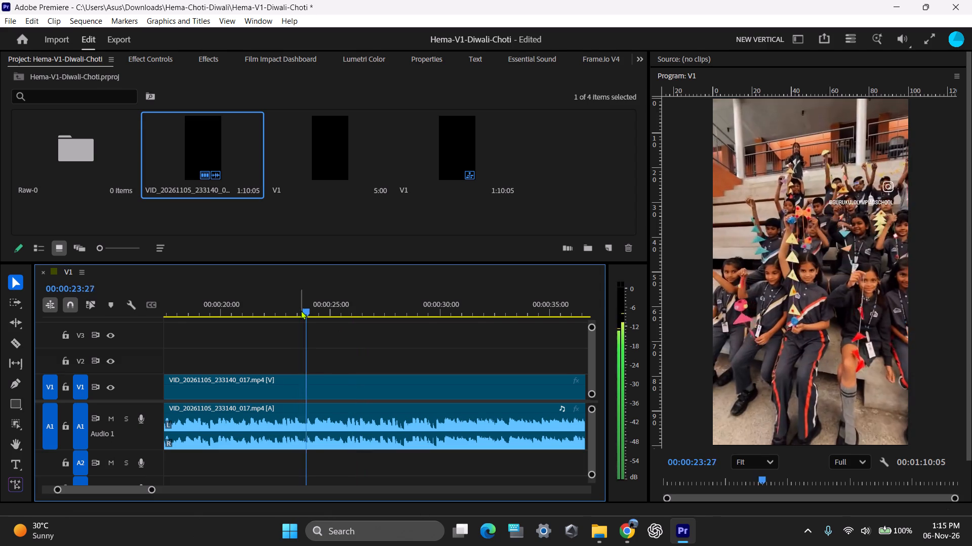
{"action": "key", "text": "space"}
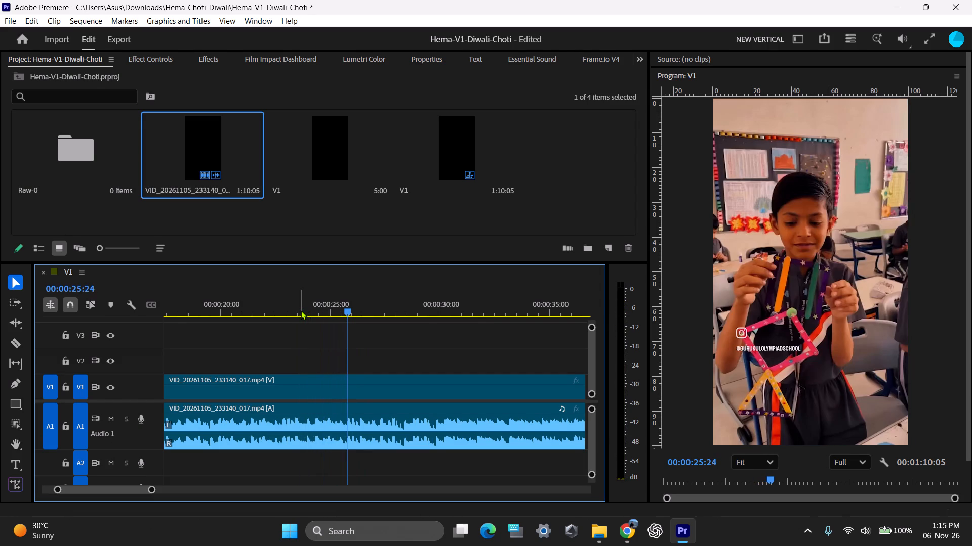
Split both the V1 video and the A1 audio at 00:00:25:24, and save the project.
{"action": "key", "text": "c"}
{"action": "left_click", "coordinate": [348, 381]}
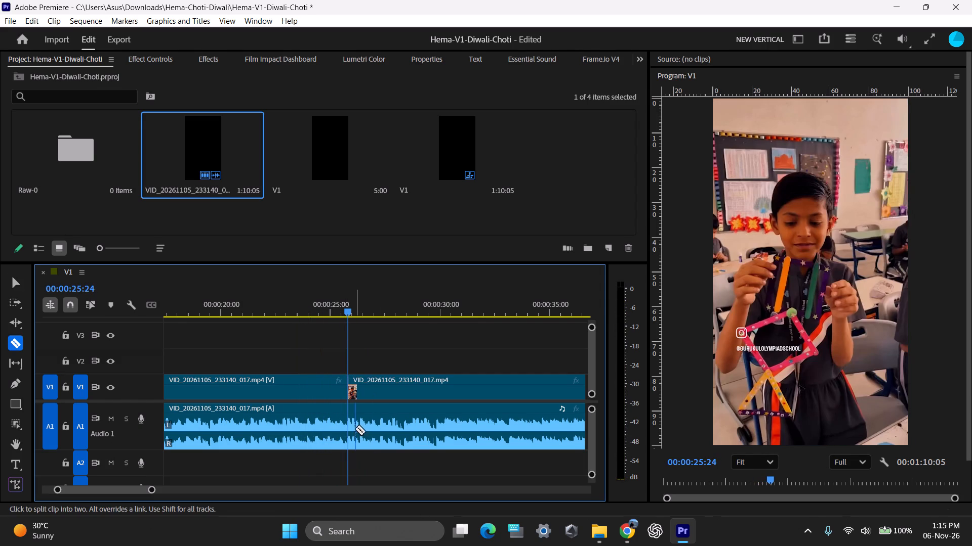
{"action": "left_click", "coordinate": [348, 422]}
{"action": "key", "text": "v"}
{"action": "key", "text": "minus"}
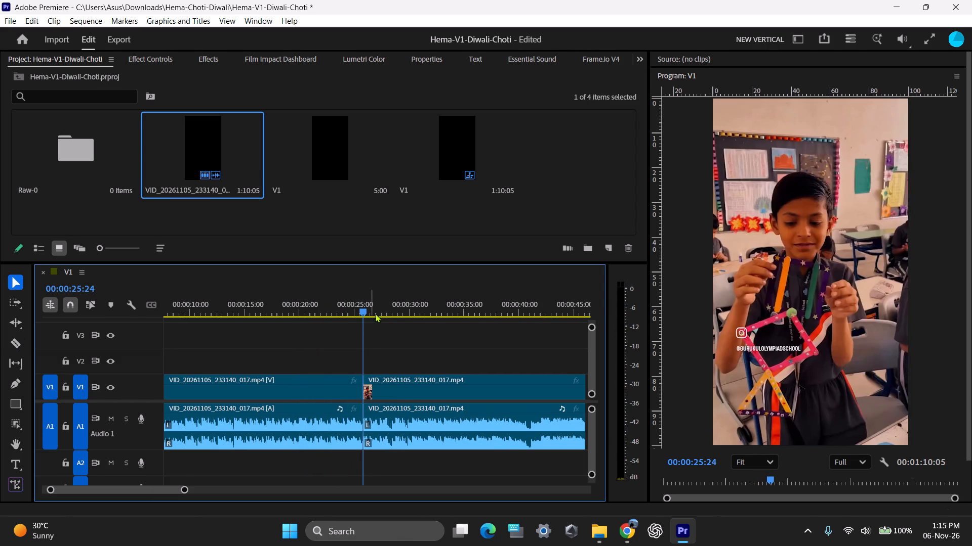
{"action": "left_click_drag", "start_coordinate": [373, 310], "coordinate": [334, 318]}
{"action": "type", "text": "--"}
{"action": "left_click_drag", "start_coordinate": [267, 302], "coordinate": [35, 321]}
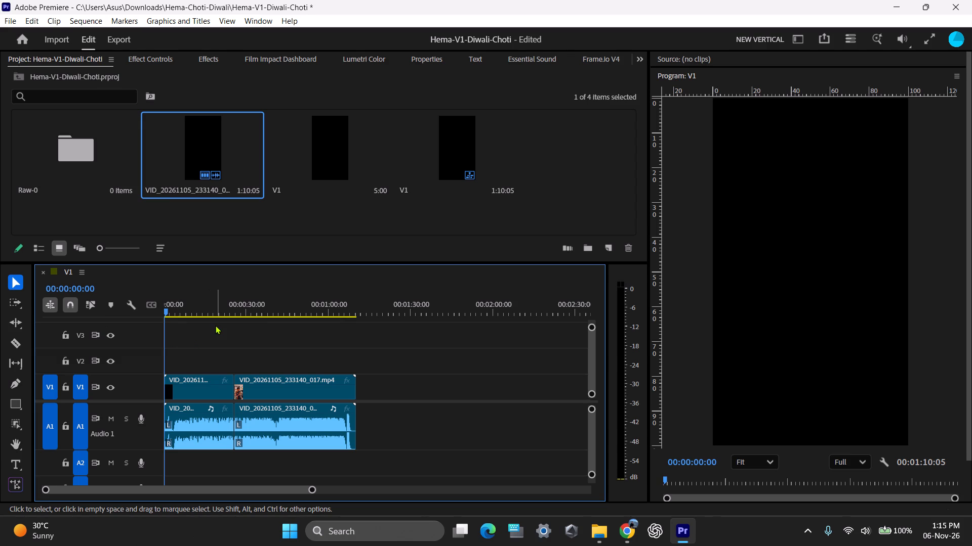
{"action": "key", "text": "ctrl+s"}
Play the opening six seconds in short bursts to examine where its shots change.
{"action": "left_click_drag", "start_coordinate": [217, 300], "coordinate": [5, 303]}
{"action": "key", "text": "space"}
{"action": "key", "text": "space"}
{"action": "left_click_drag", "start_coordinate": [194, 312], "coordinate": [137, 312]}
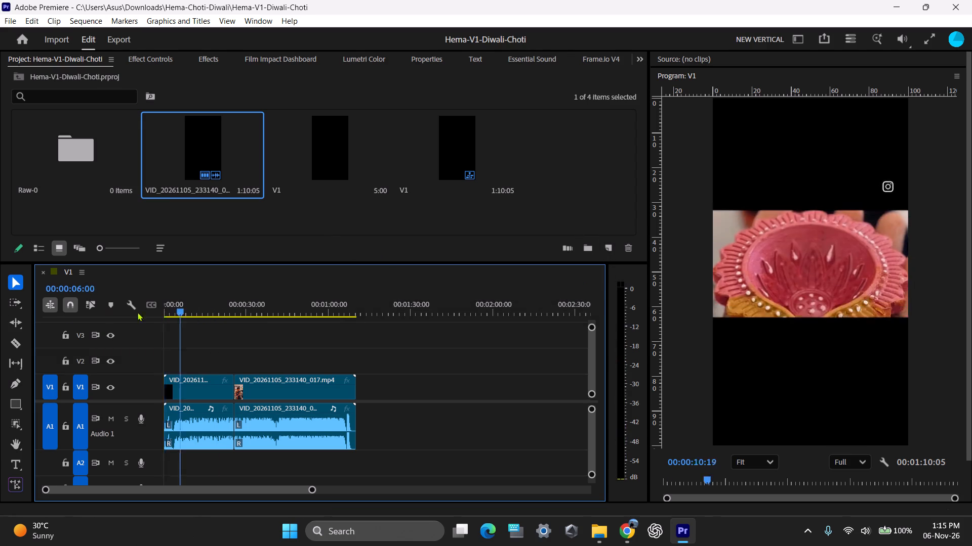
{"action": "left_click_drag", "start_coordinate": [137, 312], "coordinate": [31, 312]}
{"action": "key", "text": "space"}
{"action": "key", "text": "space"}
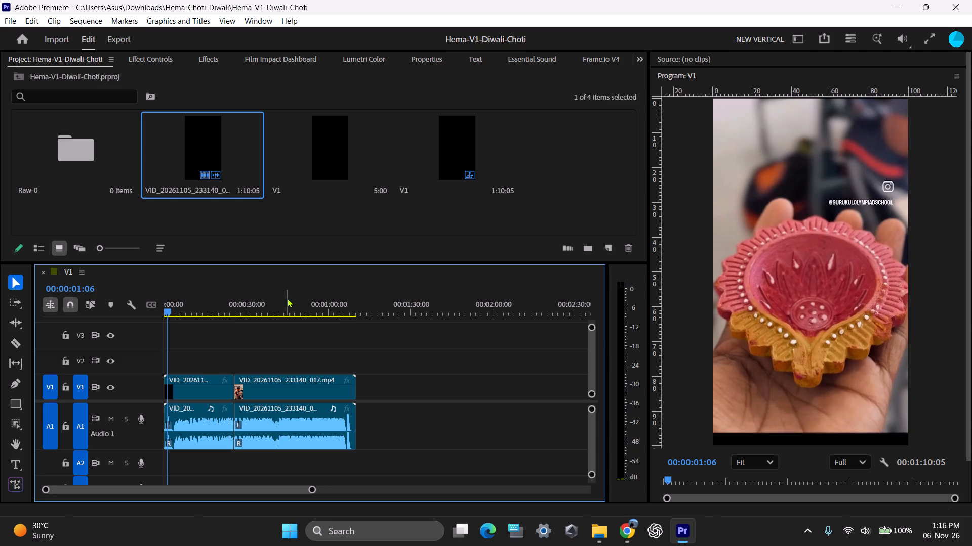
{"action": "key", "text": "space"}
{"action": "key", "text": "space"}
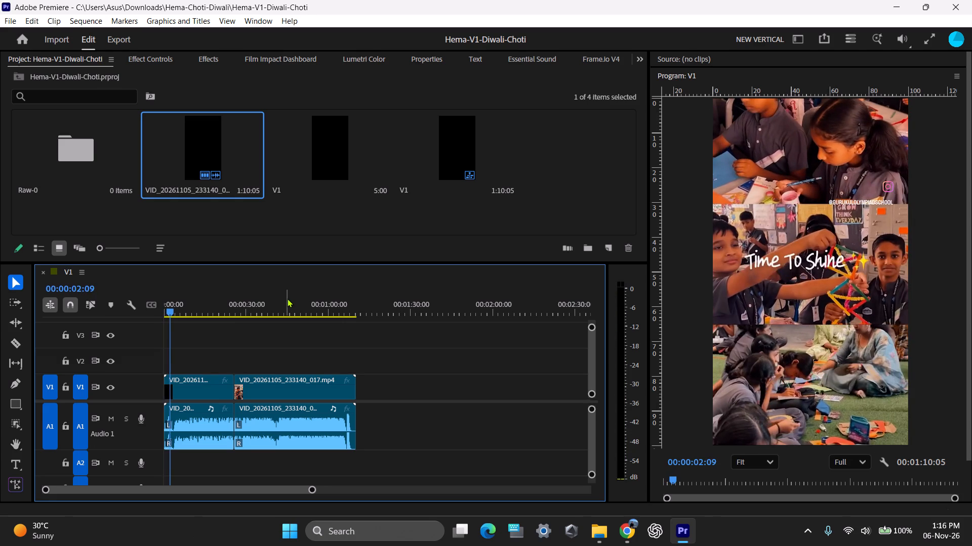
{"action": "key", "text": "space"}
{"action": "key", "text": "space"}
{"action": "key", "text": "space"}
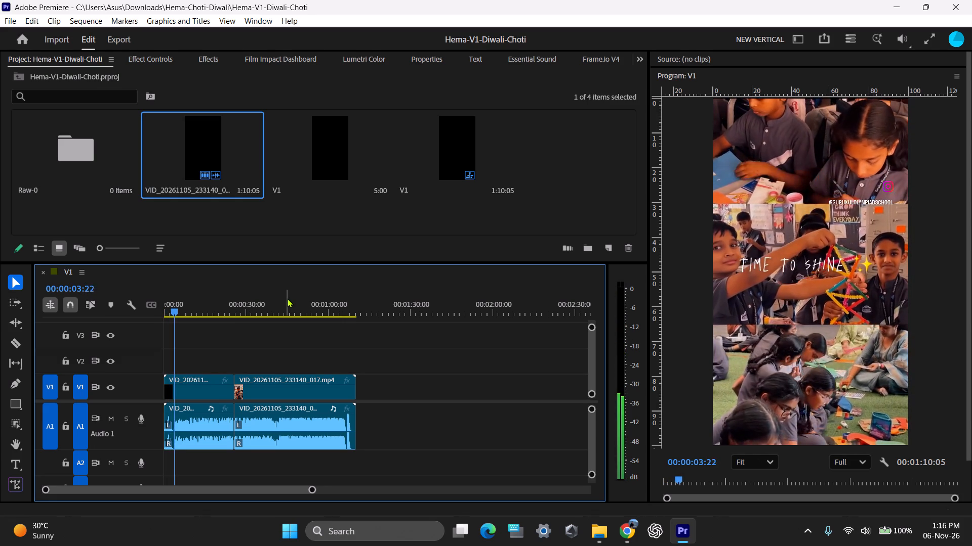
{"action": "key", "text": "space"}
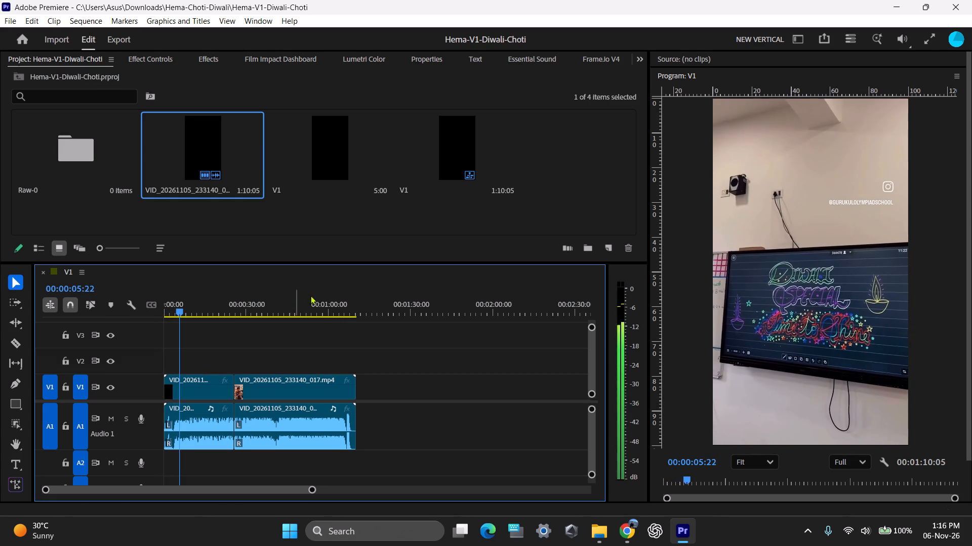
Run Scene Edit Detection on the first V1 segment, applying a cut at each detected cut point.
{"action": "right_click", "coordinate": [207, 381]}
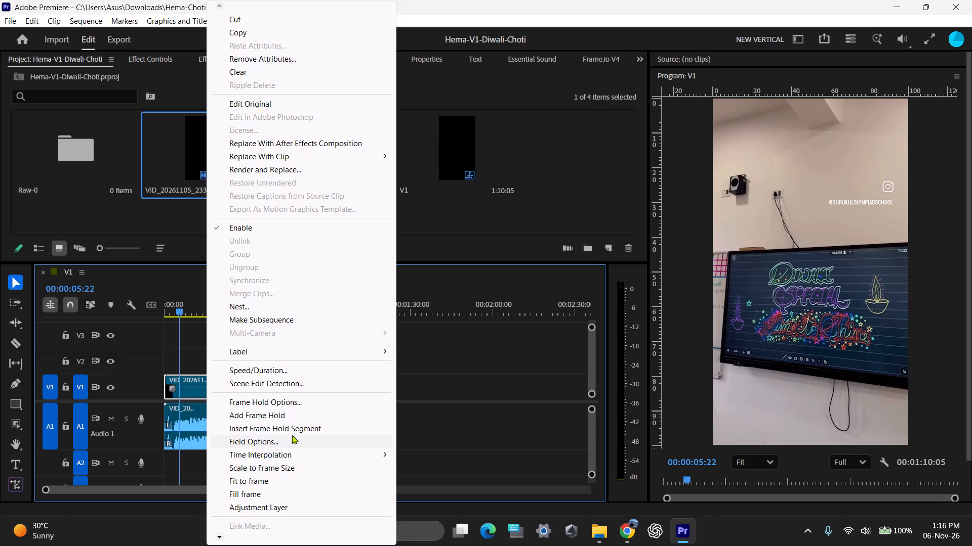
{"action": "left_click", "coordinate": [267, 382]}
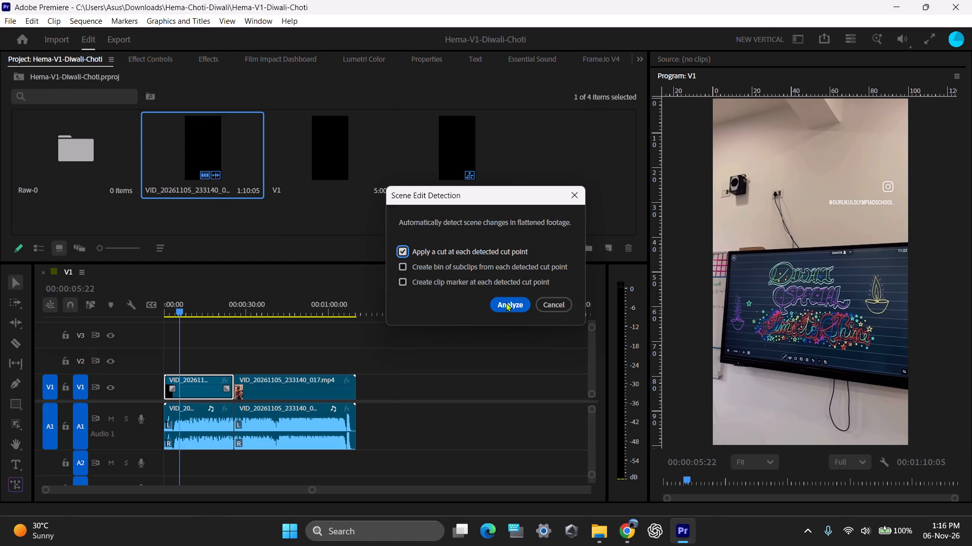
{"action": "left_click", "coordinate": [506, 302]}
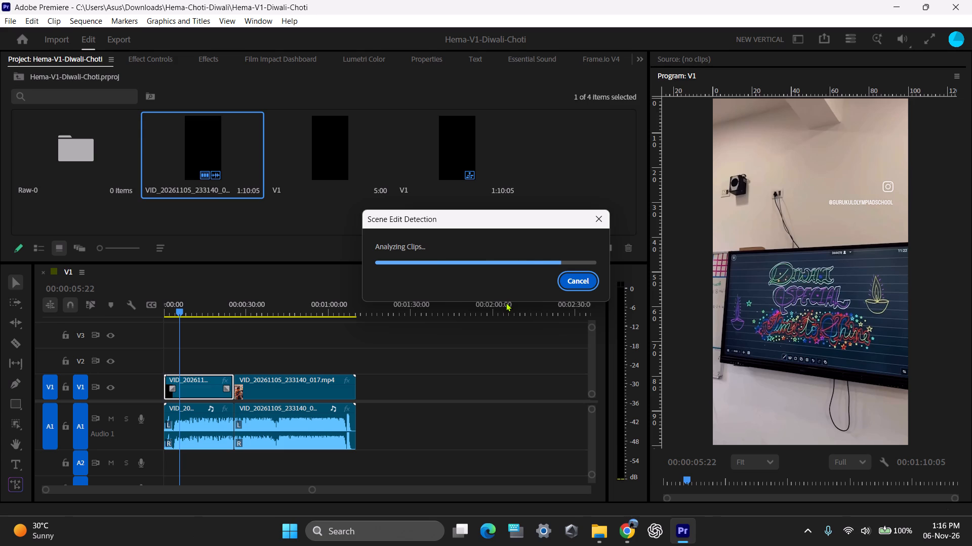
Check the opening of the newly split footage in short playback, and return the playhead to 00:00:00:00.
{"action": "left_click_drag", "start_coordinate": [184, 302], "coordinate": [141, 312]}
{"action": "type", "text": "="}
{"action": "key", "text": "space"}
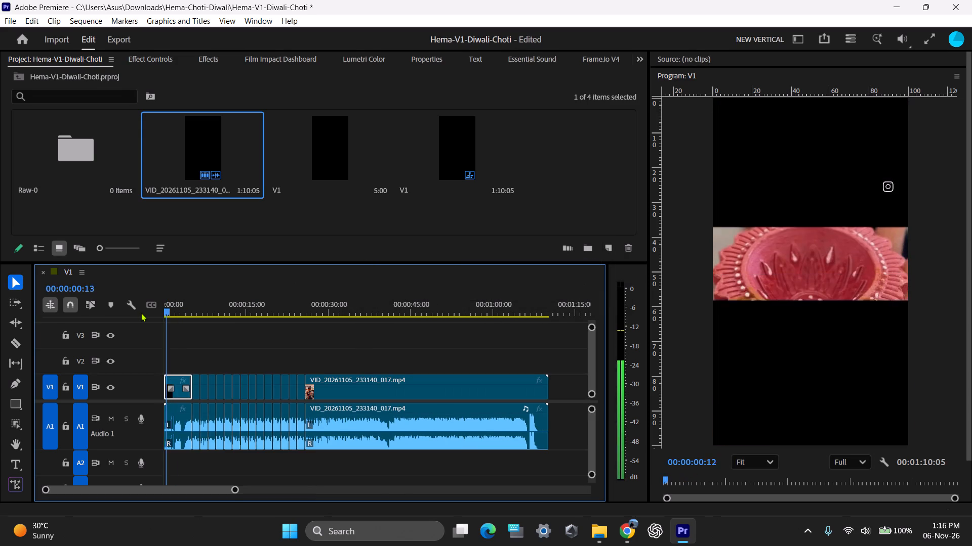
{"action": "key", "text": "space"}
{"action": "key", "text": "space"}
{"action": "key", "text": "space"}
{"action": "left_click_drag", "start_coordinate": [175, 311], "coordinate": [52, 316]}
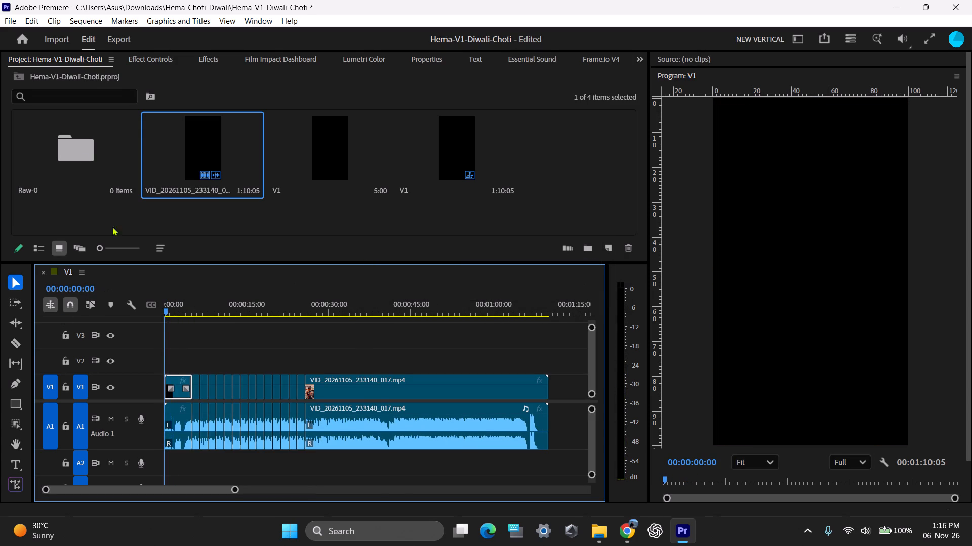
Start a media import inside the Raw-0 bin and browse to the Data Backup Vikash folder on the Seagate Expansion Drive.
{"action": "double_click", "coordinate": [65, 141]}
{"action": "double_click", "coordinate": [202, 164]}
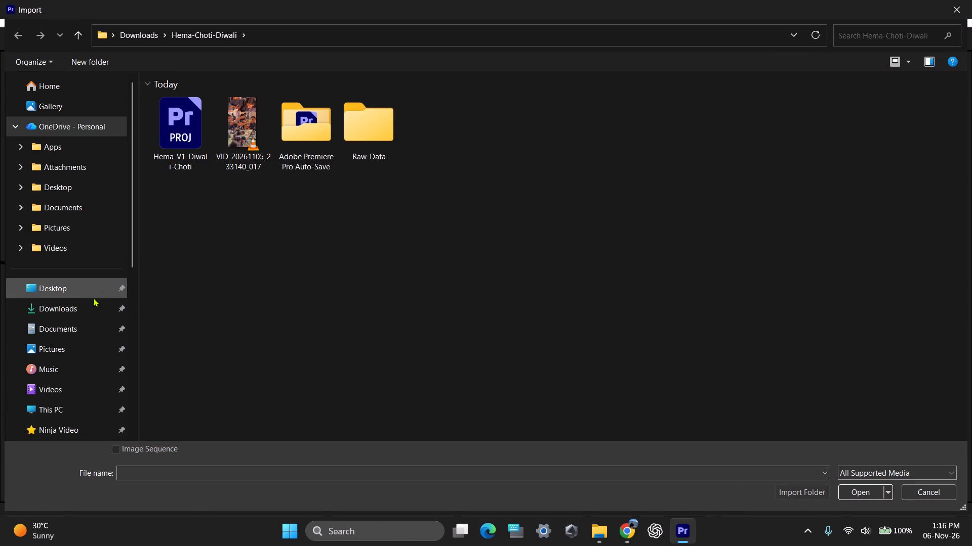
{"action": "left_click", "coordinate": [87, 314]}
{"action": "scroll", "coordinate": [80, 361], "scroll_direction": "down", "scroll_amount": 4}
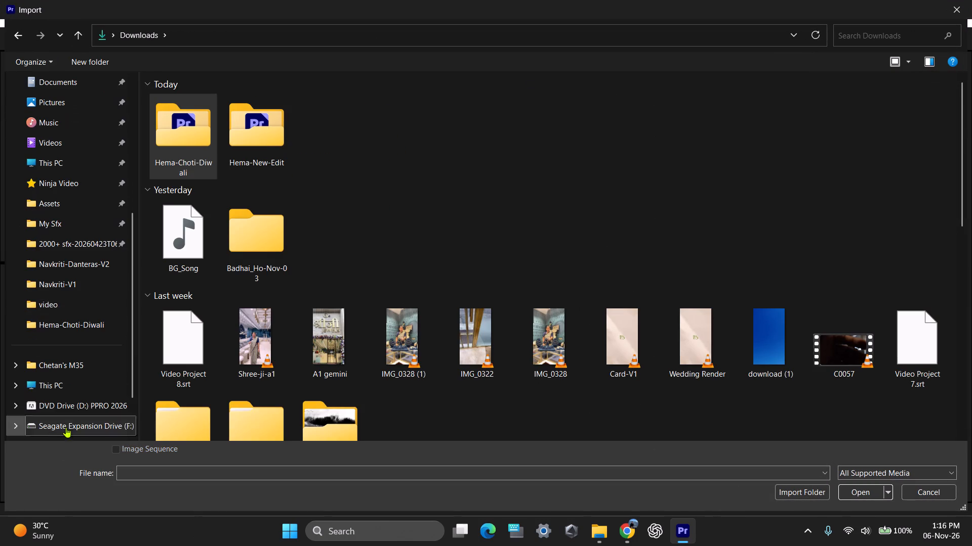
{"action": "left_click", "coordinate": [79, 426]}
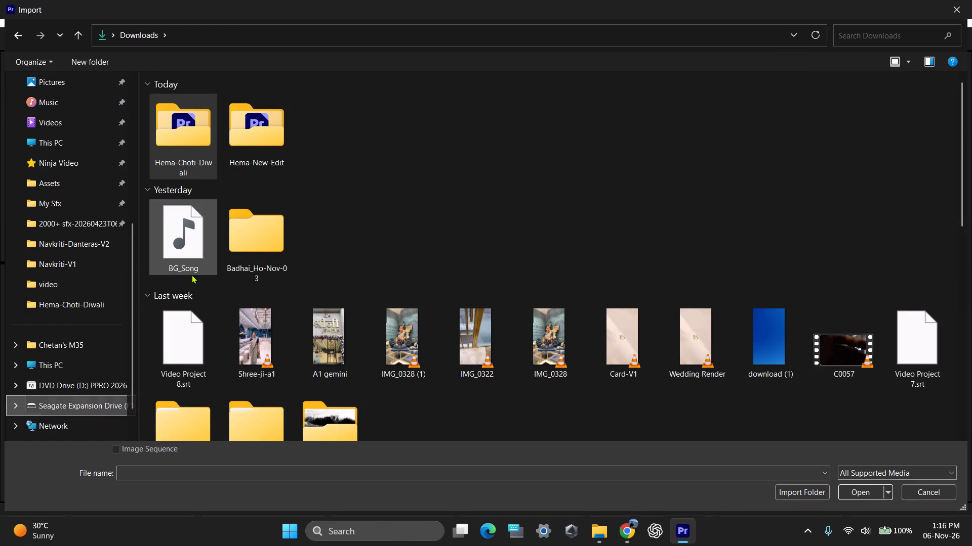
{"action": "left_click", "coordinate": [92, 397]}
{"action": "left_click", "coordinate": [92, 397]}
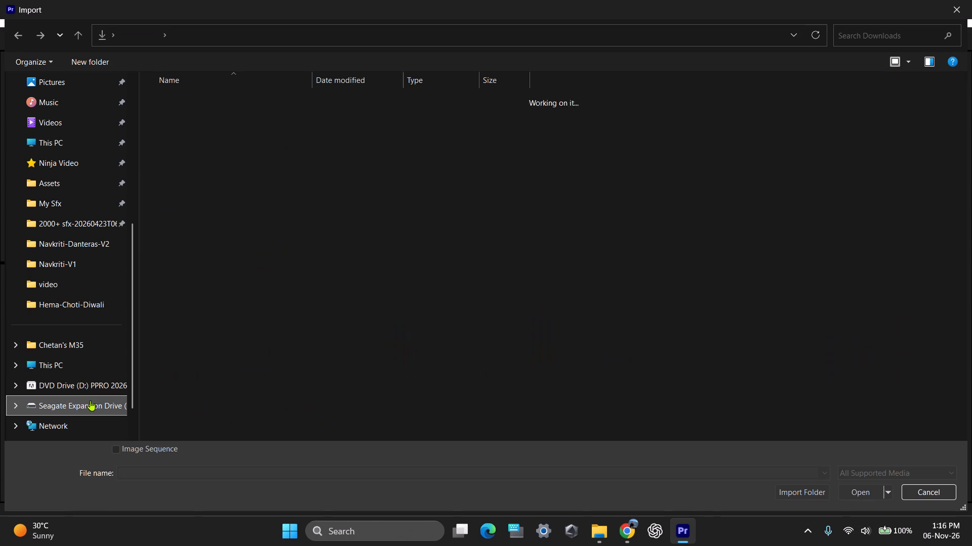
{"action": "left_click", "coordinate": [90, 400]}
{"action": "double_click", "coordinate": [217, 120]}
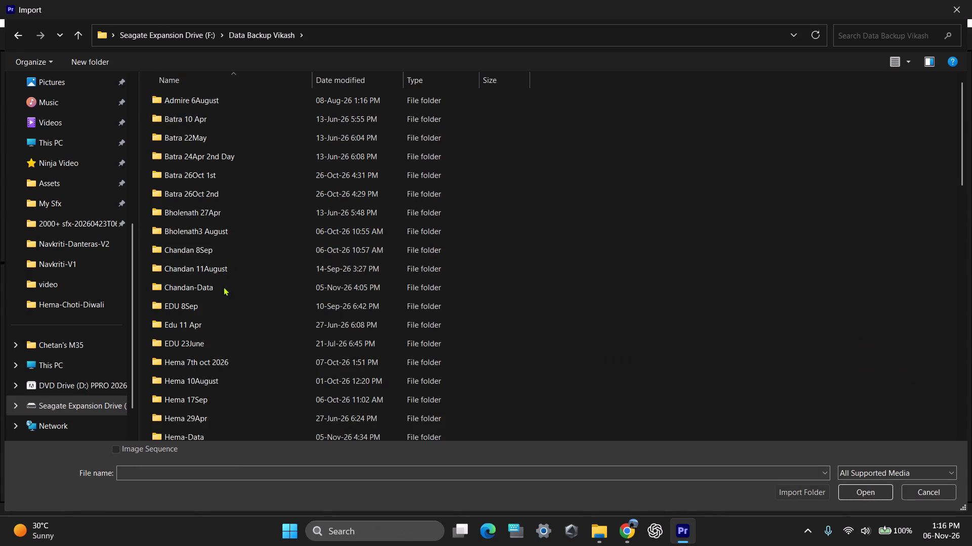
Look at the photos in Chandan-Data > Chandan-05-Nov > Photos > photo, and return to the Data Backup Vikash folder.
{"action": "double_click", "coordinate": [223, 288]}
{"action": "double_click", "coordinate": [220, 104]}
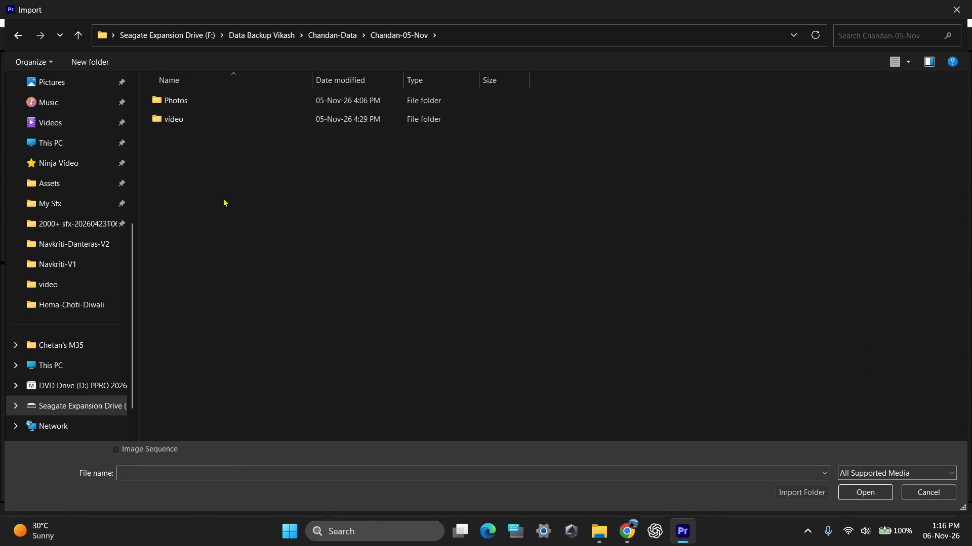
{"action": "scroll", "coordinate": [223, 198], "scroll_direction": "up", "scroll_amount": 19, "text": "ctrl"}
{"action": "double_click", "coordinate": [170, 101]}
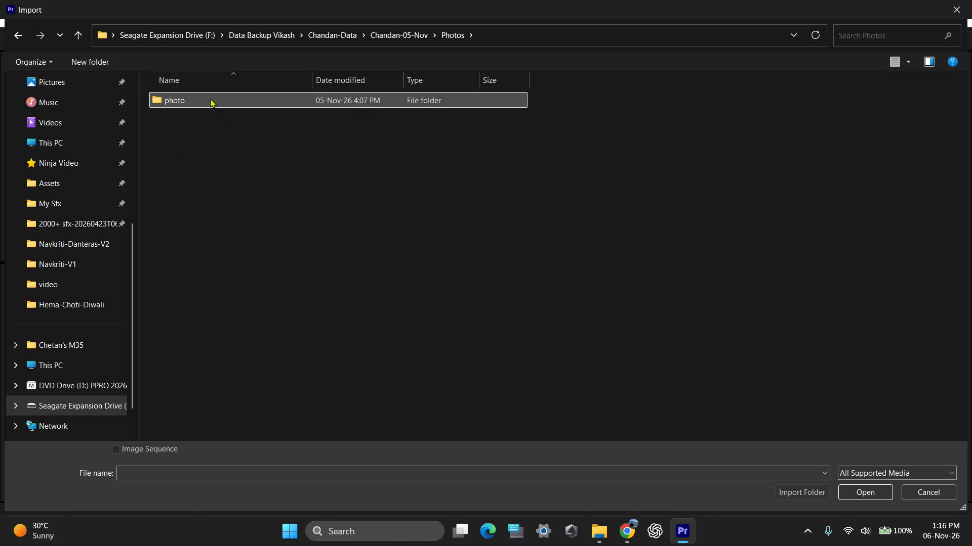
{"action": "double_click", "coordinate": [210, 99]}
{"action": "scroll", "coordinate": [340, 263], "scroll_direction": "up", "scroll_amount": 20, "text": "ctrl"}
{"action": "scroll", "coordinate": [340, 263], "scroll_direction": "up", "scroll_amount": 5, "text": "ctrl"}
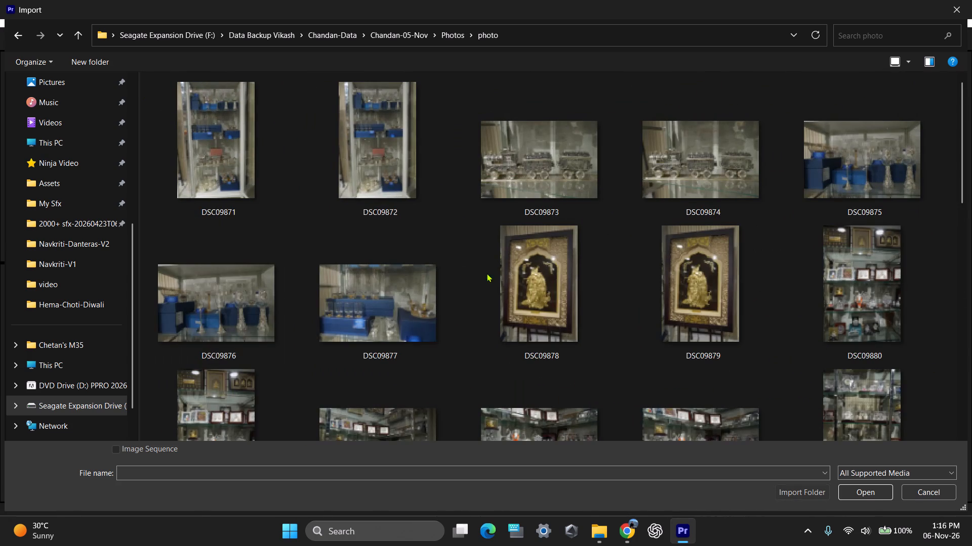
{"action": "left_click", "coordinate": [23, 36]}
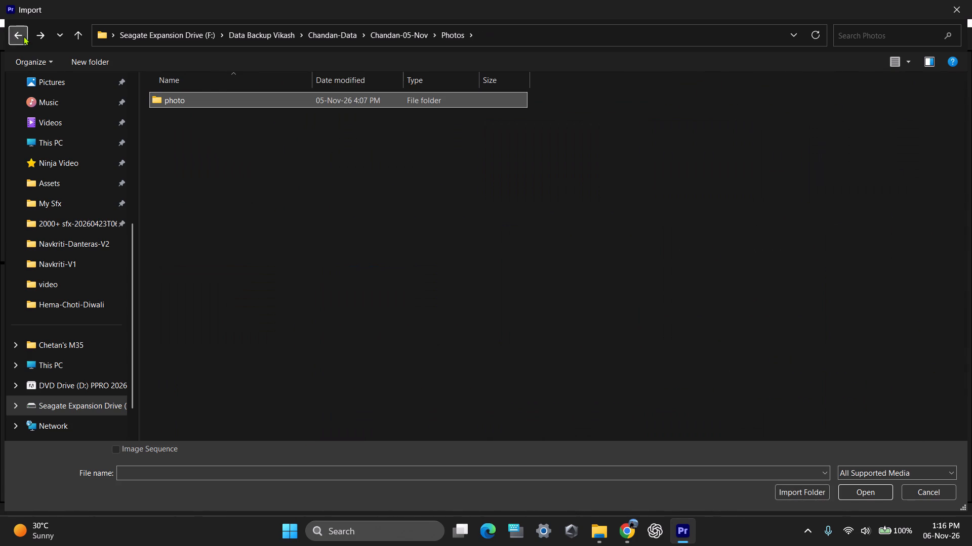
{"action": "left_click", "coordinate": [23, 36]}
{"action": "left_click", "coordinate": [23, 36]}
{"action": "left_click", "coordinate": [23, 36]}
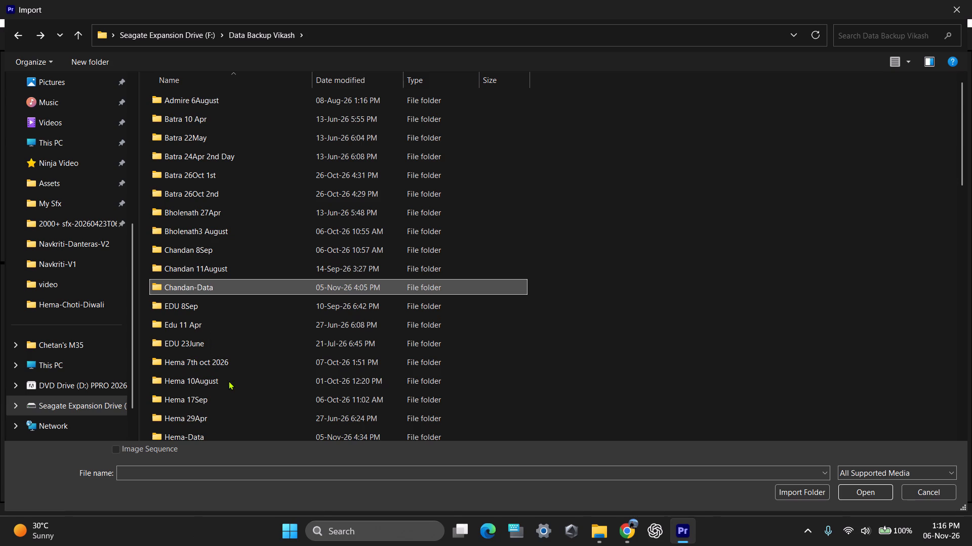
Browse to Hema-Data > Hema-New-Data > Photos > 4 > photo.
{"action": "double_click", "coordinate": [210, 433]}
{"action": "double_click", "coordinate": [187, 100]}
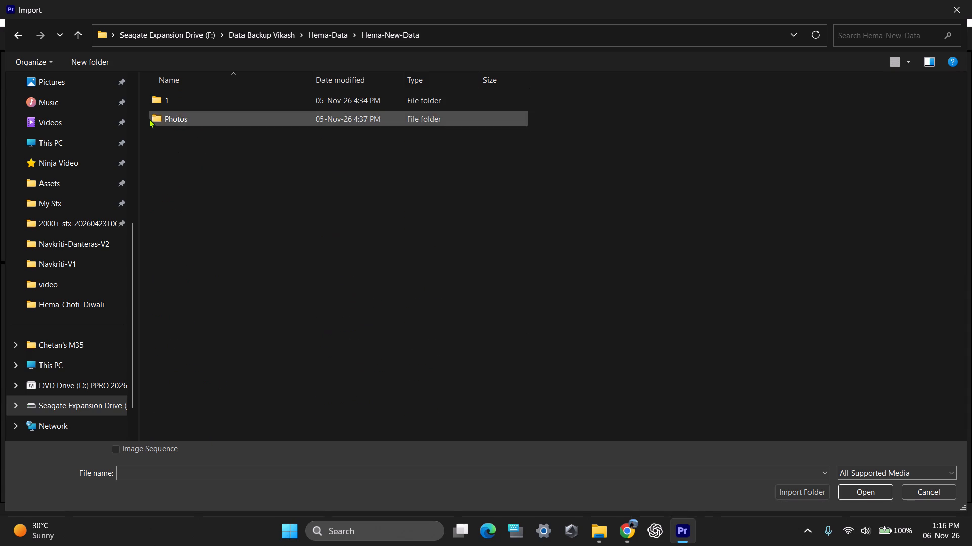
{"action": "left_click", "coordinate": [169, 104]}
{"action": "double_click", "coordinate": [172, 118]}
{"action": "double_click", "coordinate": [180, 101]}
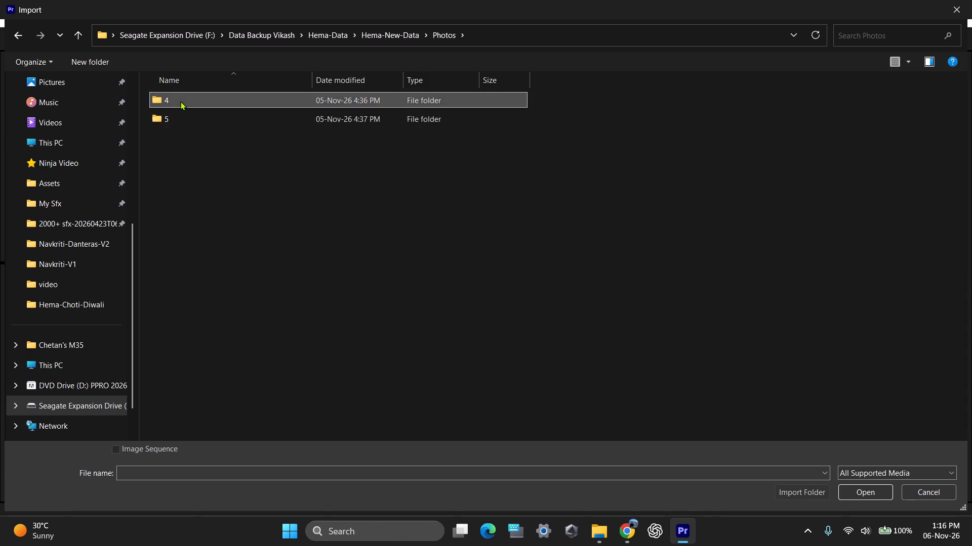
{"action": "scroll", "coordinate": [254, 208], "scroll_direction": "up", "scroll_amount": 6, "text": "ctrl"}
{"action": "left_click_drag", "start_coordinate": [212, 110], "coordinate": [205, 97]}
{"action": "double_click", "coordinate": [195, 85]}
{"action": "scroll", "coordinate": [364, 222], "scroll_direction": "up", "scroll_amount": 12, "text": "ctrl"}
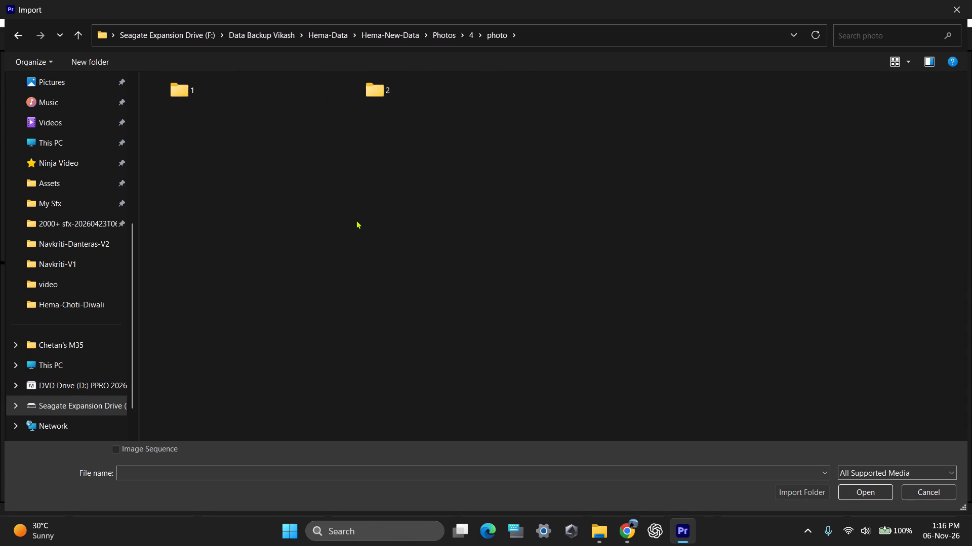
Look through the photos in subfolders 1 and 2 of Photos > 4 > photo for usable Diwali shots.
{"action": "double_click", "coordinate": [178, 95]}
{"action": "scroll", "coordinate": [316, 258], "scroll_direction": "up", "scroll_amount": 20, "text": "ctrl"}
{"action": "scroll", "coordinate": [316, 258], "scroll_direction": "up", "scroll_amount": 6, "text": "ctrl"}
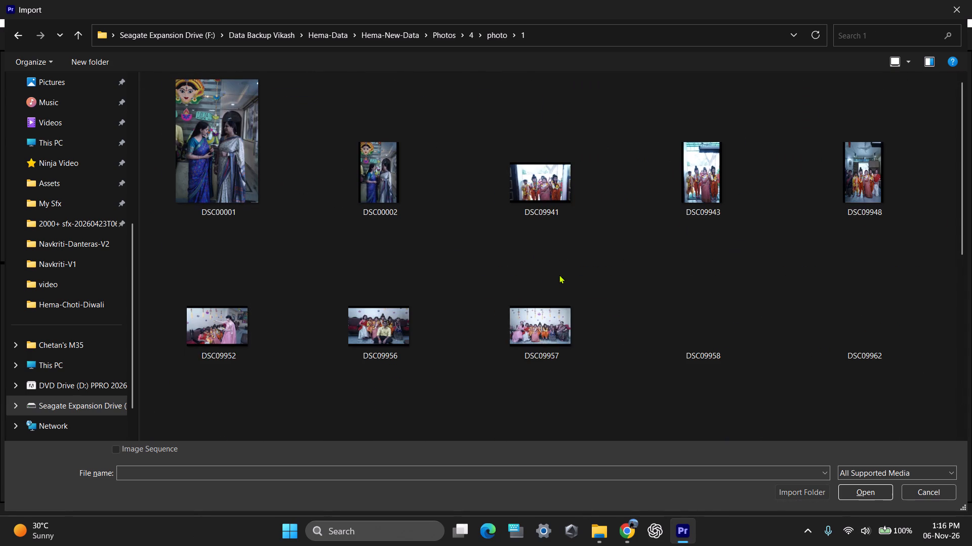
{"action": "scroll", "coordinate": [561, 247], "scroll_direction": "down", "scroll_amount": 4}
{"action": "scroll", "coordinate": [446, 291], "scroll_direction": "down", "scroll_amount": 2}
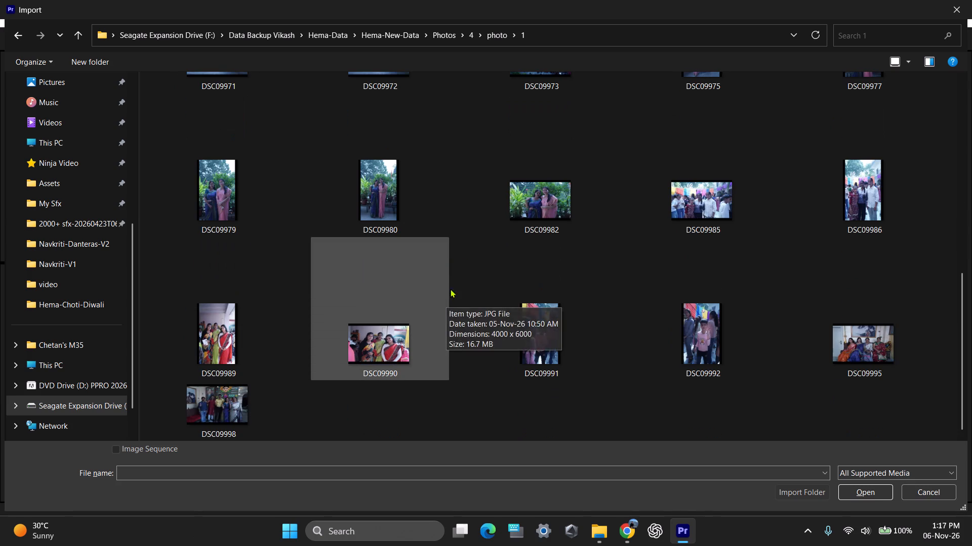
{"action": "key", "text": "BackSpace"}
{"action": "double_click", "coordinate": [219, 104]}
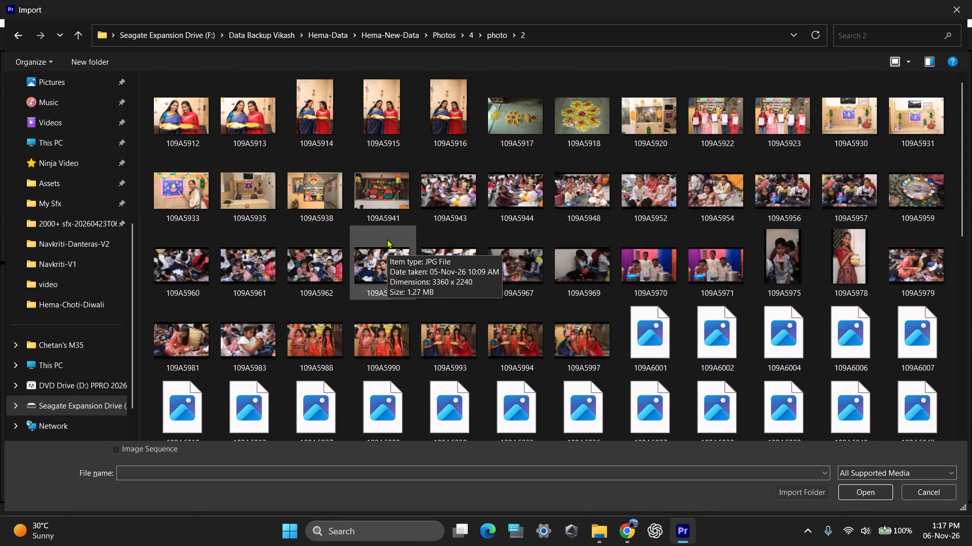
{"action": "scroll", "coordinate": [413, 253], "scroll_direction": "down", "scroll_amount": 2}
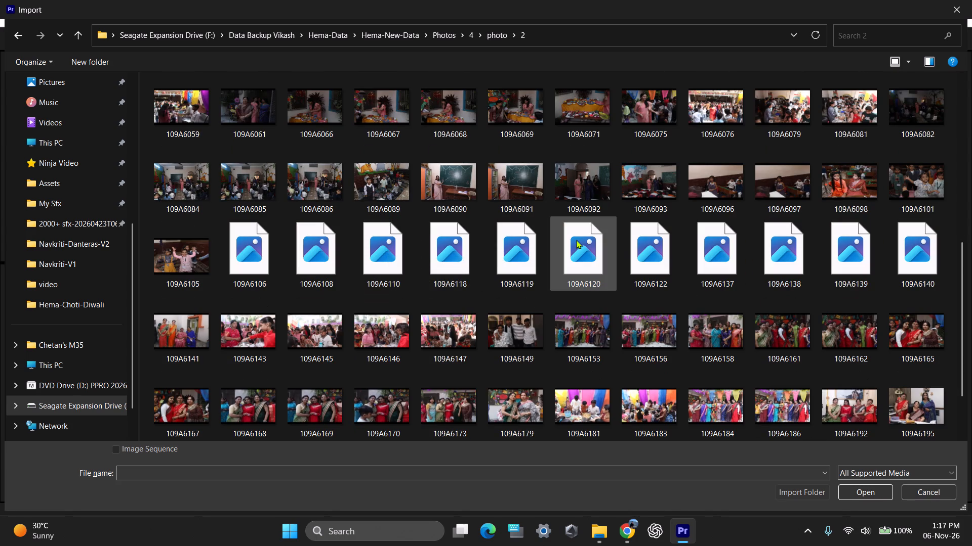
{"action": "scroll", "coordinate": [568, 249], "scroll_direction": "down", "scroll_amount": 3}
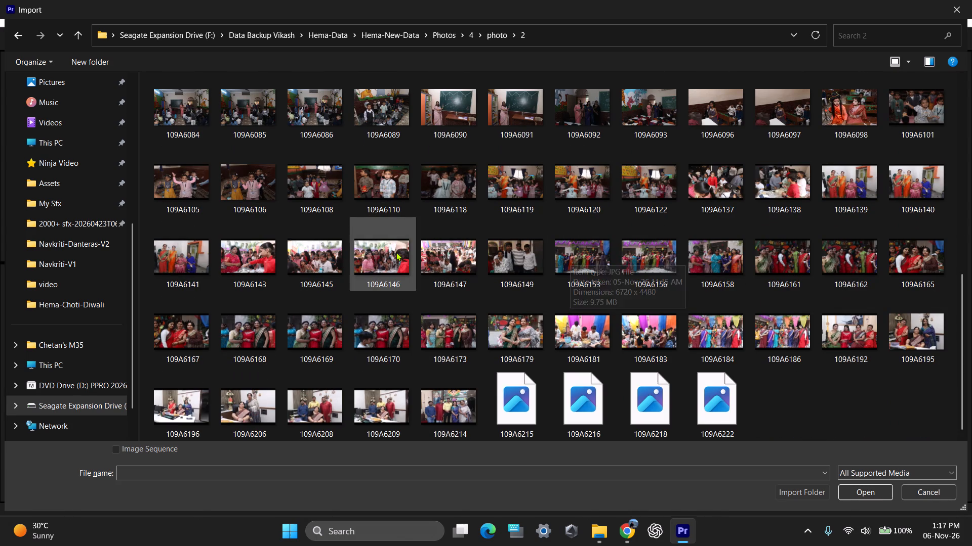
{"action": "scroll", "coordinate": [659, 270], "scroll_direction": "up", "scroll_amount": 20, "text": "ctrl"}
{"action": "scroll", "coordinate": [659, 270], "scroll_direction": "up", "scroll_amount": 5, "text": "ctrl"}
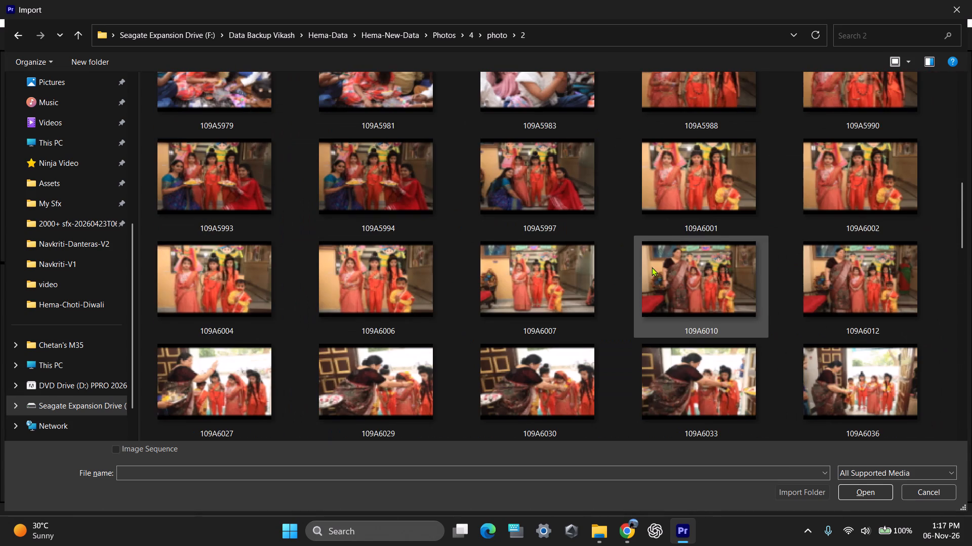
{"action": "scroll", "coordinate": [652, 267], "scroll_direction": "up", "scroll_amount": 13, "text": "ctrl"}
Look through the photos in Hema-New-Data > Photos > 5 > photo > 1 at a larger thumbnail size.
{"action": "key", "text": "BackSpace"}
{"action": "key", "text": "BackSpace"}
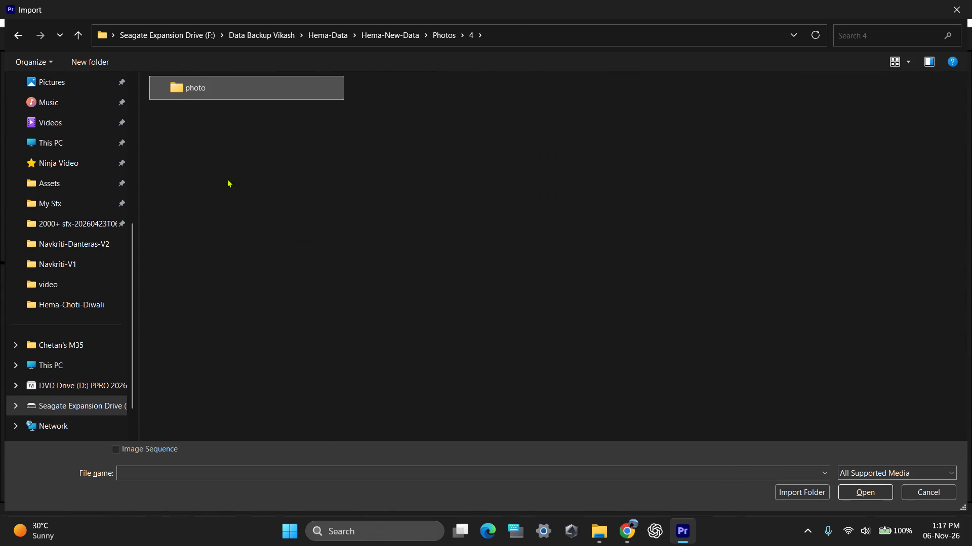
{"action": "key", "text": "BackSpace"}
{"action": "double_click", "coordinate": [187, 118]}
{"action": "double_click", "coordinate": [172, 96]}
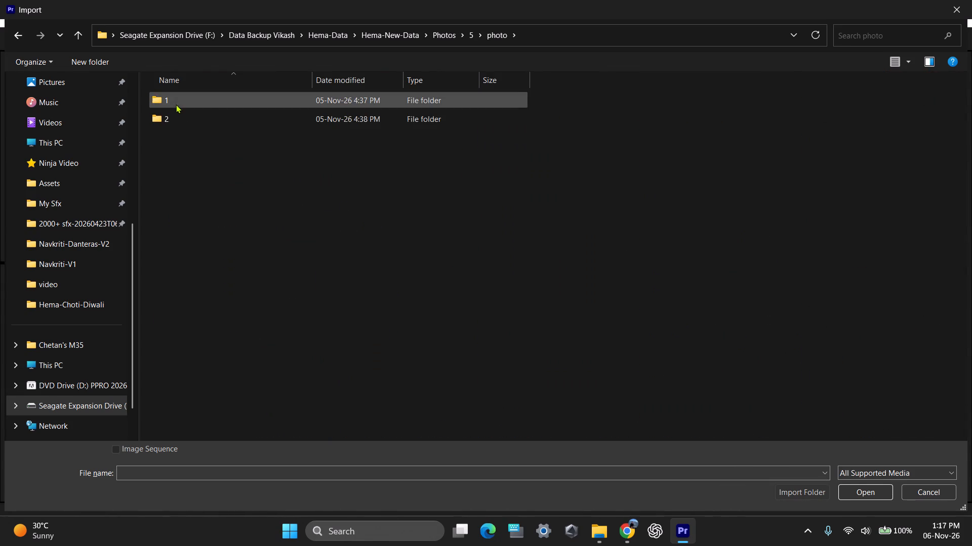
{"action": "double_click", "coordinate": [177, 100]}
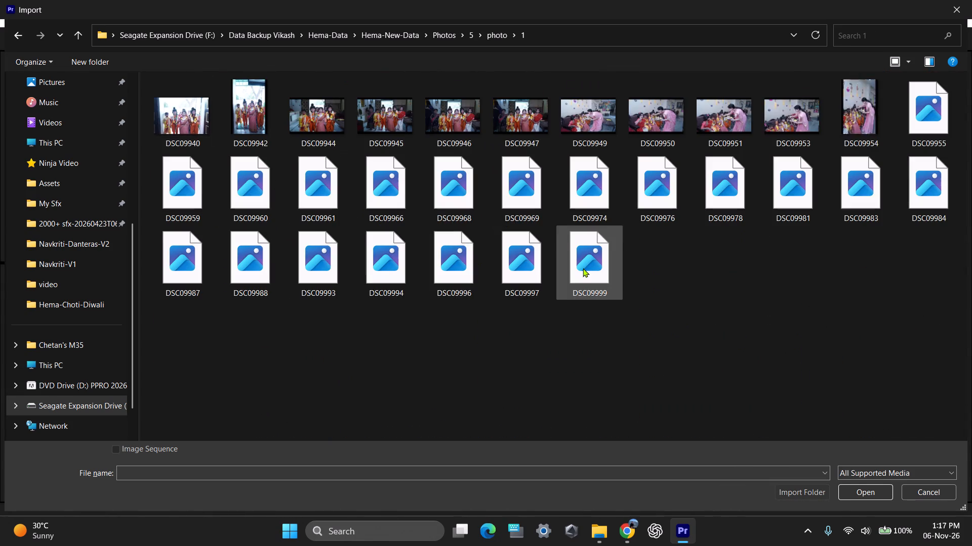
{"action": "scroll", "coordinate": [582, 269], "scroll_direction": "up", "scroll_amount": 20, "text": "ctrl"}
{"action": "scroll", "coordinate": [582, 269], "scroll_direction": "up", "scroll_amount": 8, "text": "ctrl"}
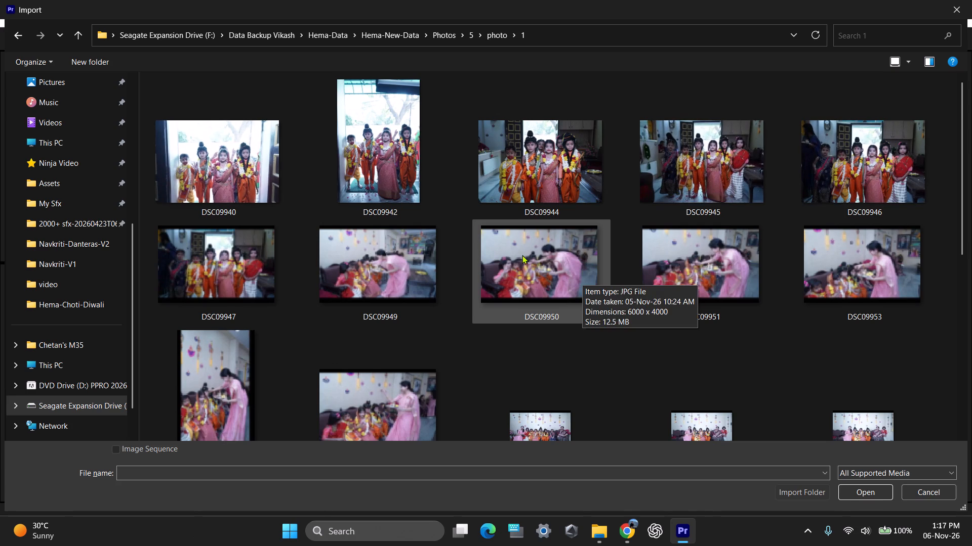
{"action": "scroll", "coordinate": [520, 258], "scroll_direction": "down", "scroll_amount": 5}
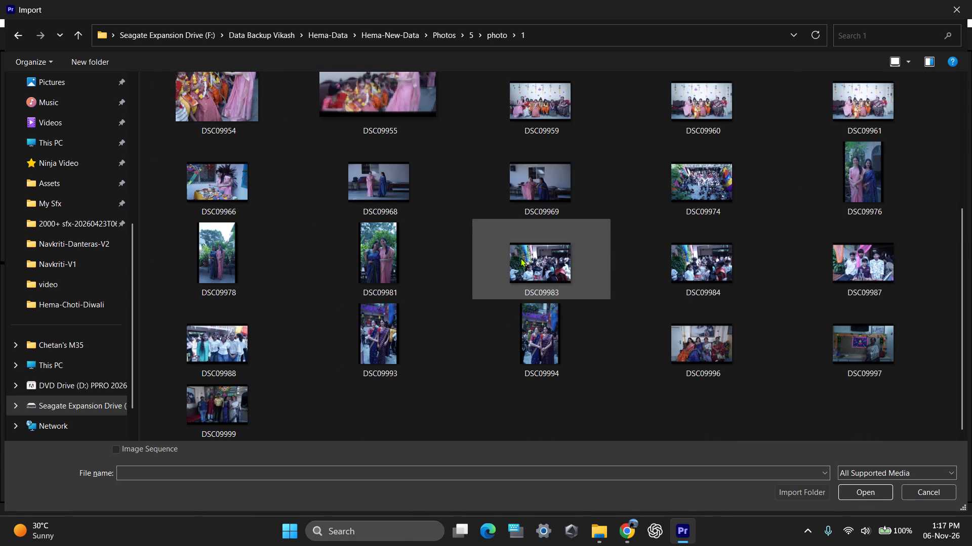
Look through all the photos in Photos > 5 > photo > 2 using large thumbnails.
{"action": "key", "text": "BackSpace"}
{"action": "double_click", "coordinate": [263, 121]}
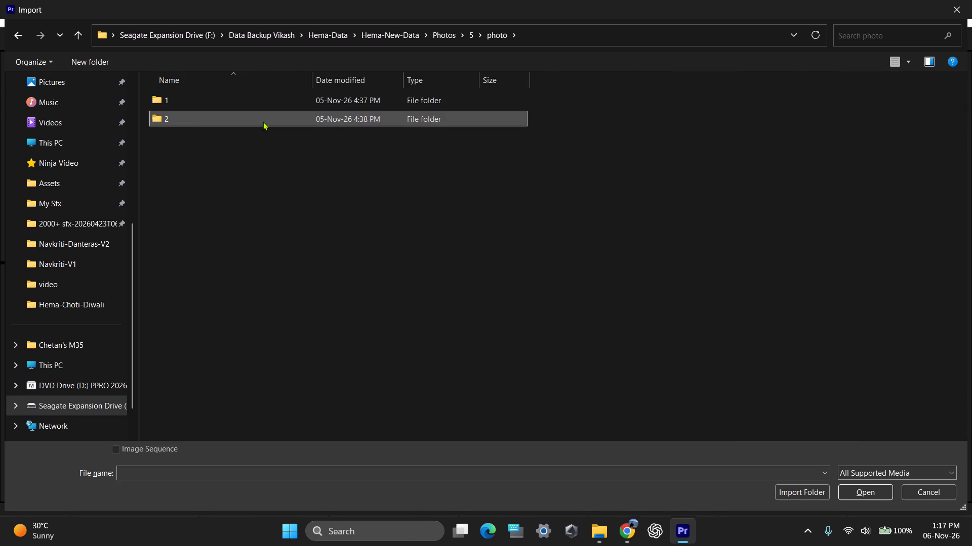
{"action": "scroll", "coordinate": [619, 235], "scroll_direction": "up", "scroll_amount": 3, "text": "ctrl"}
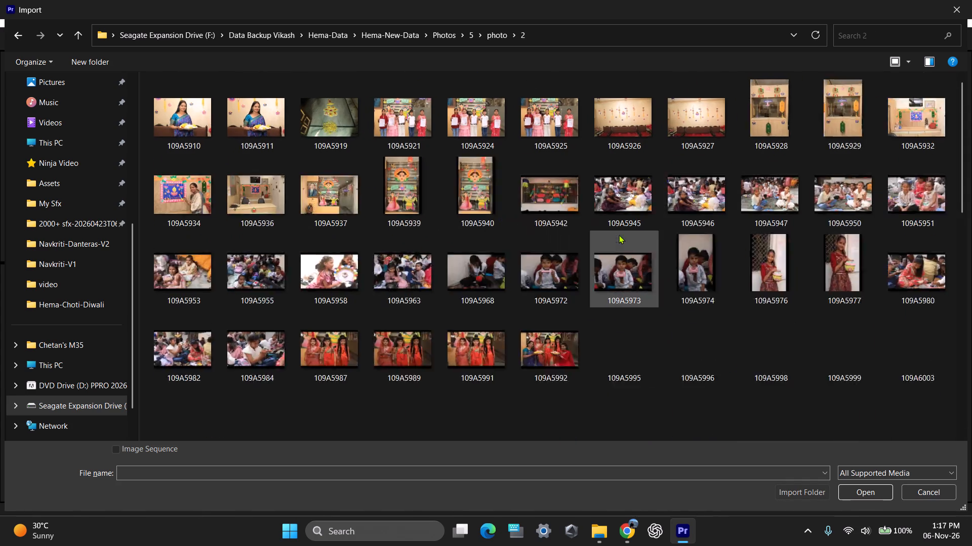
{"action": "scroll", "coordinate": [619, 235], "scroll_direction": "up", "scroll_amount": 20, "text": "ctrl"}
{"action": "scroll", "coordinate": [619, 235], "scroll_direction": "up", "scroll_amount": 12, "text": "ctrl"}
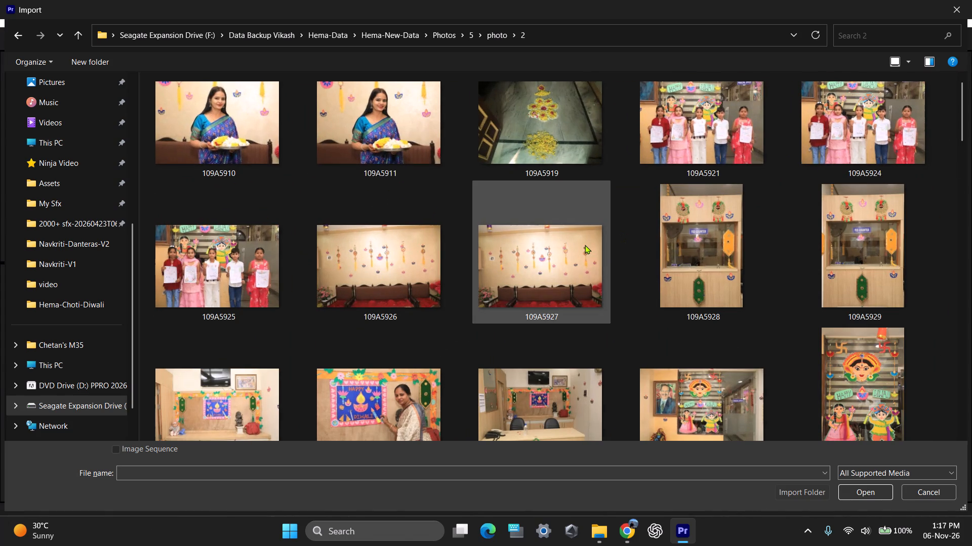
{"action": "scroll", "coordinate": [585, 245], "scroll_direction": "down", "scroll_amount": 6}
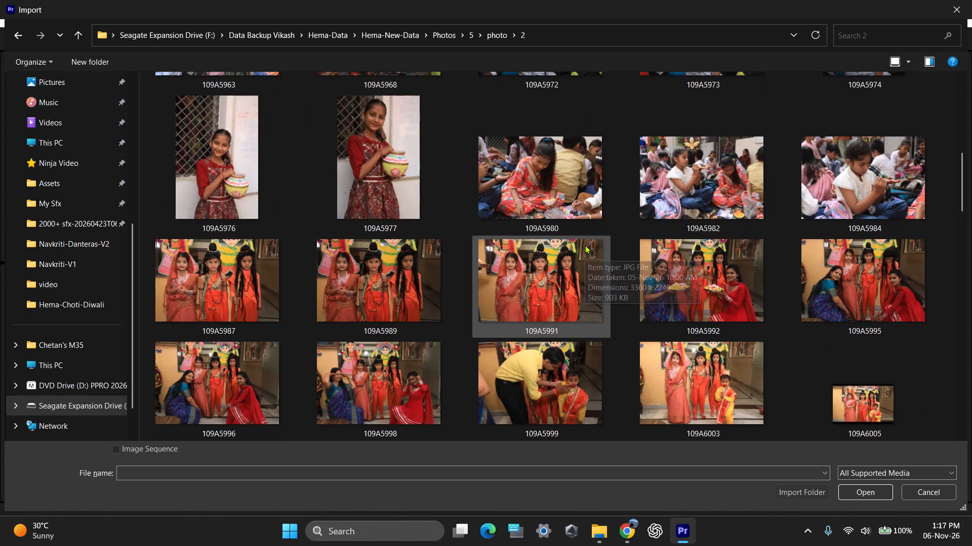
{"action": "scroll", "coordinate": [585, 245], "scroll_direction": "down", "scroll_amount": 20}
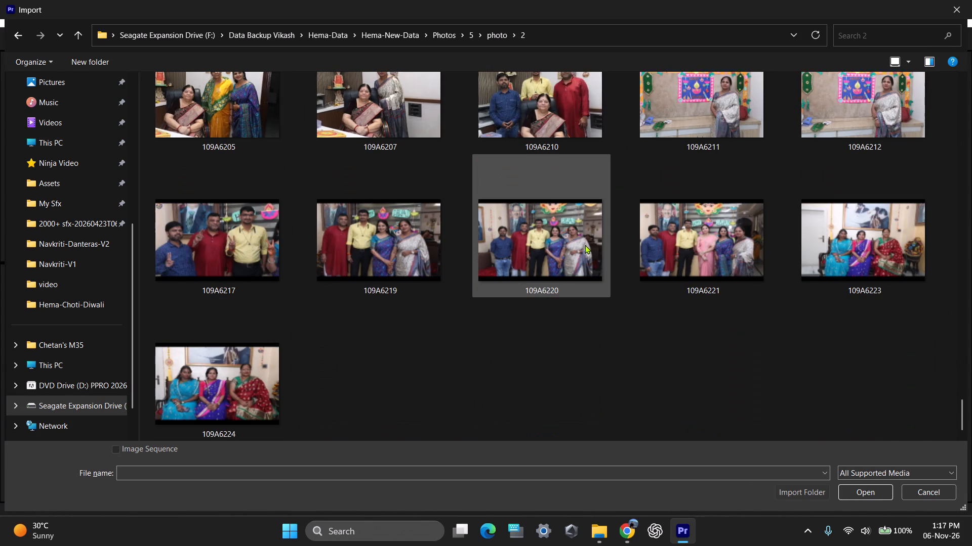
{"action": "scroll", "coordinate": [585, 245], "scroll_direction": "up", "scroll_amount": 20}
{"action": "scroll", "coordinate": [585, 245], "scroll_direction": "up", "scroll_amount": 13}
{"action": "scroll", "coordinate": [585, 245], "scroll_direction": "down", "scroll_amount": 8}
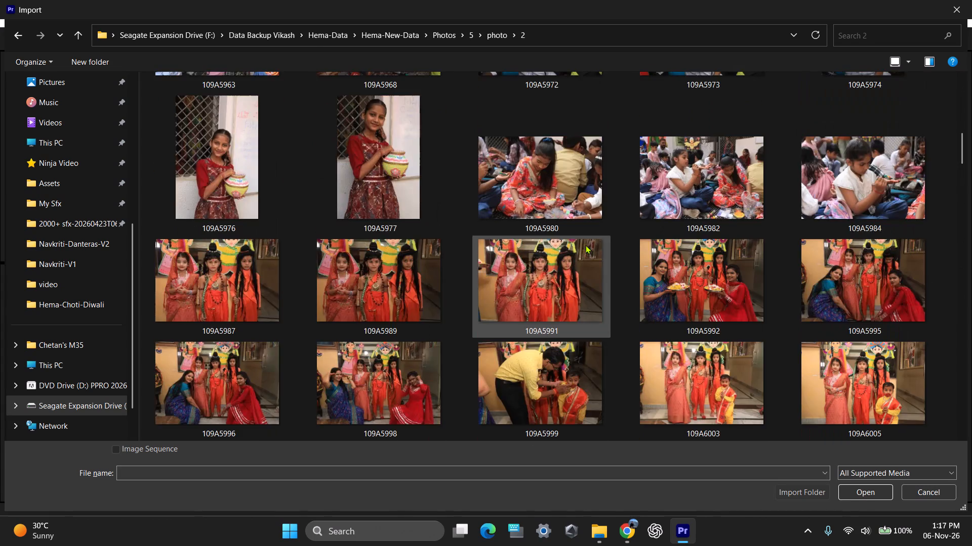
{"action": "scroll", "coordinate": [585, 245], "scroll_direction": "down", "scroll_amount": 17}
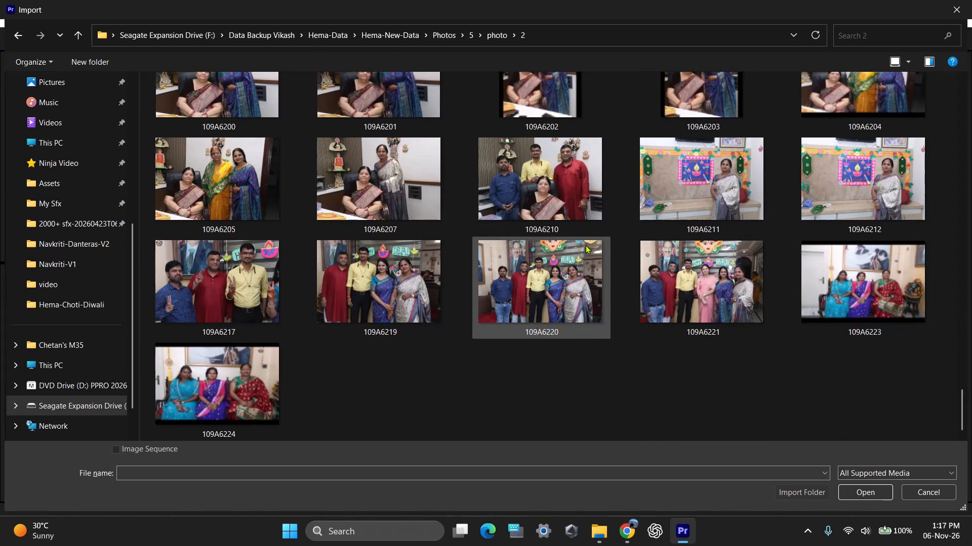
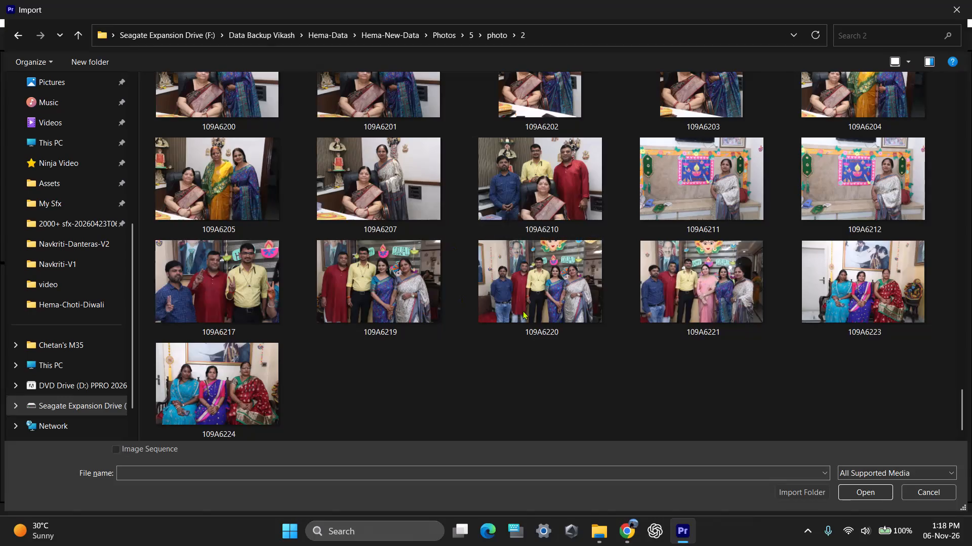
Leave the photo folders and browse to the video folder in Hema-New-Data > 1.
{"action": "scroll", "coordinate": [515, 312], "scroll_direction": "up", "scroll_amount": 19}
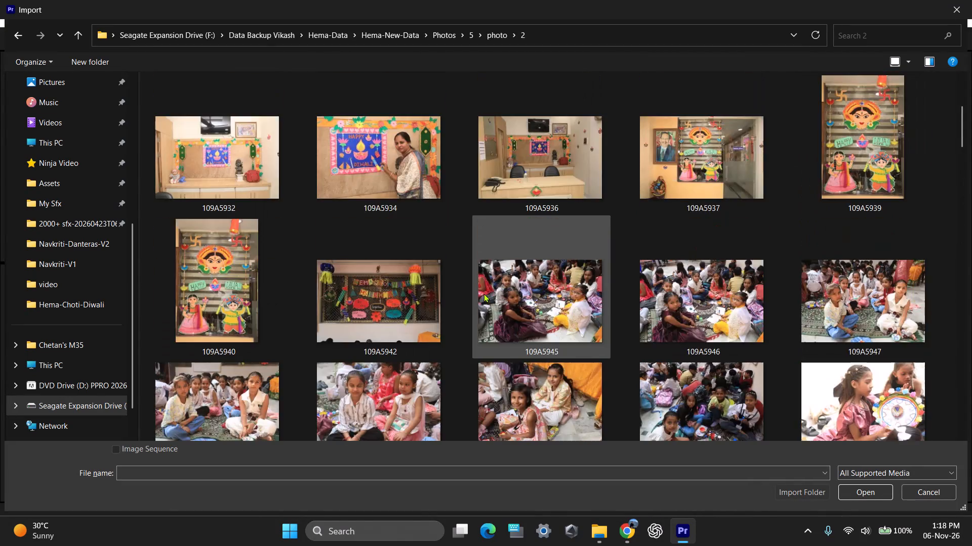
{"action": "scroll", "coordinate": [483, 293], "scroll_direction": "up", "scroll_amount": 11}
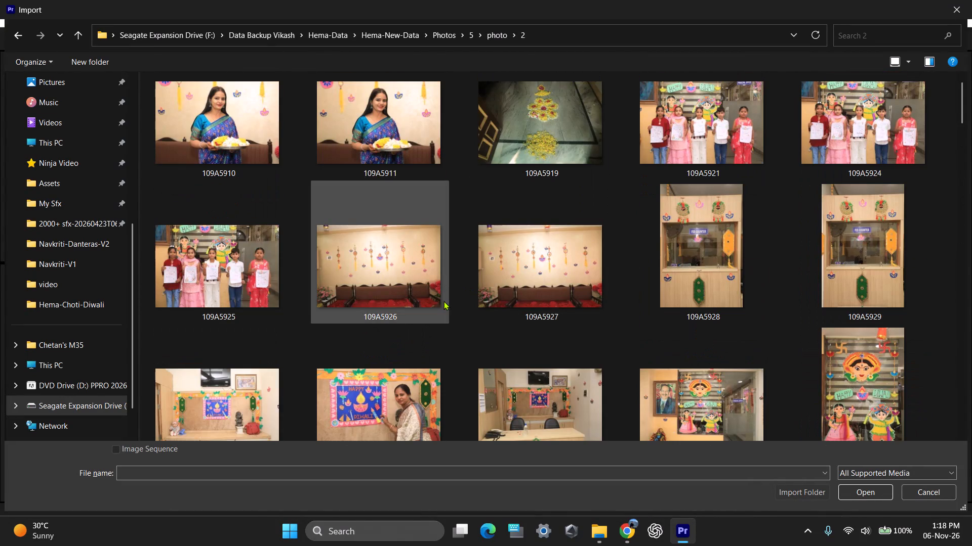
{"action": "key", "text": "BackSpace"}
{"action": "key", "text": "BackSpace"}
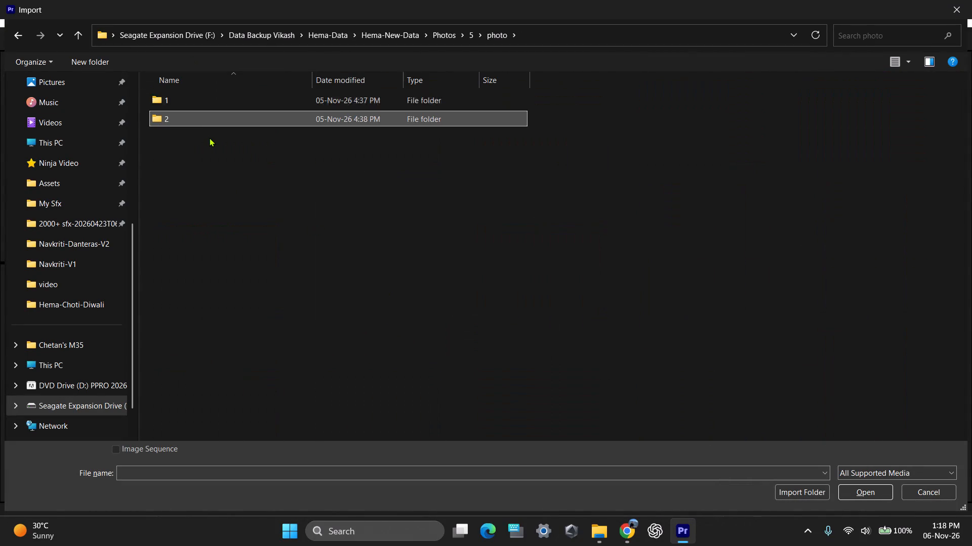
{"action": "key", "text": "BackSpace"}
{"action": "key", "text": "BackSpace"}
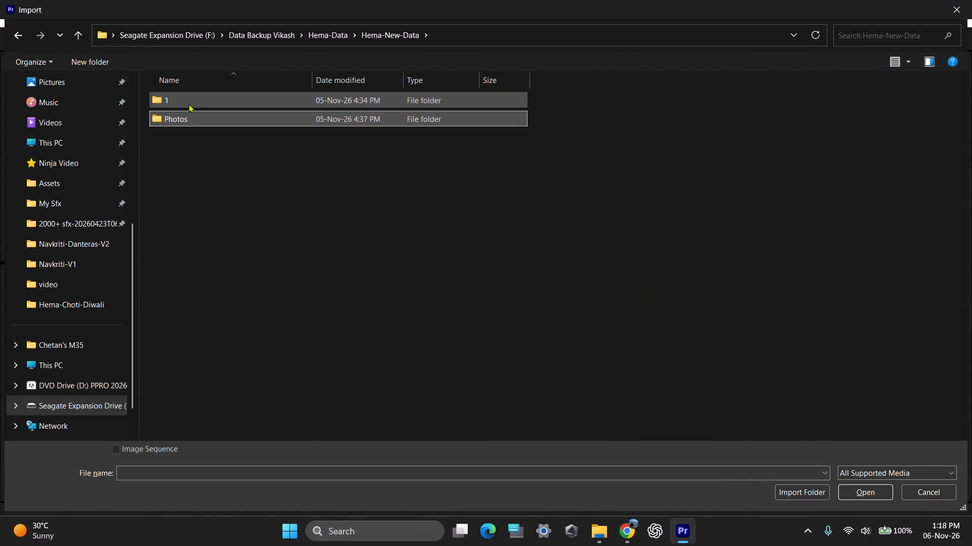
{"action": "double_click", "coordinate": [188, 104]}
{"action": "double_click", "coordinate": [180, 100]}
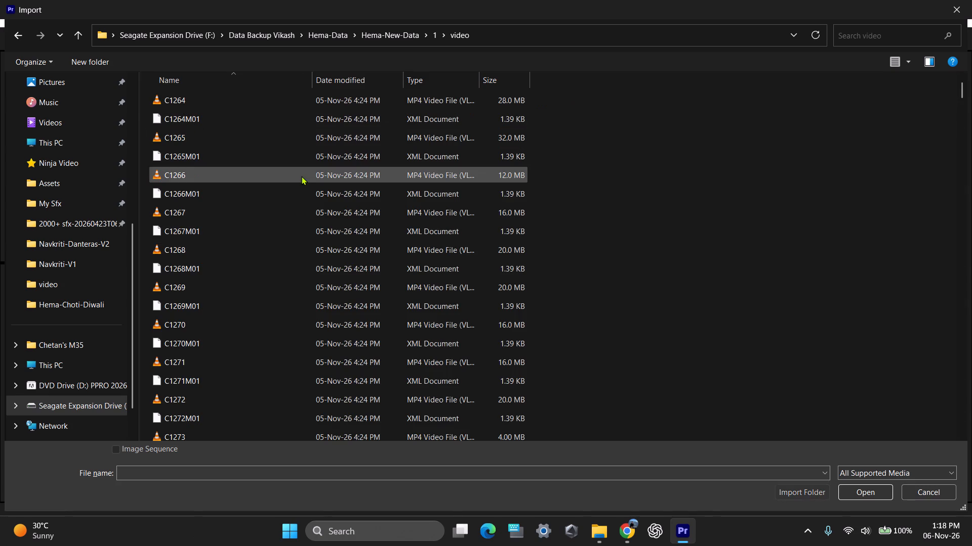
Change the video folder's view to compact icons so that MP4 clips and XML files line up in separate columns.
{"action": "scroll", "coordinate": [414, 212], "scroll_direction": "up", "scroll_amount": 20, "text": "ctrl"}
{"action": "scroll", "coordinate": [414, 212], "scroll_direction": "up", "scroll_amount": 10, "text": "ctrl"}
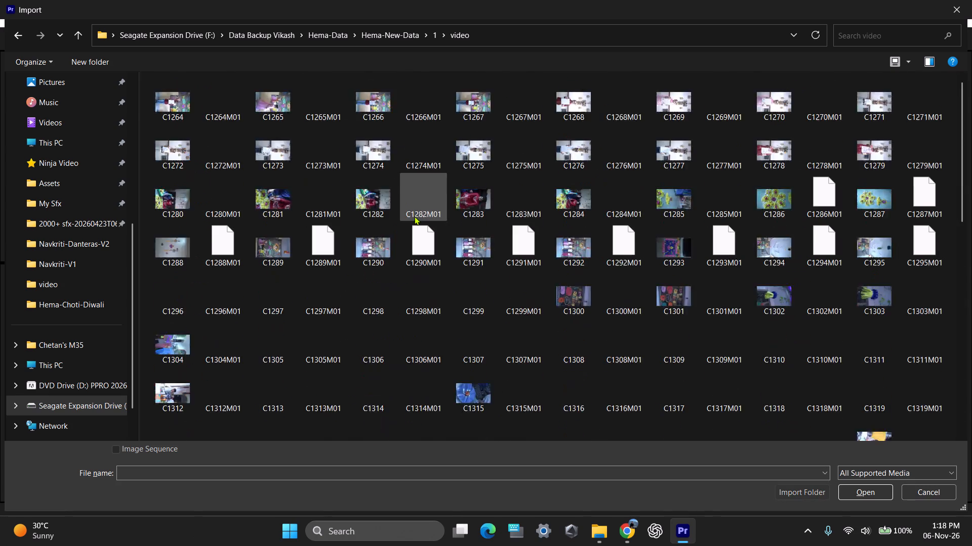
{"action": "scroll", "coordinate": [414, 216], "scroll_direction": "up", "scroll_amount": 14, "text": "ctrl"}
{"action": "scroll", "coordinate": [414, 216], "scroll_direction": "down", "scroll_amount": 13, "text": "ctrl"}
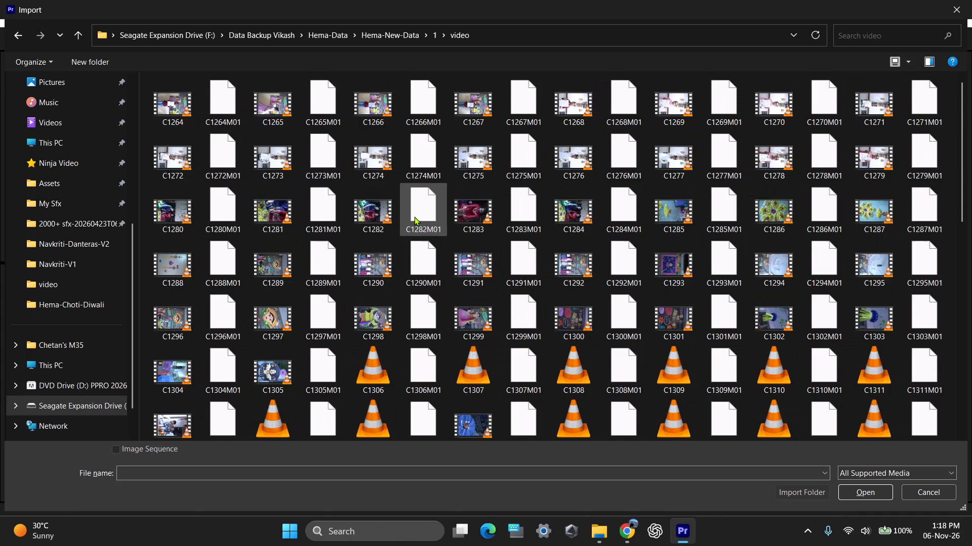
{"action": "scroll", "coordinate": [414, 216], "scroll_direction": "down", "scroll_amount": 17, "text": "ctrl"}
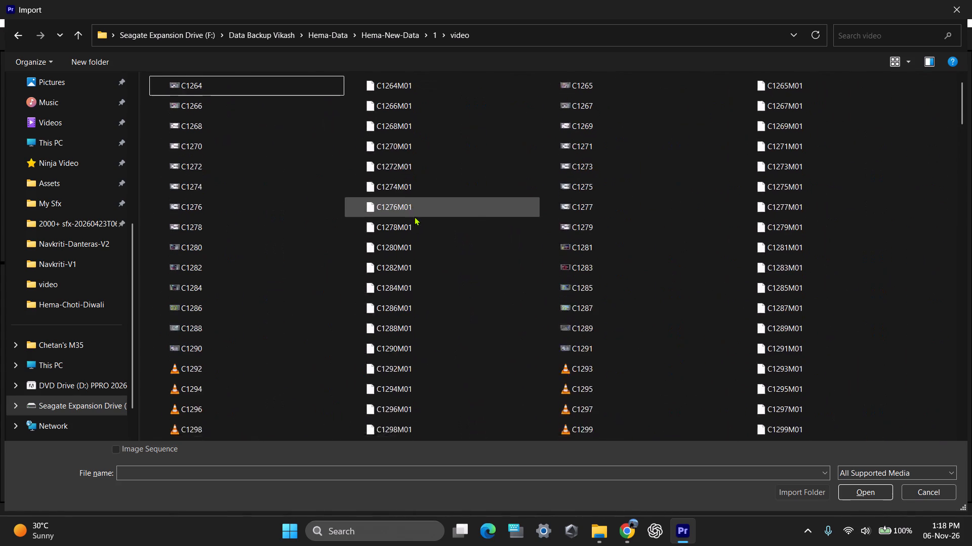
{"action": "scroll", "coordinate": [414, 216], "scroll_direction": "down", "scroll_amount": 8, "text": "ctrl"}
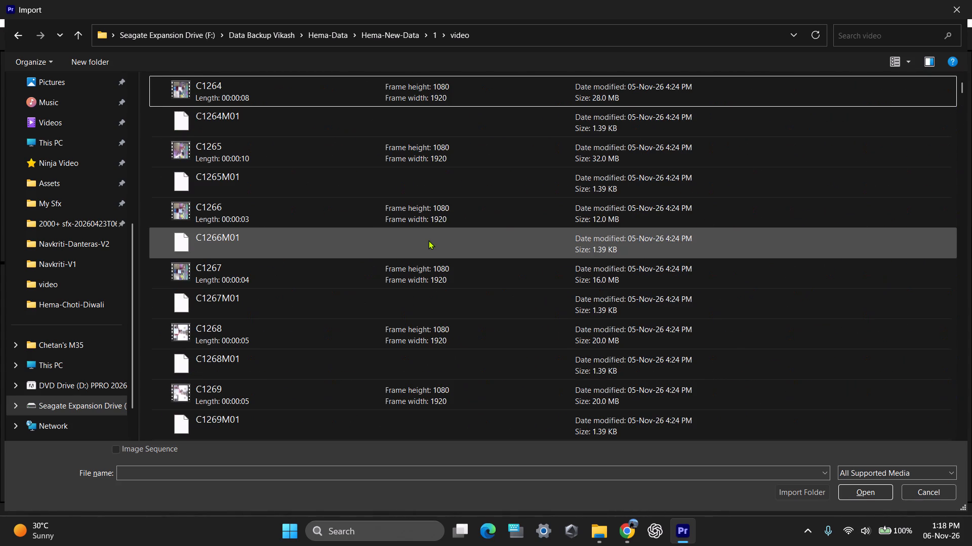
{"action": "scroll", "coordinate": [428, 241], "scroll_direction": "down", "scroll_amount": 7, "text": "ctrl"}
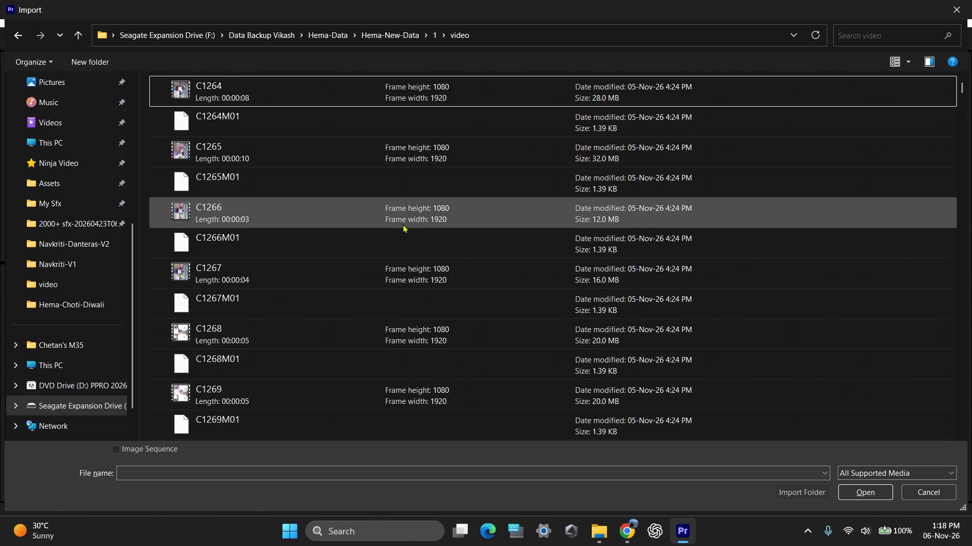
{"action": "scroll", "coordinate": [402, 224], "scroll_direction": "up", "scroll_amount": 3, "text": "ctrl"}
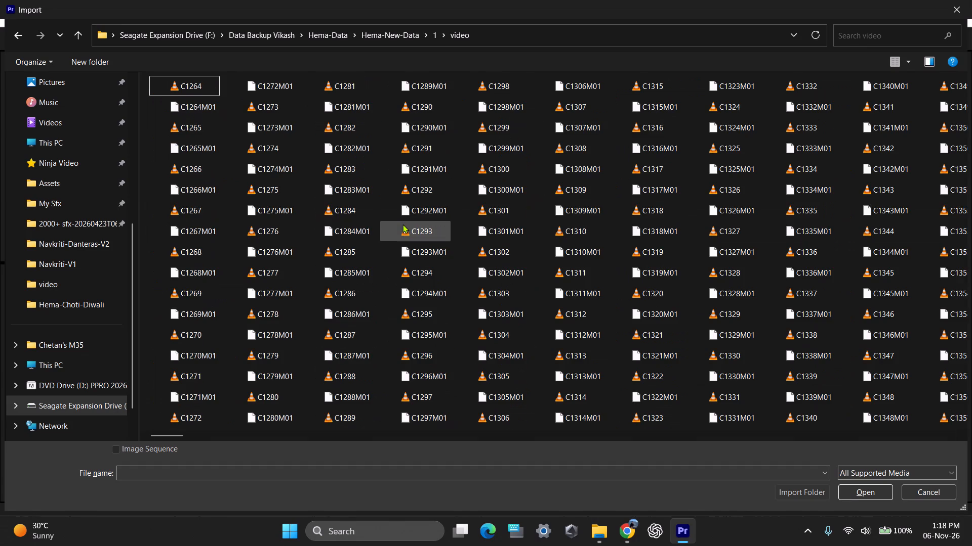
{"action": "scroll", "coordinate": [402, 224], "scroll_direction": "up", "scroll_amount": 1, "text": "ctrl"}
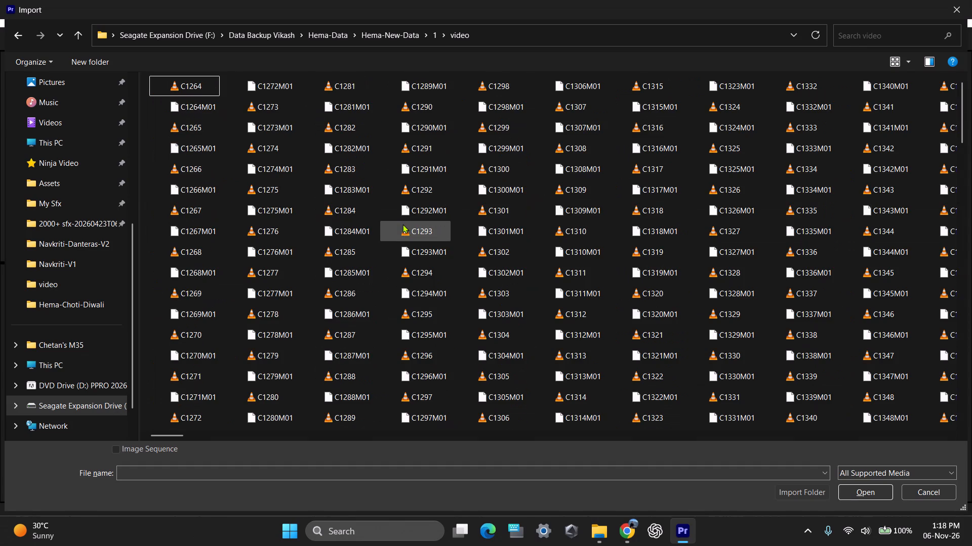
{"action": "scroll", "coordinate": [402, 224], "scroll_direction": "down", "scroll_amount": 6}
{"action": "scroll", "coordinate": [402, 224], "scroll_direction": "down", "scroll_amount": 20}
{"action": "scroll", "coordinate": [402, 224], "scroll_direction": "down", "scroll_amount": 12}
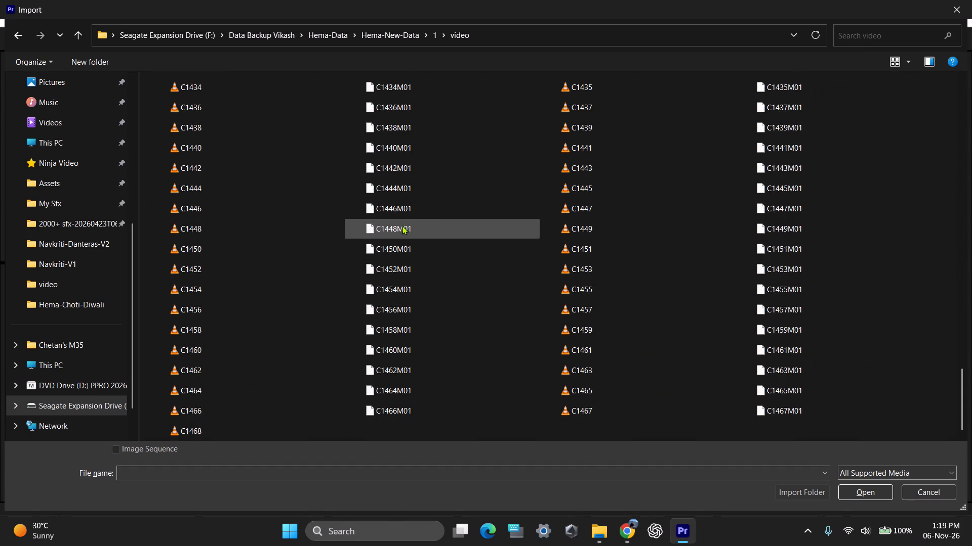
{"action": "scroll", "coordinate": [267, 327], "scroll_direction": "up", "scroll_amount": 20}
{"action": "scroll", "coordinate": [267, 327], "scroll_direction": "up", "scroll_amount": 19}
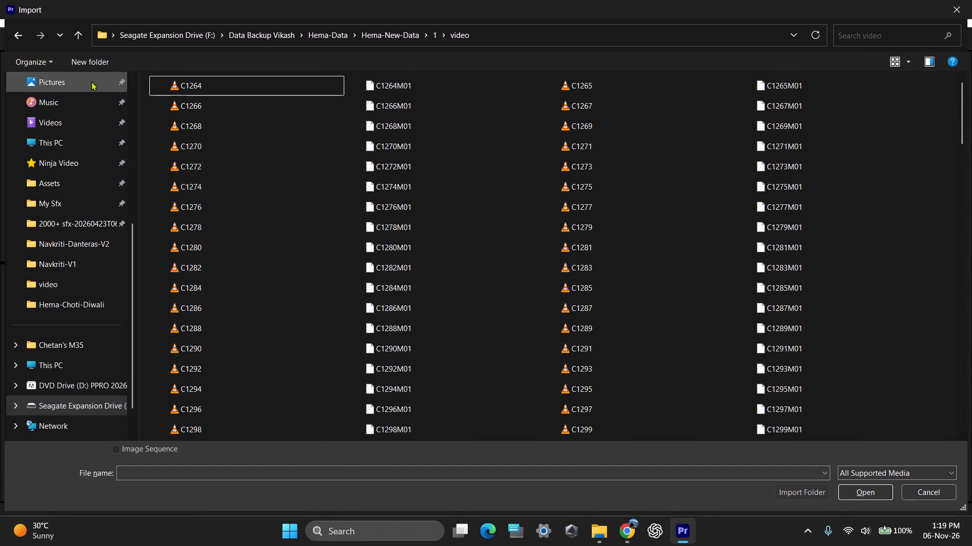
Import all the MP4 clips from C1264 to C1468 into the Raw-0 bin, leaving out the XML files.
{"action": "left_click", "coordinate": [146, 86]}
{"action": "left_click", "coordinate": [143, 82]}
{"action": "left_click_drag", "start_coordinate": [143, 82], "coordinate": [156, 82]}
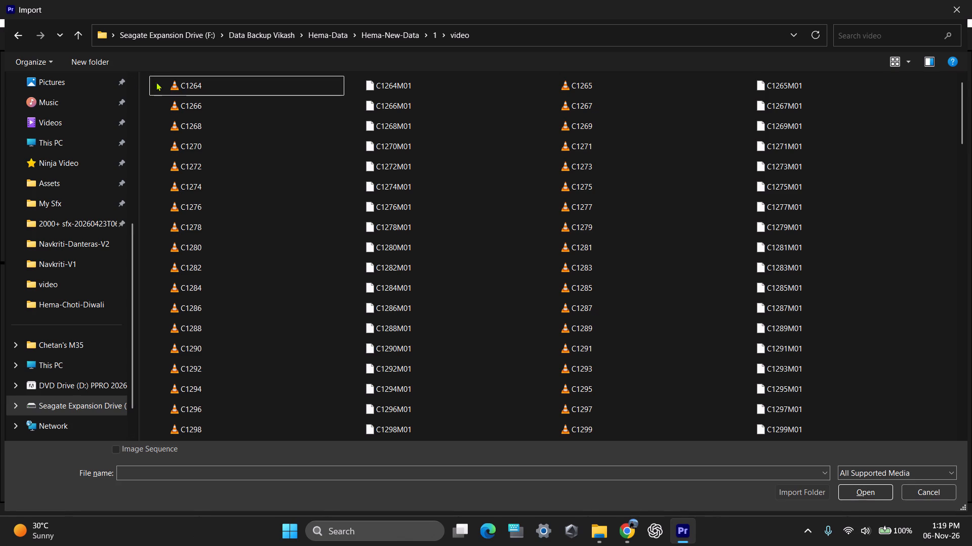
{"action": "left_click_drag", "start_coordinate": [156, 82], "coordinate": [176, 136]}
{"action": "left_click_drag", "start_coordinate": [155, 60], "coordinate": [182, 184]}
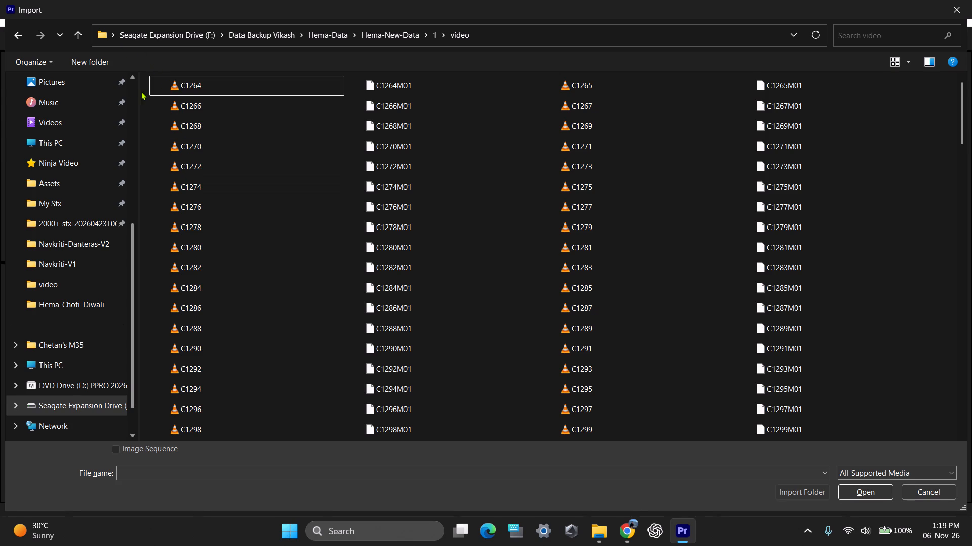
{"action": "left_click", "coordinate": [145, 94]}
{"action": "left_click_drag", "start_coordinate": [143, 92], "coordinate": [189, 310]}
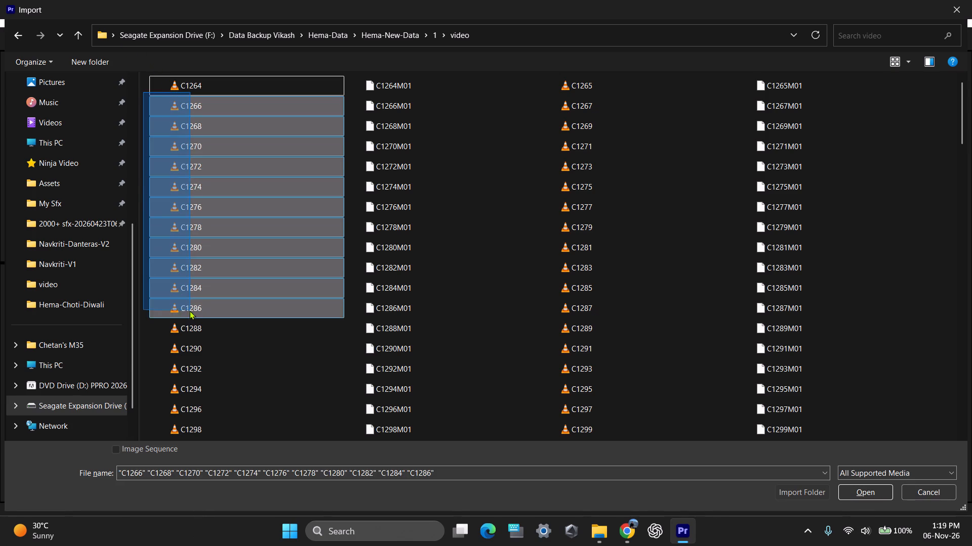
{"action": "left_click_drag", "start_coordinate": [189, 310], "coordinate": [197, 468]}
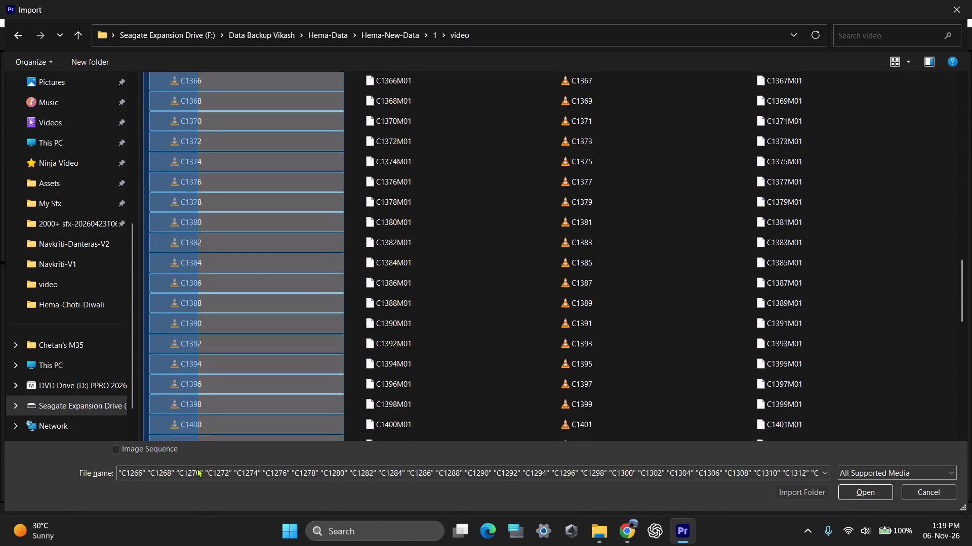
{"action": "left_click_drag", "start_coordinate": [197, 468], "coordinate": [197, 469]}
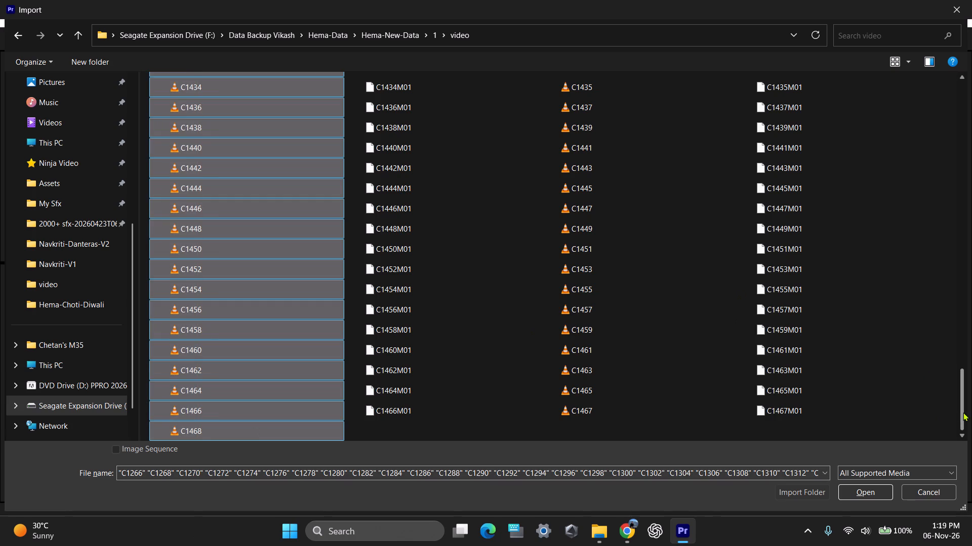
{"action": "left_click_drag", "start_coordinate": [964, 411], "coordinate": [963, 93], "text": "ctrl"}
{"action": "left_click", "coordinate": [268, 84], "text": "ctrl"}
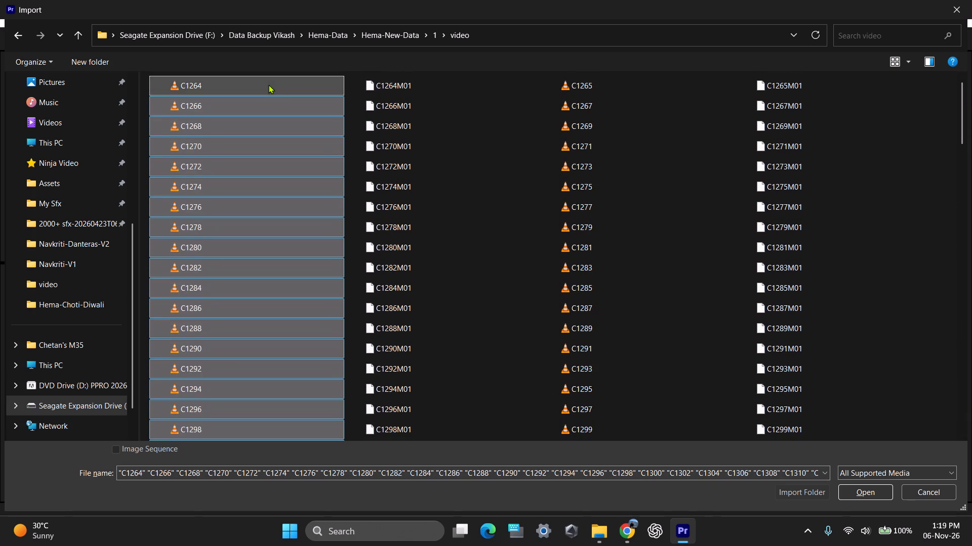
{"action": "left_click_drag", "start_coordinate": [556, 73], "coordinate": [576, 487], "text": "ctrl"}
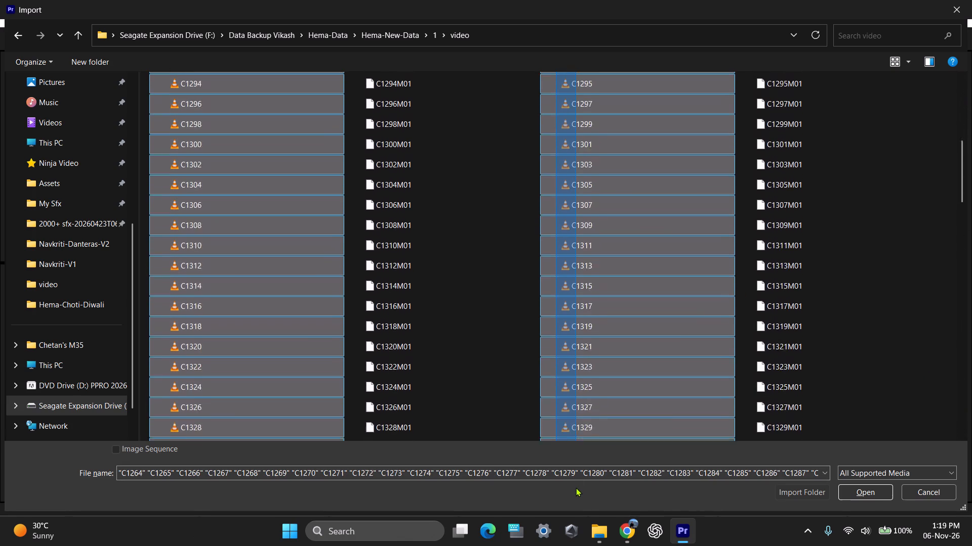
{"action": "left_click_drag", "start_coordinate": [576, 487], "coordinate": [576, 489], "text": "ctrl"}
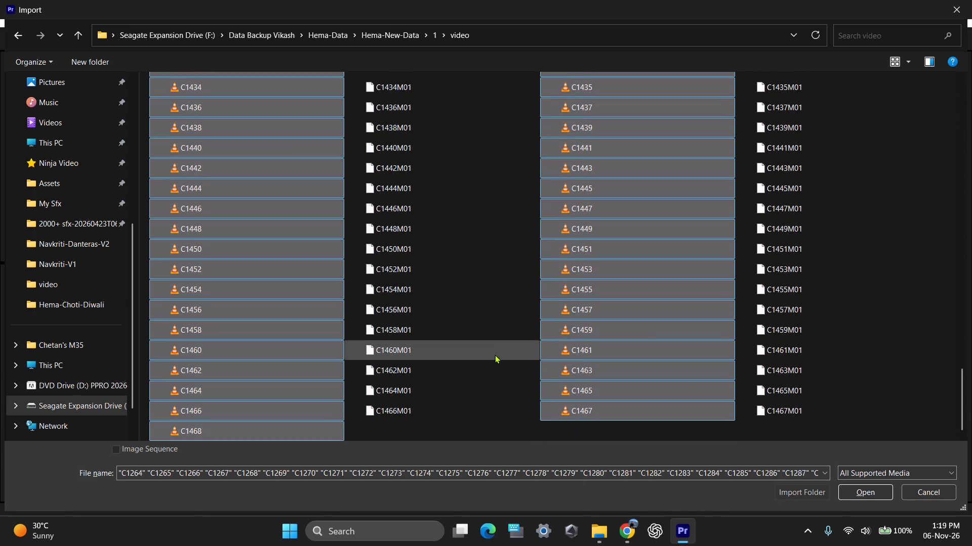
{"action": "left_click_drag", "start_coordinate": [962, 391], "coordinate": [963, 399], "text": "ctrl"}
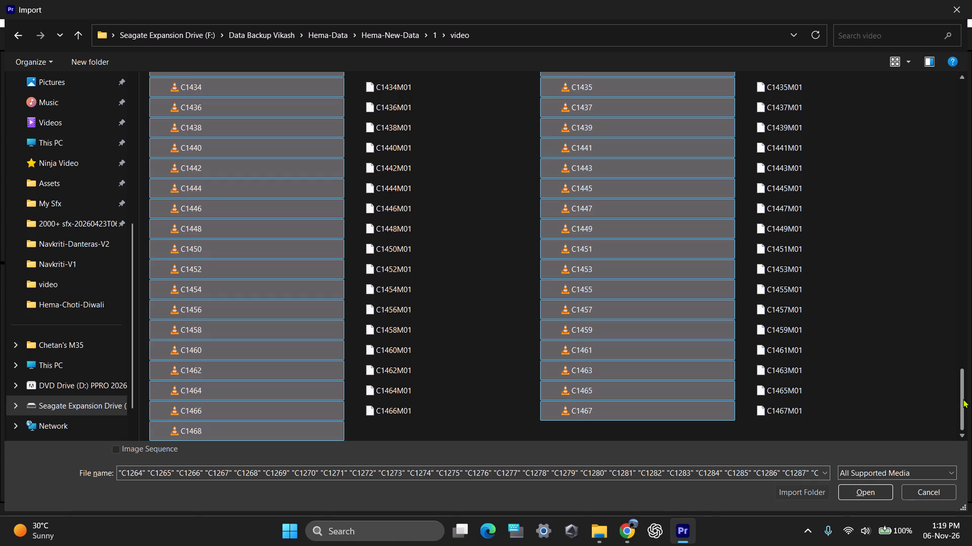
{"action": "left_click_drag", "start_coordinate": [963, 399], "coordinate": [966, 53], "text": "ctrl"}
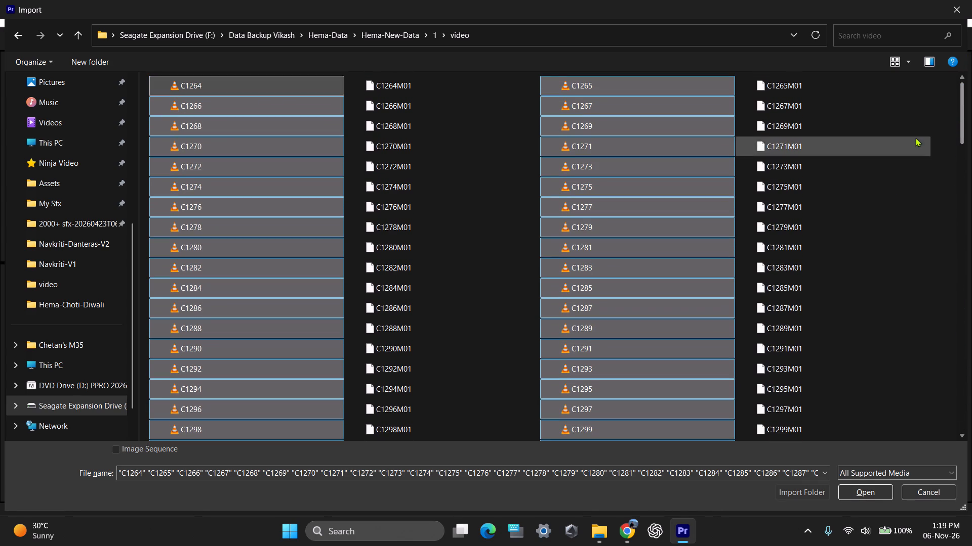
{"action": "left_click", "coordinate": [865, 490]}
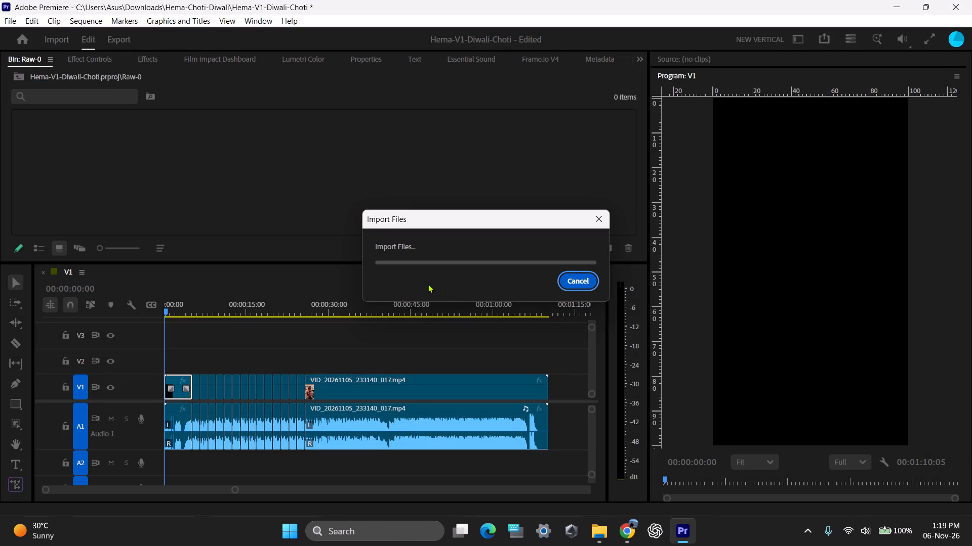
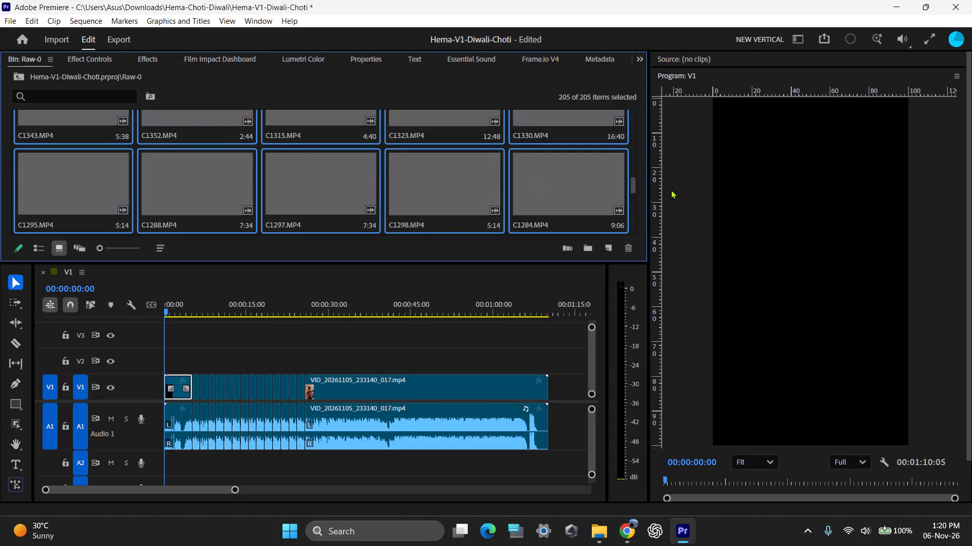
Look over the imported MP4 clips in the Raw-0 bin, checking the list from start to end in an enlarged view.
{"action": "left_click_drag", "start_coordinate": [634, 182], "coordinate": [633, 224]}
{"action": "left_click", "coordinate": [387, 169]}
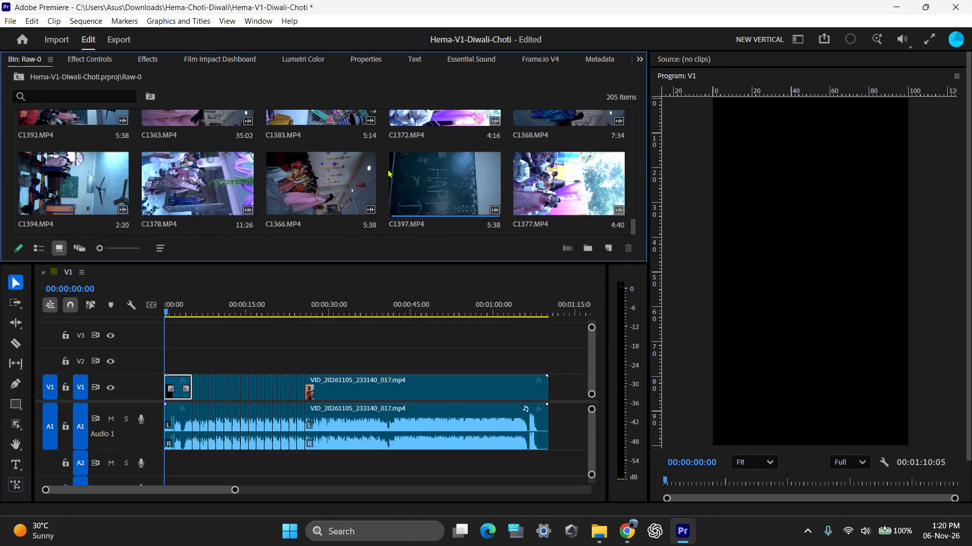
{"action": "scroll", "coordinate": [434, 164], "scroll_direction": "up", "scroll_amount": 20}
{"action": "scroll", "coordinate": [434, 164], "scroll_direction": "up", "scroll_amount": 20}
{"action": "scroll", "coordinate": [434, 164], "scroll_direction": "up", "scroll_amount": 5}
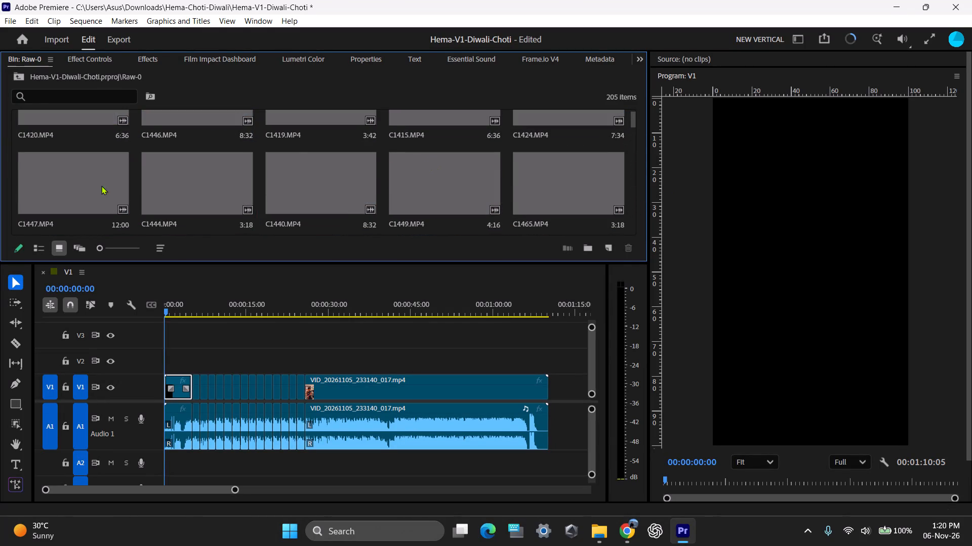
{"action": "scroll", "coordinate": [102, 168], "scroll_direction": "up", "scroll_amount": 5}
{"action": "left_click", "coordinate": [13, 75]}
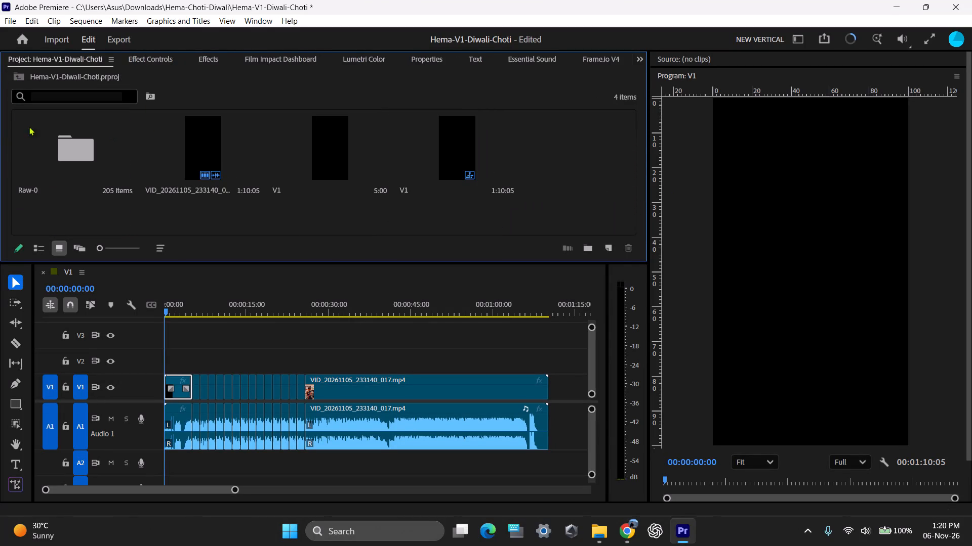
{"action": "double_click", "coordinate": [61, 141]}
{"action": "scroll", "coordinate": [178, 156], "scroll_direction": "down", "scroll_amount": 15}
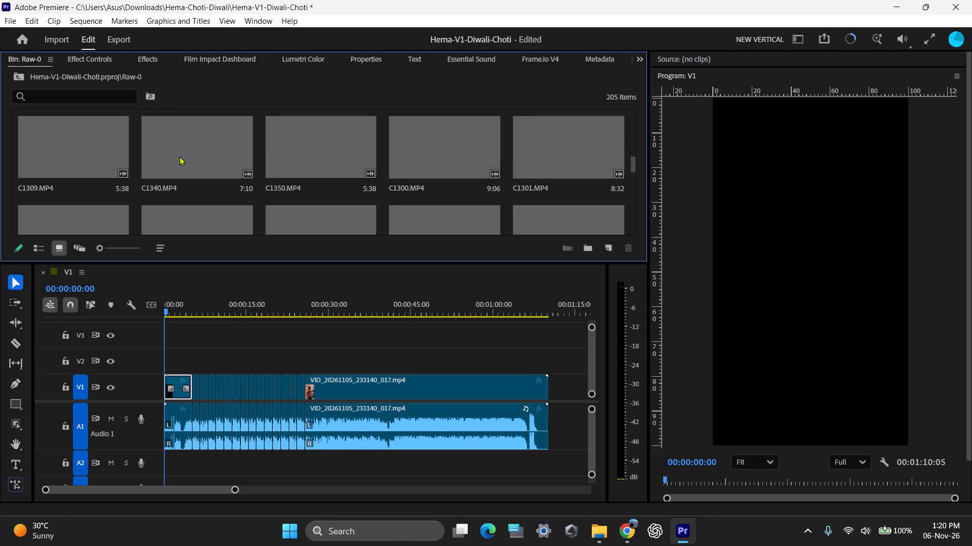
{"action": "scroll", "coordinate": [179, 156], "scroll_direction": "down", "scroll_amount": 10}
{"action": "left_click", "coordinate": [219, 100]}
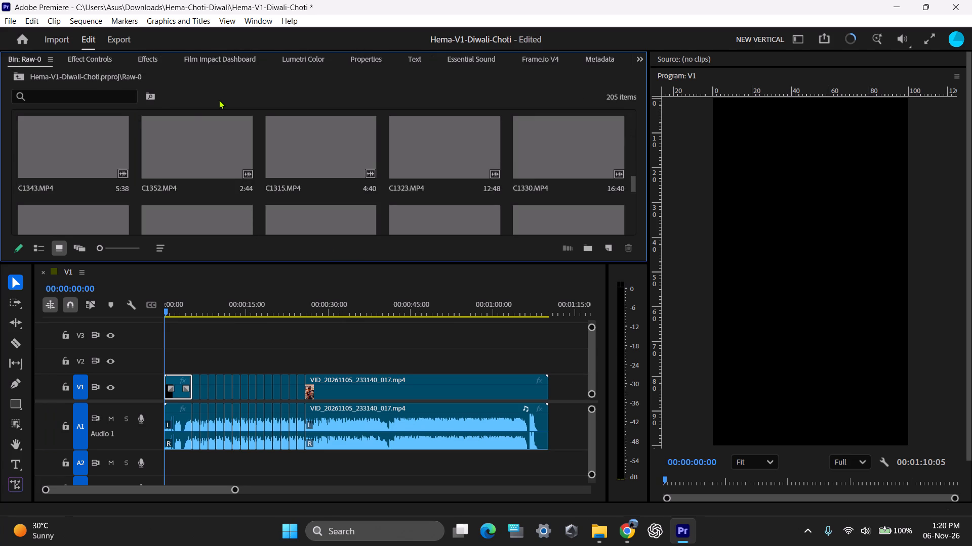
{"action": "key", "text": "grave"}
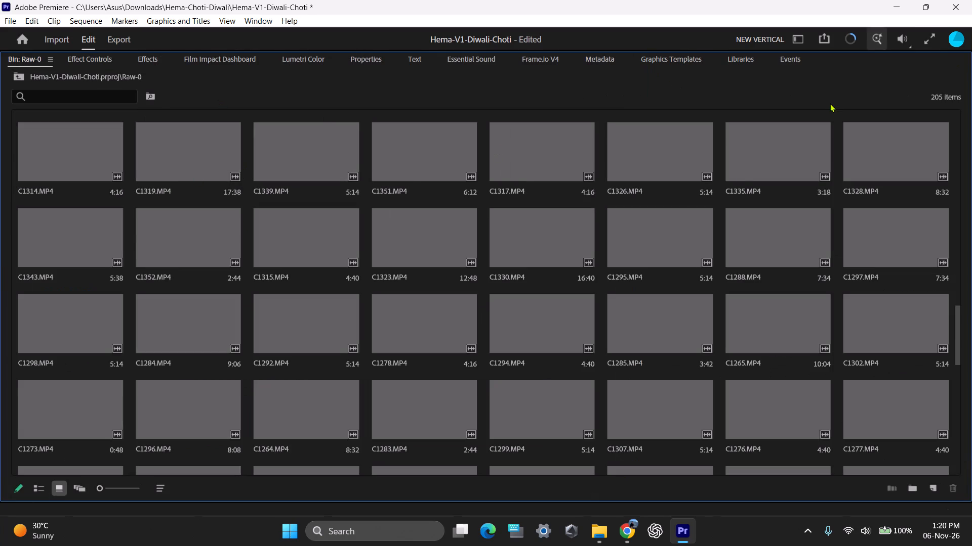
{"action": "left_click_drag", "start_coordinate": [960, 339], "coordinate": [950, 100]}
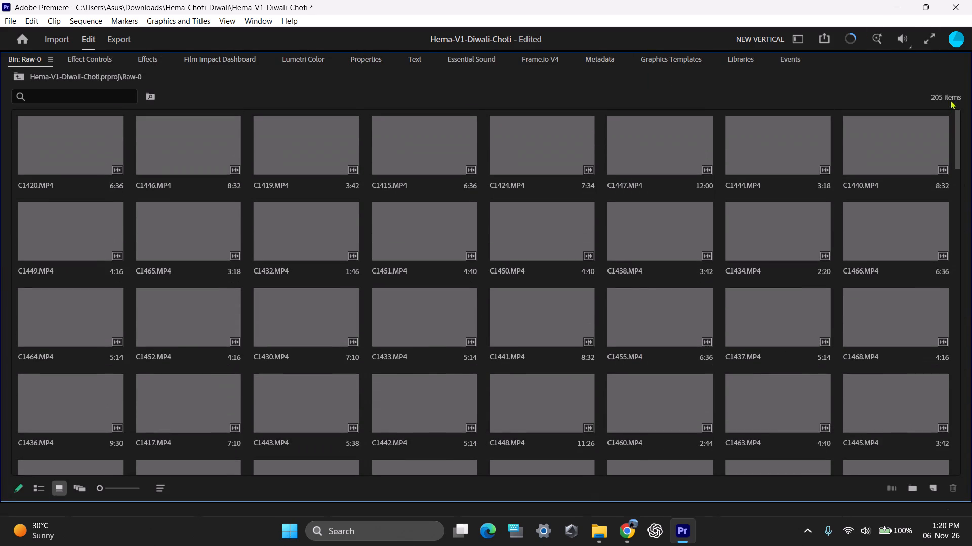
{"action": "left_click_drag", "start_coordinate": [950, 100], "coordinate": [945, 91]}
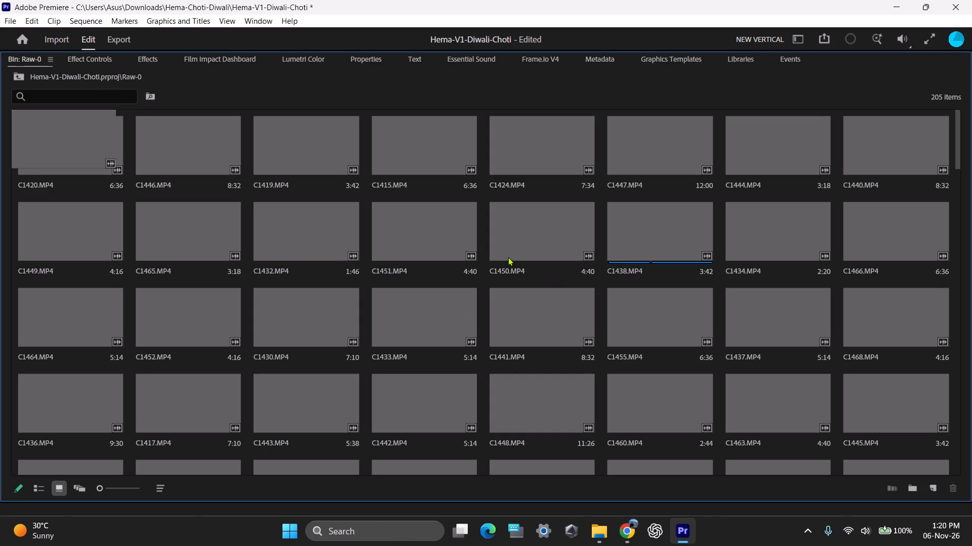
{"action": "key", "text": "F5"}
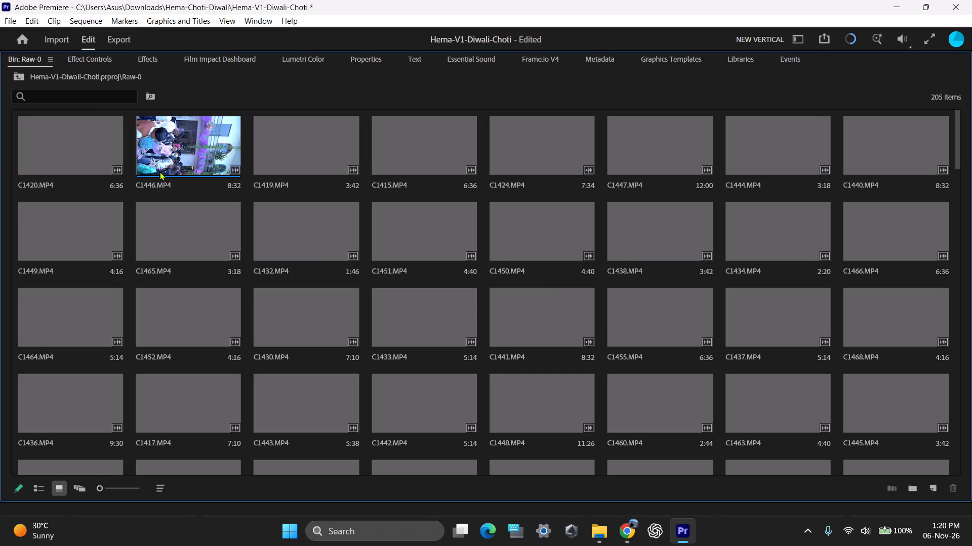
{"action": "key", "text": "grave"}
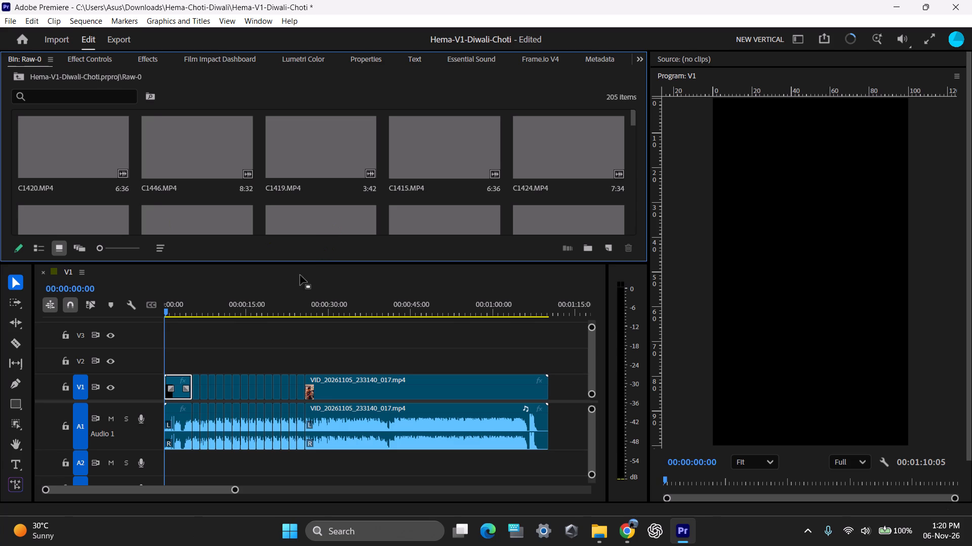
Make the Raw-0 bin area taller above the timeline and save the project.
{"action": "left_click_drag", "start_coordinate": [313, 261], "coordinate": [313, 304]}
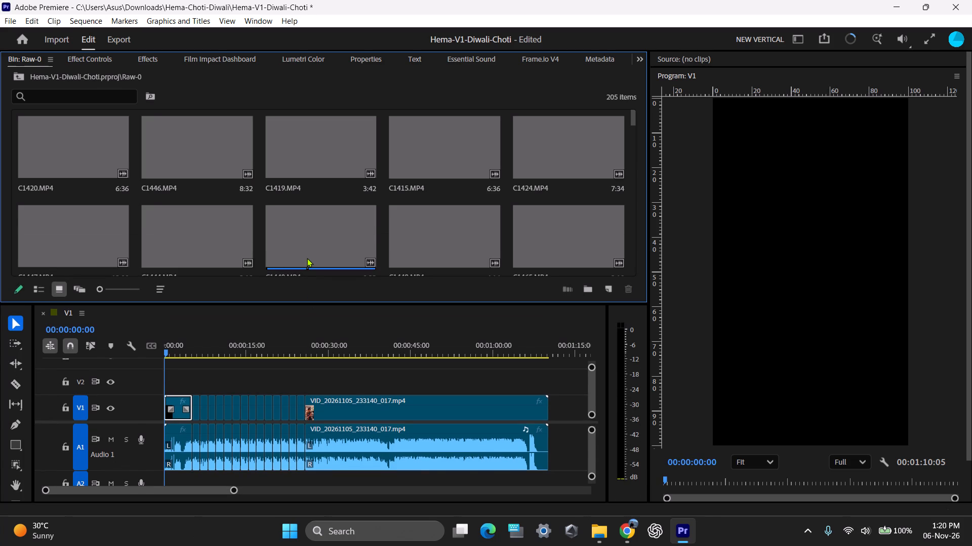
{"action": "key", "text": "ctrl+s"}
Play the V1 sequence from its beginning and stop on the three-part split scene at about 00:00:03:10.
{"action": "left_click_drag", "start_coordinate": [300, 347], "coordinate": [143, 354]}
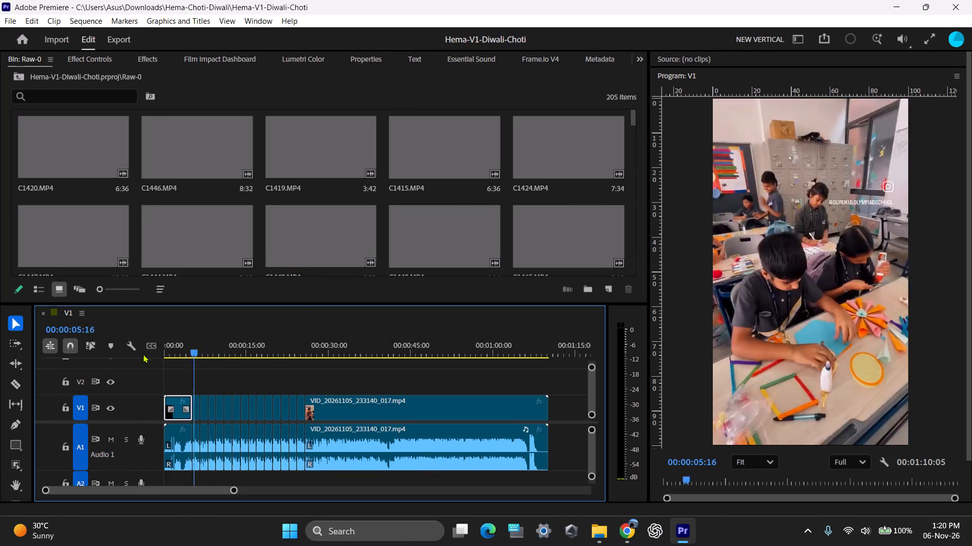
{"action": "left_click_drag", "start_coordinate": [143, 354], "coordinate": [104, 353]}
{"action": "key", "text": "space"}
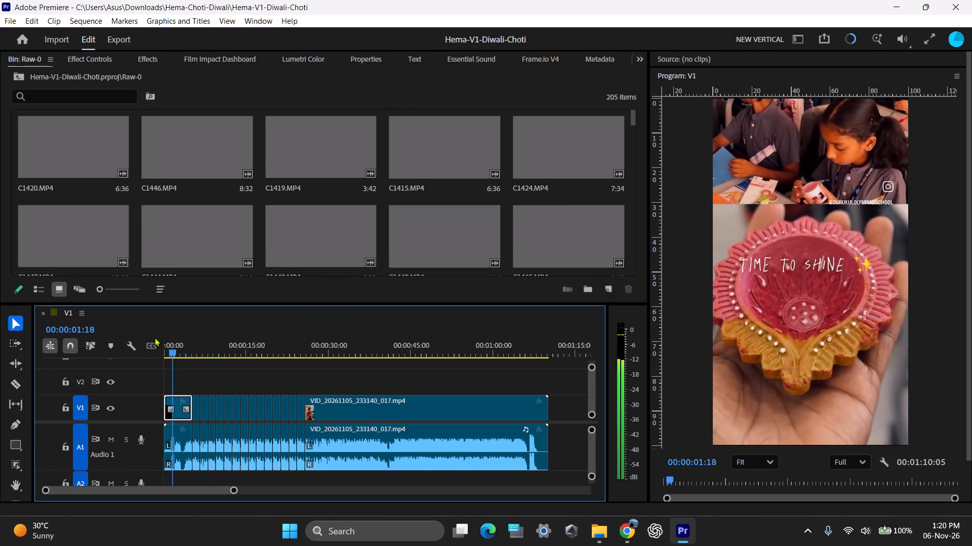
{"action": "key", "text": "space"}
{"action": "key", "text": "space"}
{"action": "key", "text": "space"}
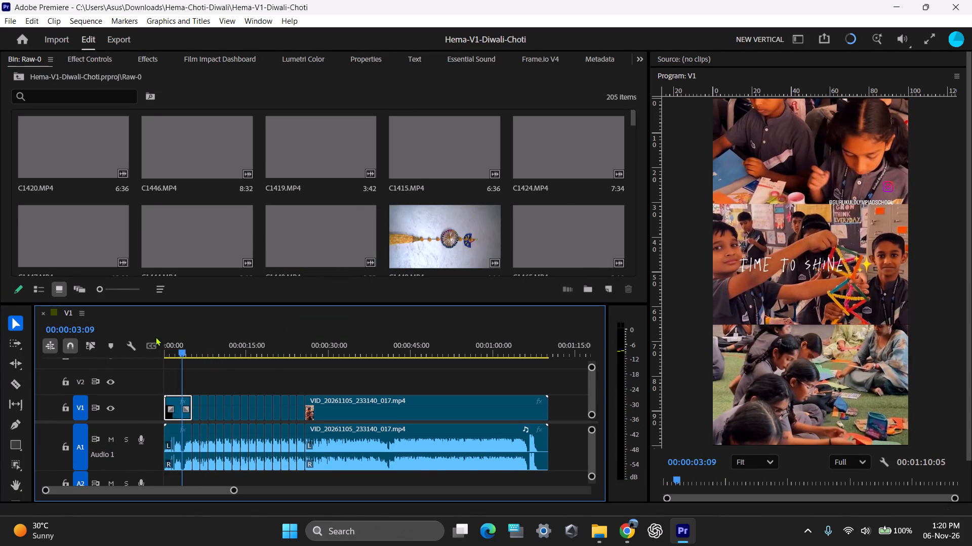
Examine the thumbnails of all the Raw-0 clips in the enlarged bin for shots that suit the opening split scene.
{"action": "scroll", "coordinate": [352, 205], "scroll_direction": "up", "scroll_amount": 2}
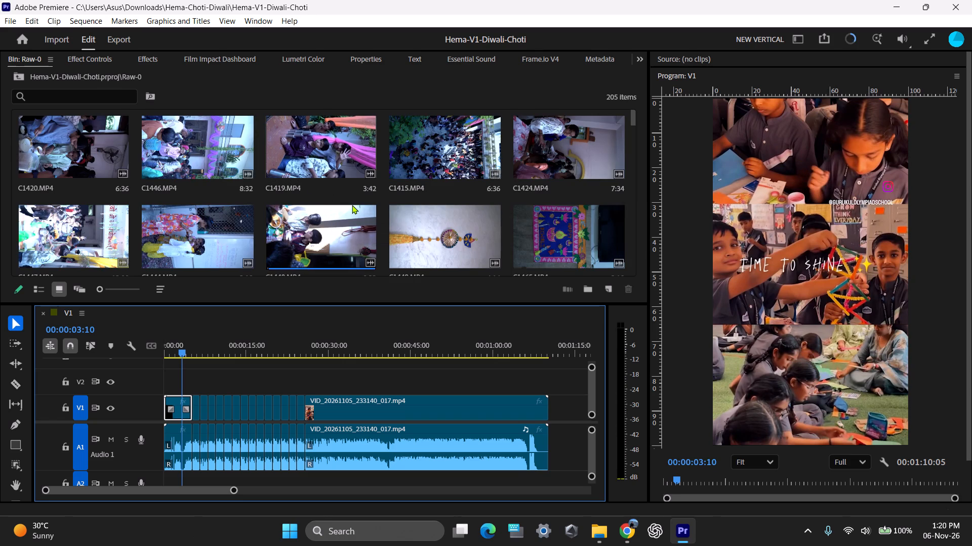
{"action": "scroll", "coordinate": [352, 205], "scroll_direction": "up", "scroll_amount": 10}
{"action": "left_click", "coordinate": [7, 166]}
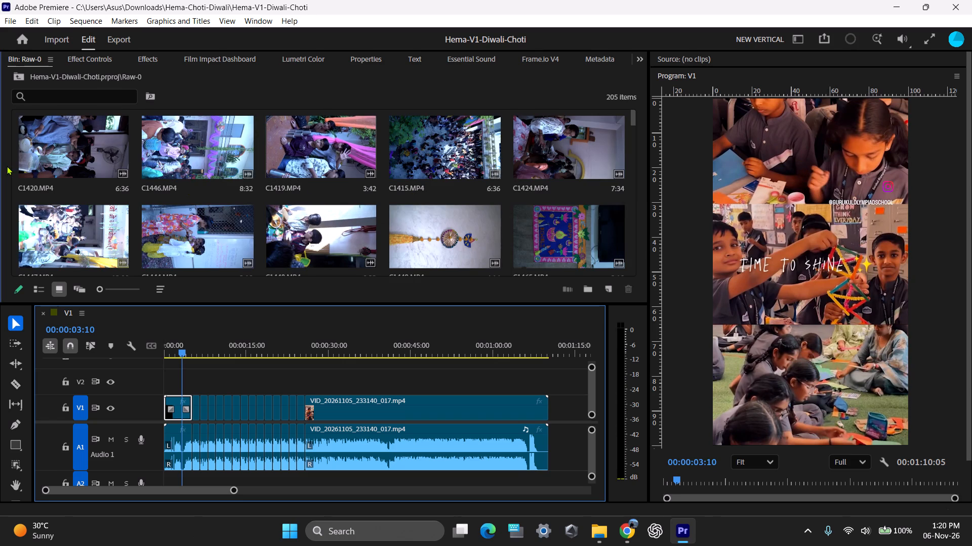
{"action": "key", "text": "grave"}
{"action": "scroll", "coordinate": [542, 244], "scroll_direction": "down", "scroll_amount": 20}
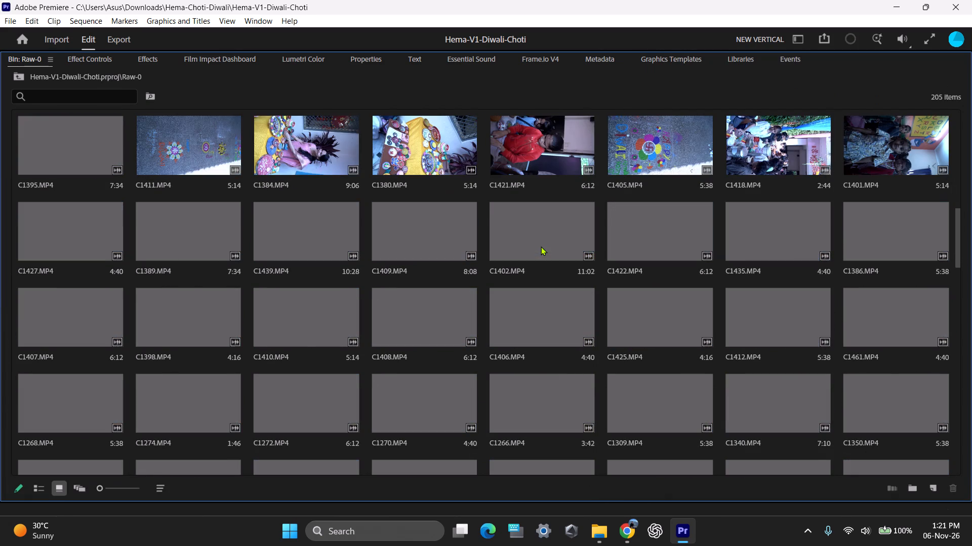
{"action": "left_click_drag", "start_coordinate": [959, 228], "coordinate": [960, 230]}
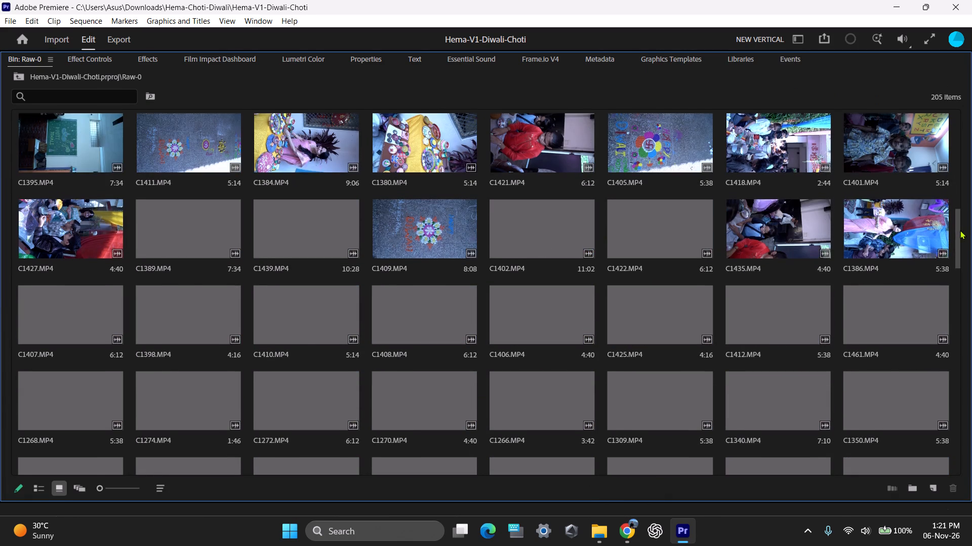
{"action": "left_click_drag", "start_coordinate": [960, 230], "coordinate": [963, 248]}
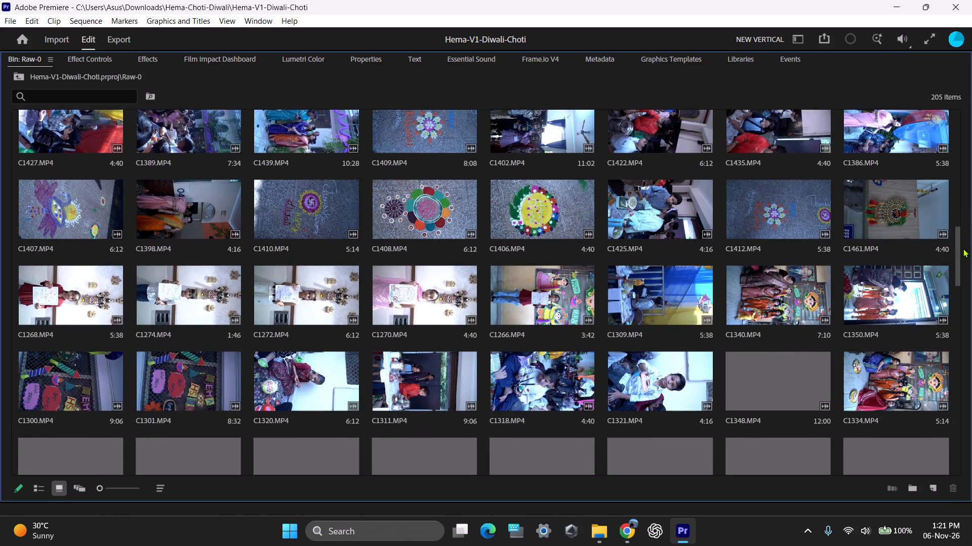
{"action": "left_click_drag", "start_coordinate": [963, 248], "coordinate": [968, 290]}
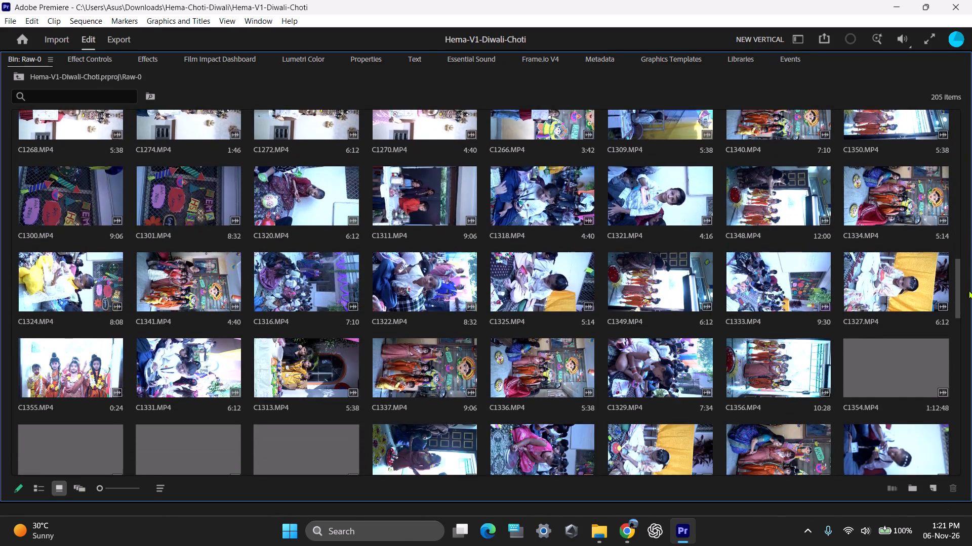
{"action": "left_click_drag", "start_coordinate": [968, 290], "coordinate": [967, 326]}
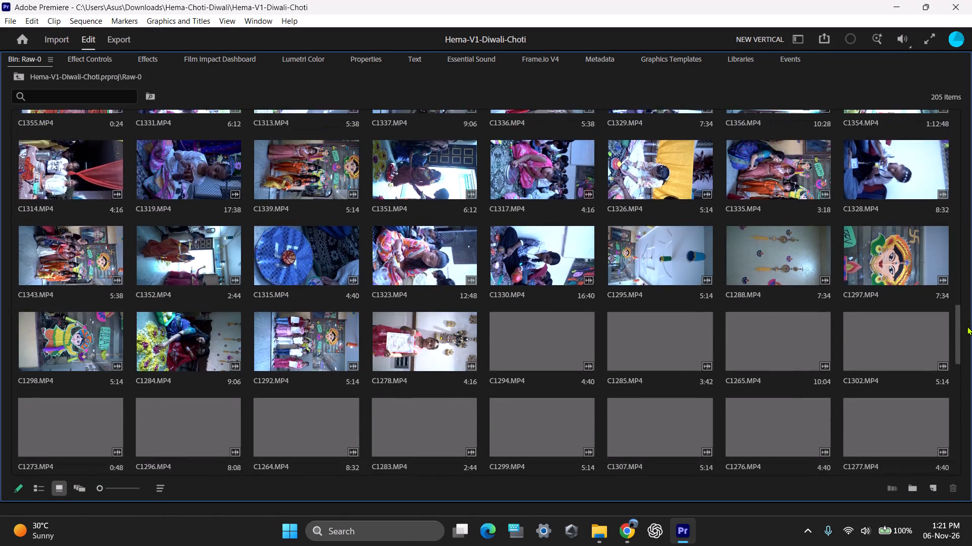
{"action": "left_click_drag", "start_coordinate": [967, 326], "coordinate": [968, 354]}
{"action": "scroll", "coordinate": [919, 343], "scroll_direction": "down", "scroll_amount": 3}
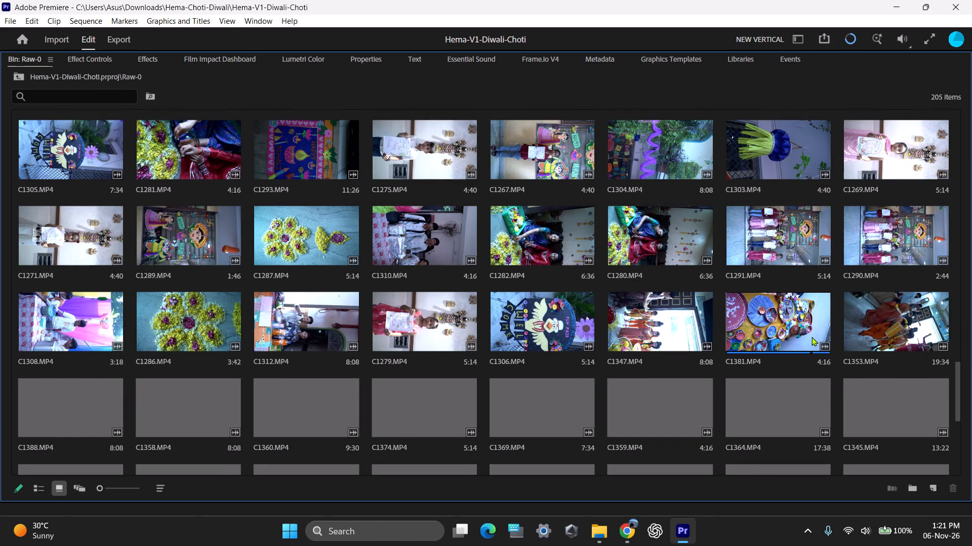
{"action": "scroll", "coordinate": [812, 337], "scroll_direction": "down", "scroll_amount": 1}
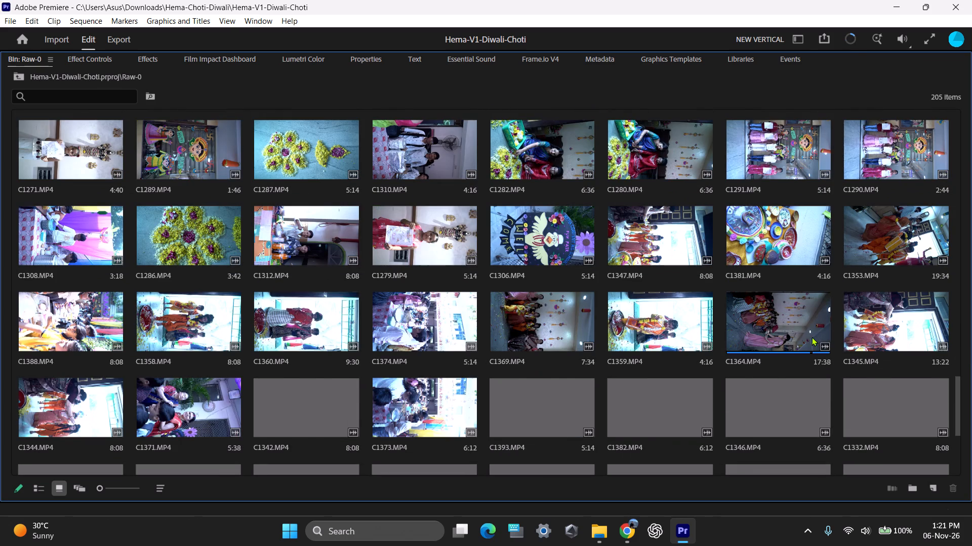
{"action": "scroll", "coordinate": [812, 337], "scroll_direction": "down", "scroll_amount": 1}
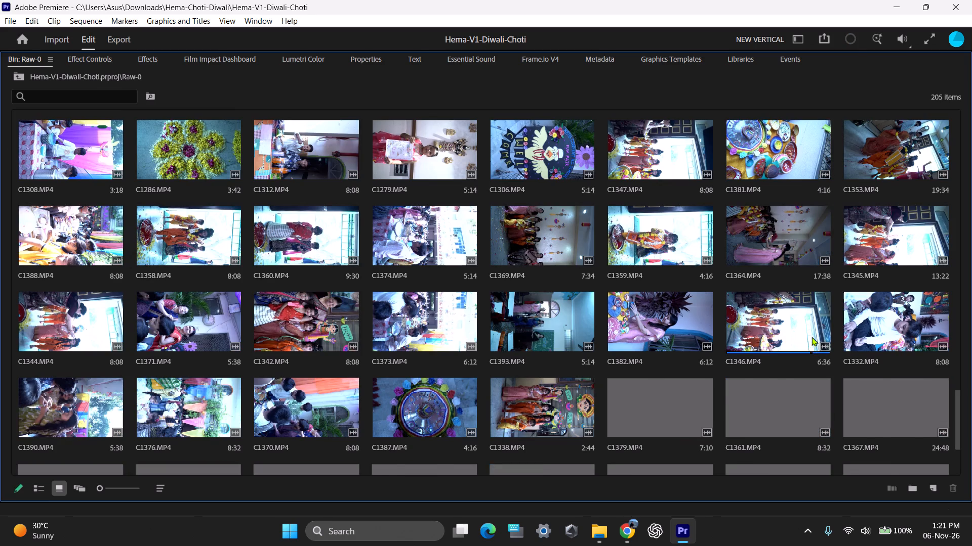
{"action": "scroll", "coordinate": [812, 337], "scroll_direction": "down", "scroll_amount": 1}
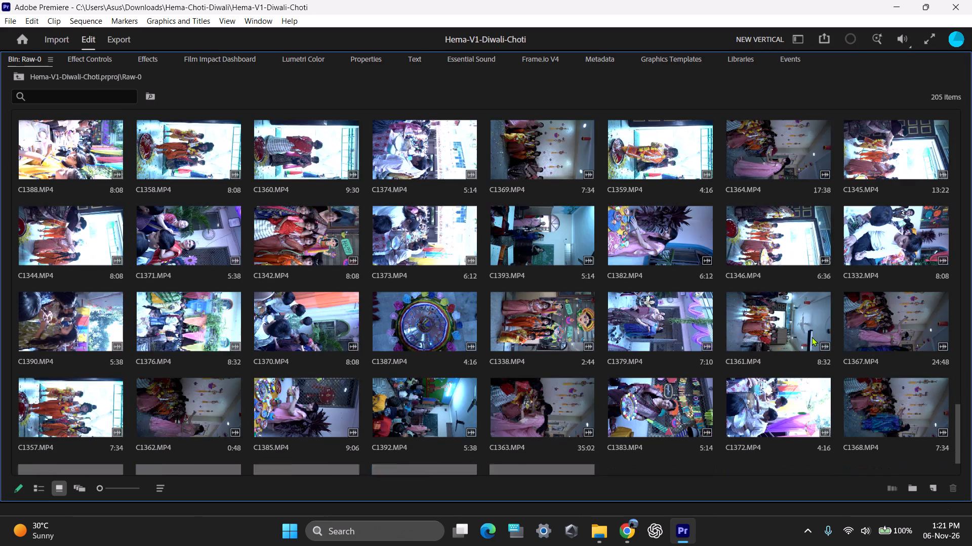
{"action": "scroll", "coordinate": [812, 337], "scroll_direction": "down", "scroll_amount": 1}
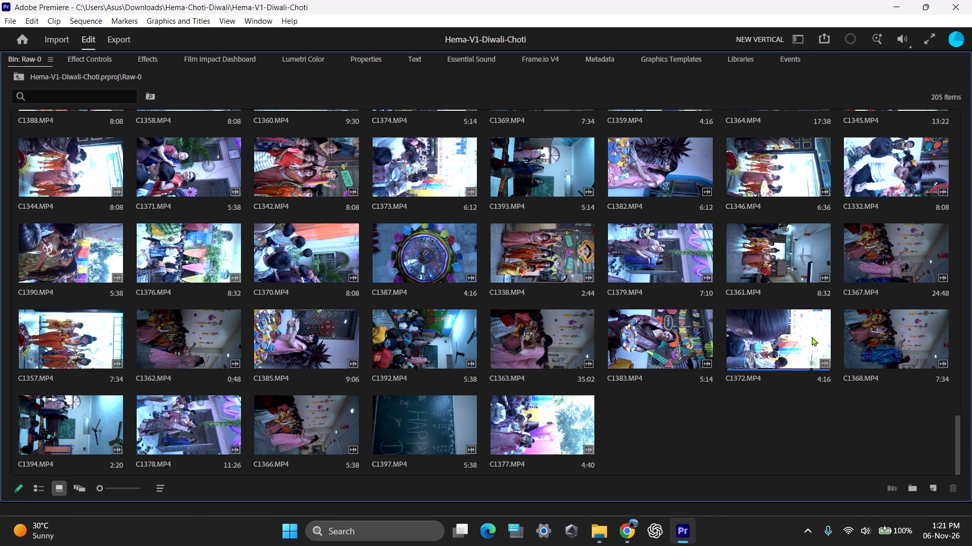
{"action": "scroll", "coordinate": [453, 305], "scroll_direction": "up", "scroll_amount": 7}
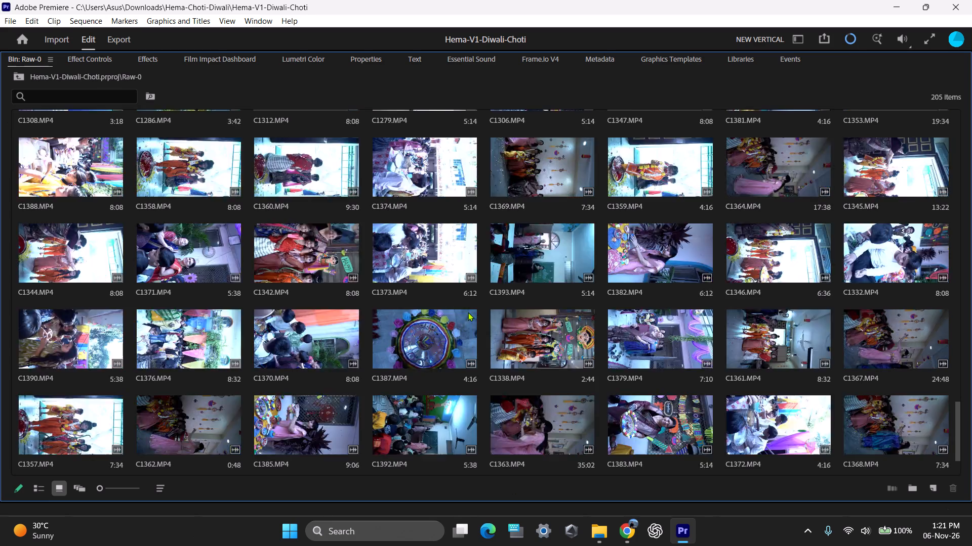
{"action": "scroll", "coordinate": [467, 308], "scroll_direction": "down", "scroll_amount": 7}
Load clip C1387.MP4 in the Source Monitor and enlarge that monitor over the Program Monitor's space.
{"action": "double_click", "coordinate": [434, 233]}
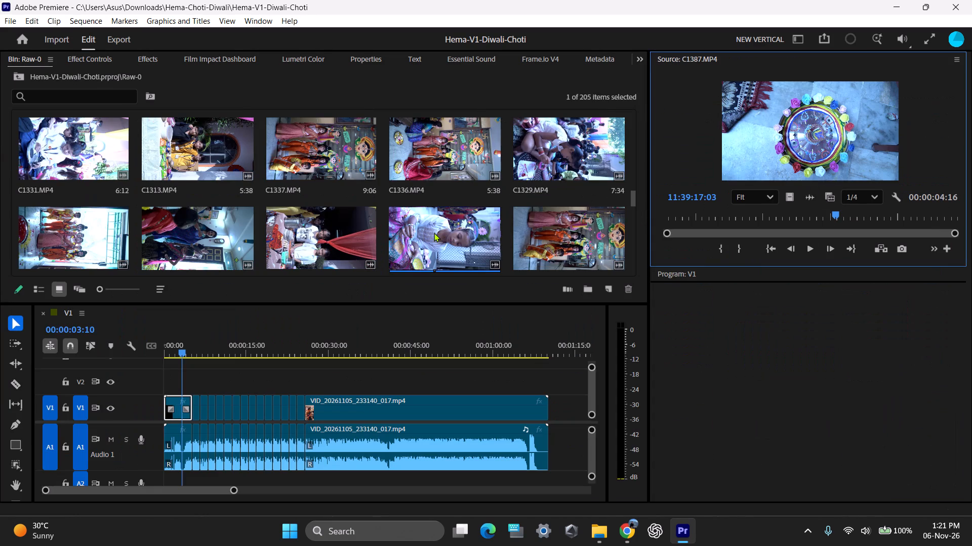
{"action": "left_click", "coordinate": [816, 92]}
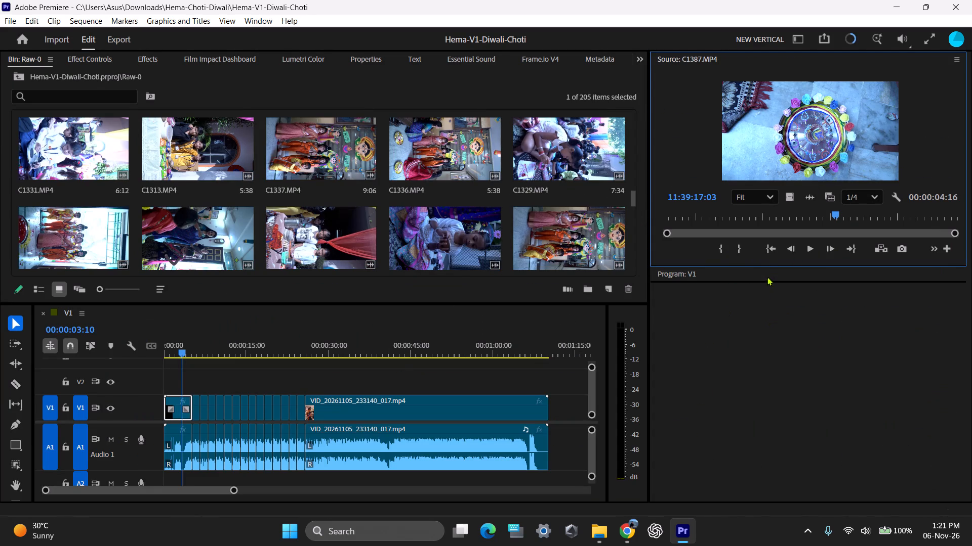
{"action": "left_click_drag", "start_coordinate": [766, 265], "coordinate": [796, 545]}
Play and scrub through C1387.MP4 to review the shot of the flower-edged decorated plate.
{"action": "key", "text": "space"}
{"action": "left_click_drag", "start_coordinate": [780, 494], "coordinate": [526, 496]}
{"action": "key", "text": "space"}
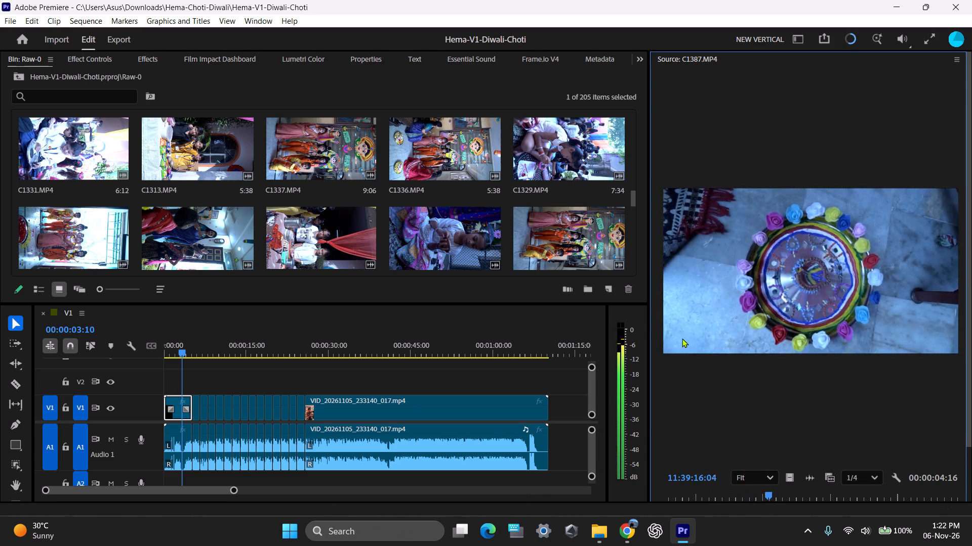
{"action": "key", "text": "space"}
{"action": "left_click_drag", "start_coordinate": [813, 491], "coordinate": [706, 506]}
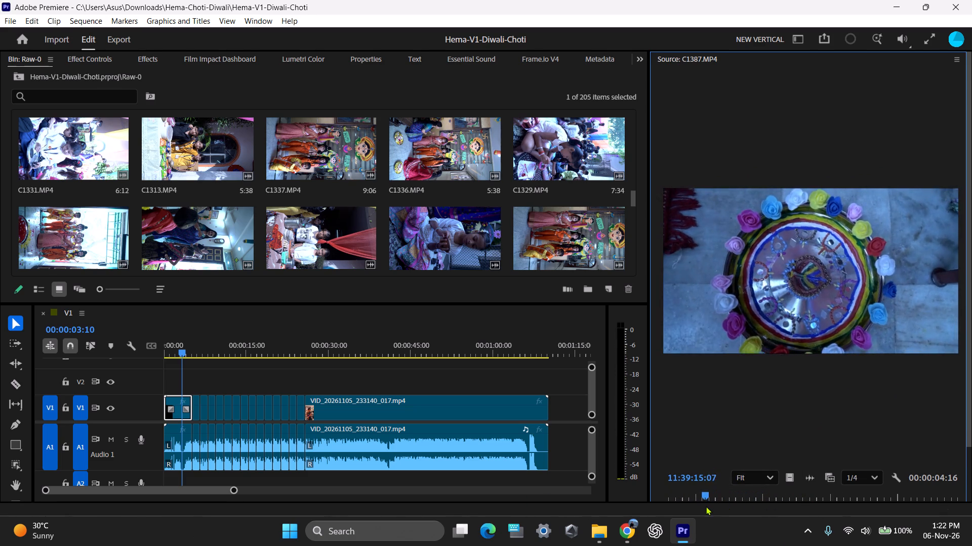
{"action": "left_click_drag", "start_coordinate": [706, 506], "coordinate": [898, 497]}
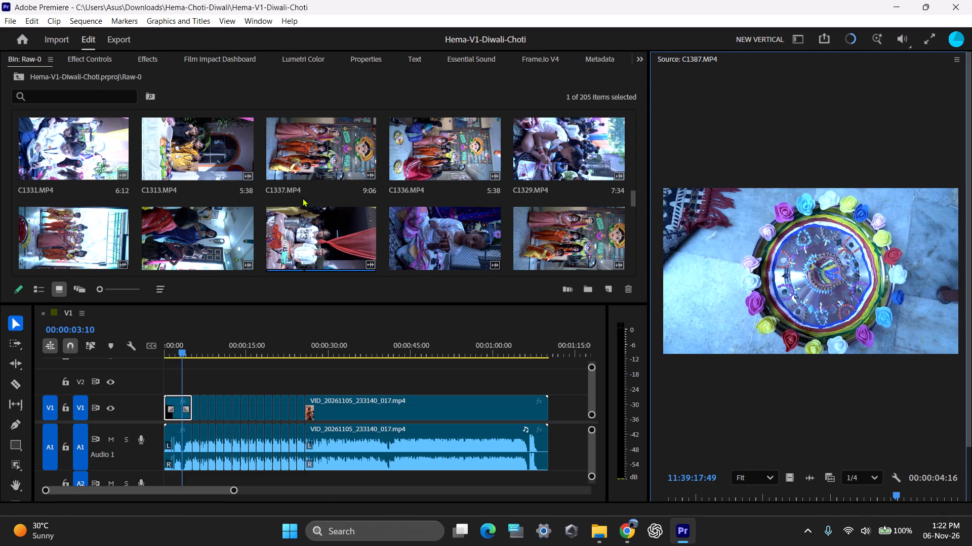
Dismiss the chat notification and preview clip C1315.MP4, the blue decorated plate, in the Source Monitor.
{"action": "scroll", "coordinate": [306, 212], "scroll_direction": "down", "scroll_amount": 2}
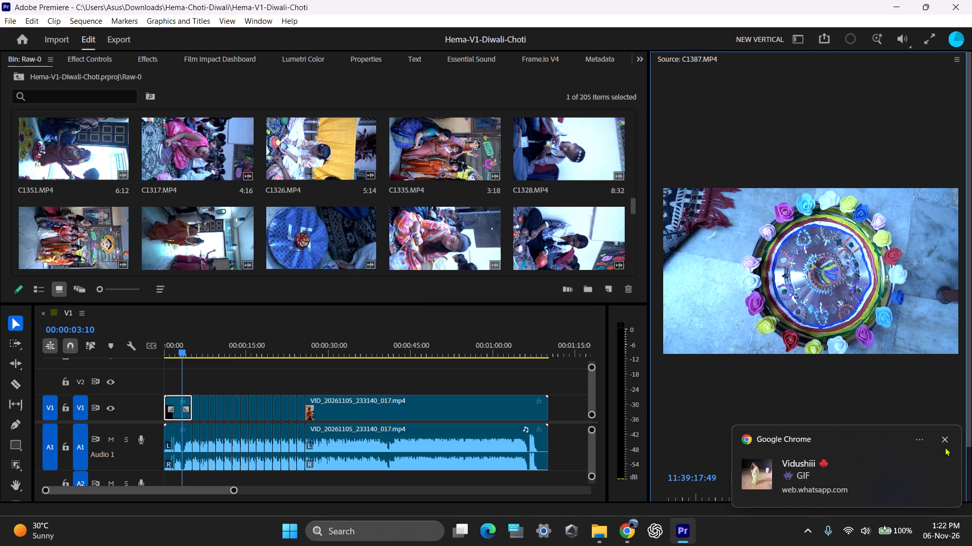
{"action": "left_click", "coordinate": [946, 438]}
{"action": "double_click", "coordinate": [307, 225]}
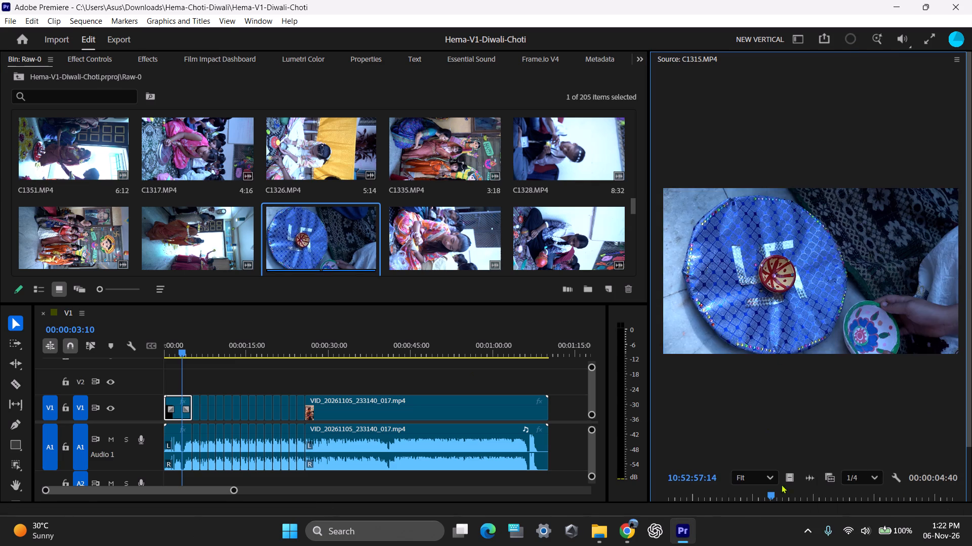
{"action": "key", "text": "space"}
{"action": "left_click_drag", "start_coordinate": [772, 494], "coordinate": [862, 494]}
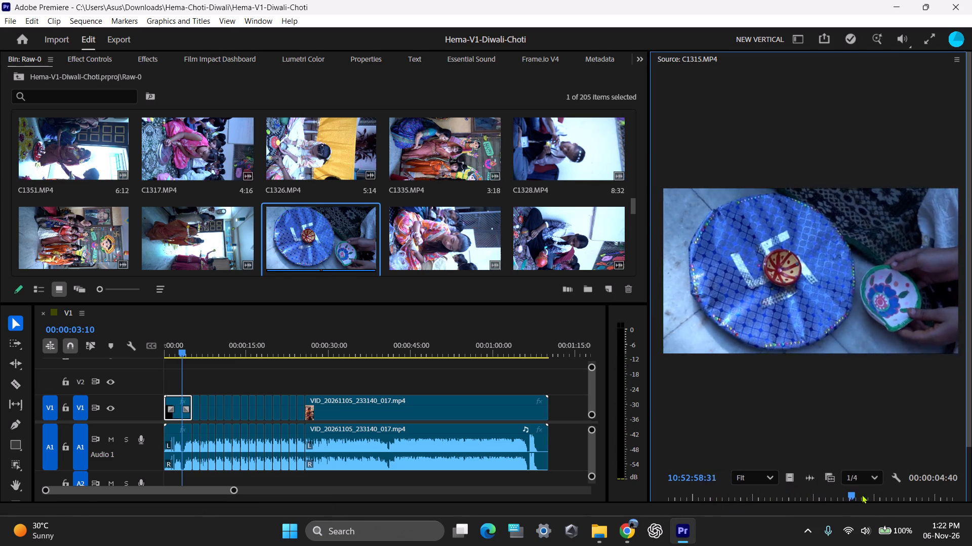
Finish scrubbing C1315.MP4 and preview C1297.MP4, the colourful crowned face cutout, in the Source Monitor.
{"action": "left_click_drag", "start_coordinate": [862, 494], "coordinate": [885, 491]}
{"action": "scroll", "coordinate": [386, 221], "scroll_direction": "down", "scroll_amount": 1}
{"action": "double_click", "coordinate": [303, 237]}
{"action": "key", "text": "space"}
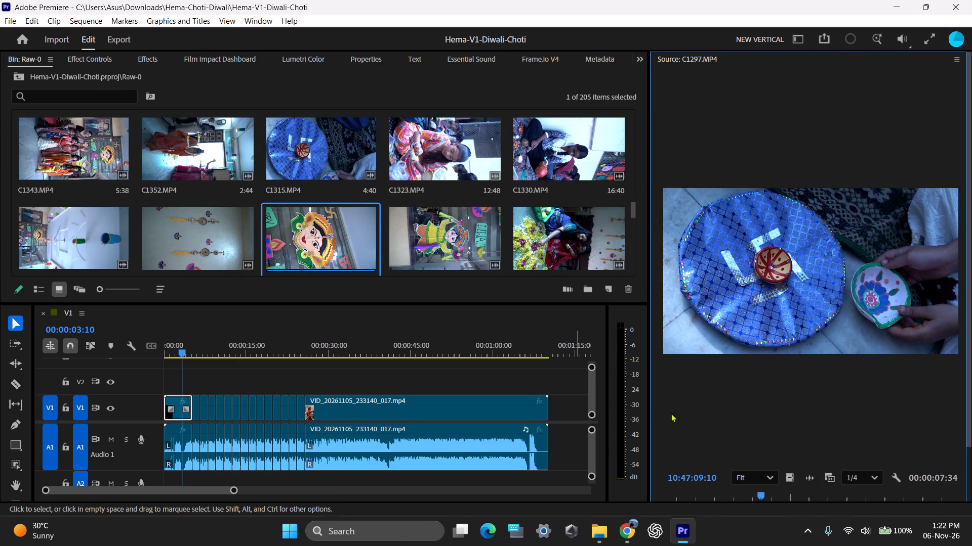
{"action": "key", "text": "space"}
{"action": "left_click_drag", "start_coordinate": [753, 499], "coordinate": [733, 501]}
{"action": "key", "text": "space"}
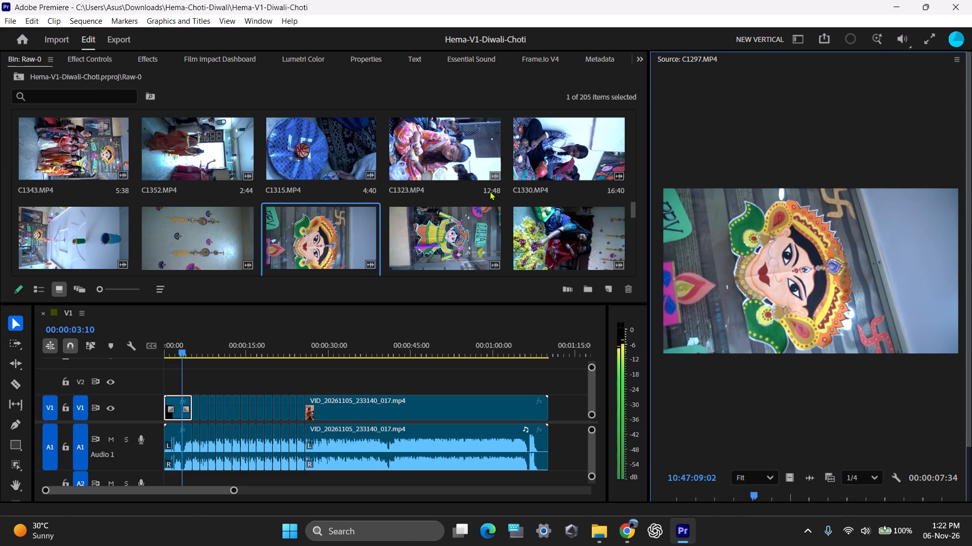
Preview C1298.MP4, the dancing figure cutout in a turban, and dismiss the chat notification.
{"action": "double_click", "coordinate": [439, 250]}
{"action": "key", "text": "space"}
{"action": "key", "text": "space"}
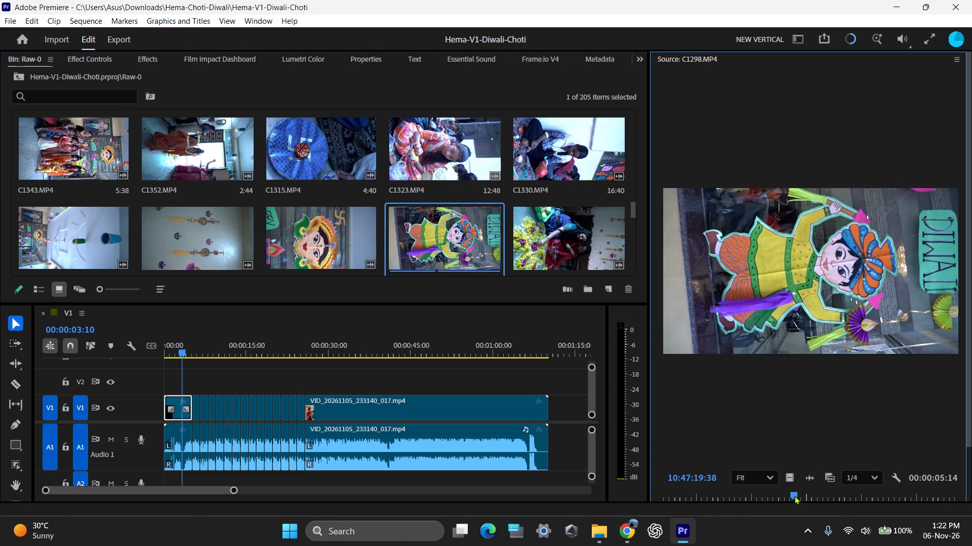
{"action": "left_click_drag", "start_coordinate": [793, 495], "coordinate": [697, 497]}
{"action": "key", "text": "space"}
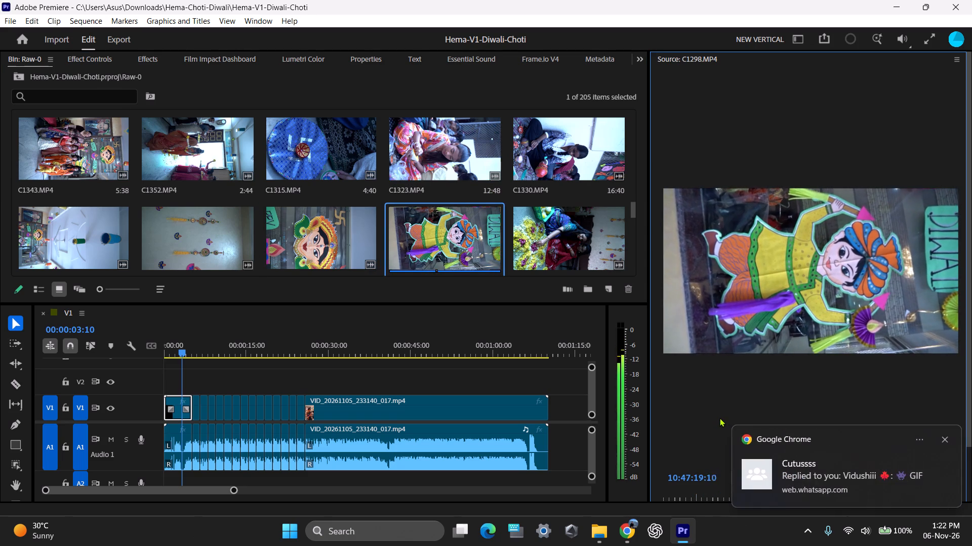
{"action": "key", "text": "space"}
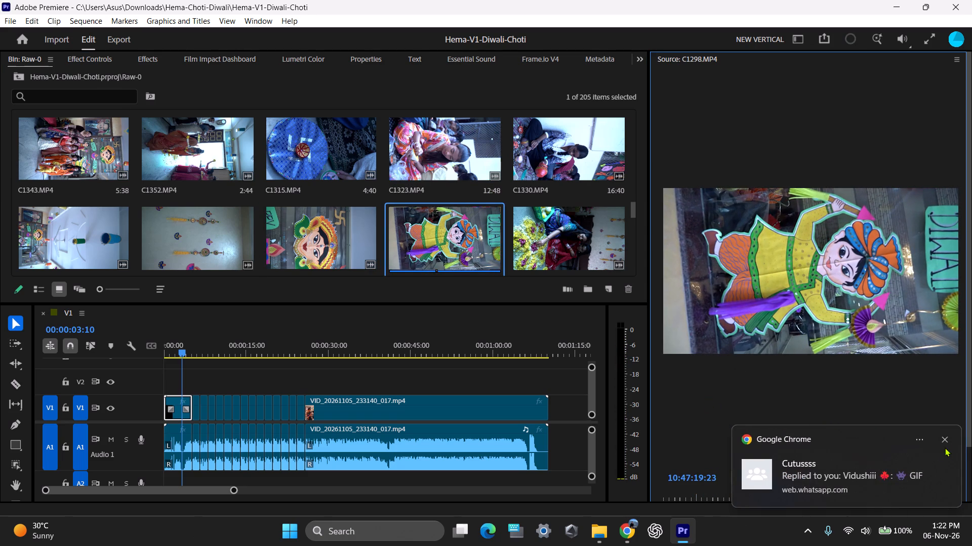
{"action": "left_click", "coordinate": [945, 440]}
Load C1296.MP4, the wide shot of the Happy Diwali wall decoration, and scrub through it.
{"action": "scroll", "coordinate": [456, 232], "scroll_direction": "down", "scroll_amount": 2}
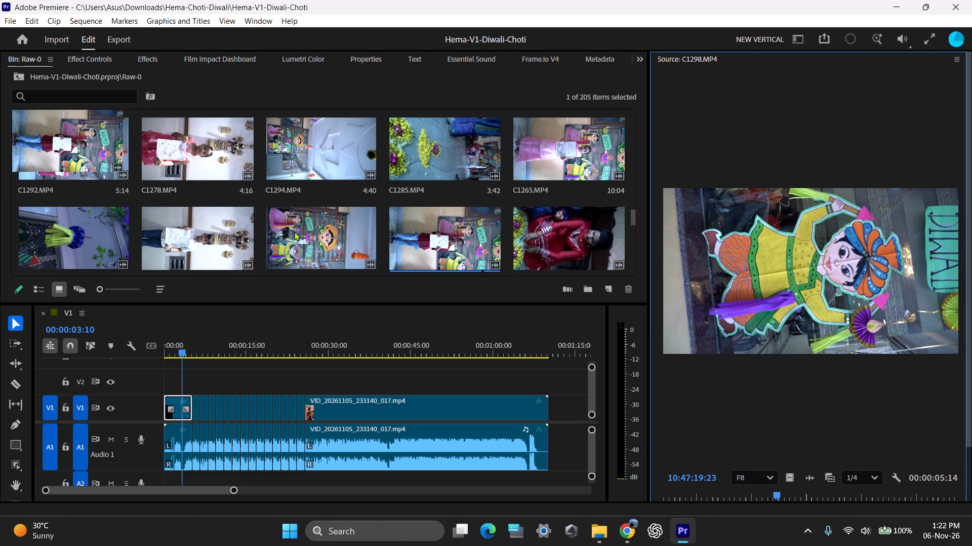
{"action": "double_click", "coordinate": [294, 232]}
{"action": "left_click_drag", "start_coordinate": [736, 494], "coordinate": [698, 494]}
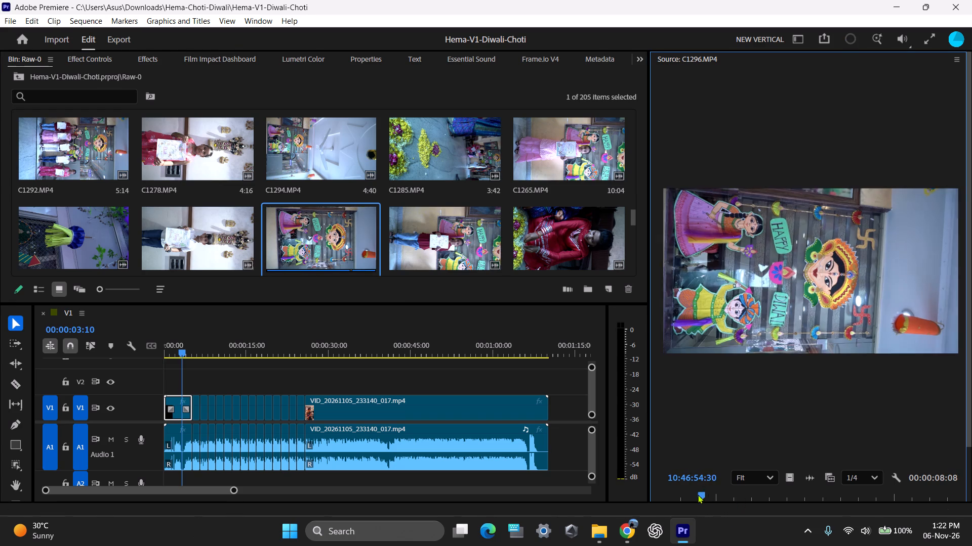
{"action": "left_click_drag", "start_coordinate": [698, 494], "coordinate": [812, 487]}
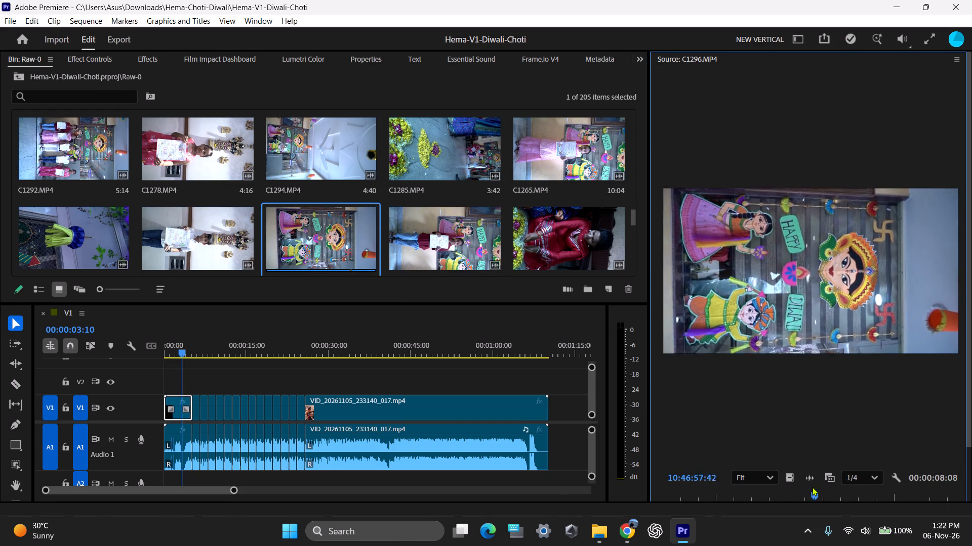
{"action": "left_click_drag", "start_coordinate": [812, 487], "coordinate": [563, 494]}
Preview C1299.MP4, the cutout of the girl in a pink skirt, from its beginning.
{"action": "scroll", "coordinate": [277, 238], "scroll_direction": "down", "scroll_amount": 1}
{"action": "double_click", "coordinate": [85, 222]}
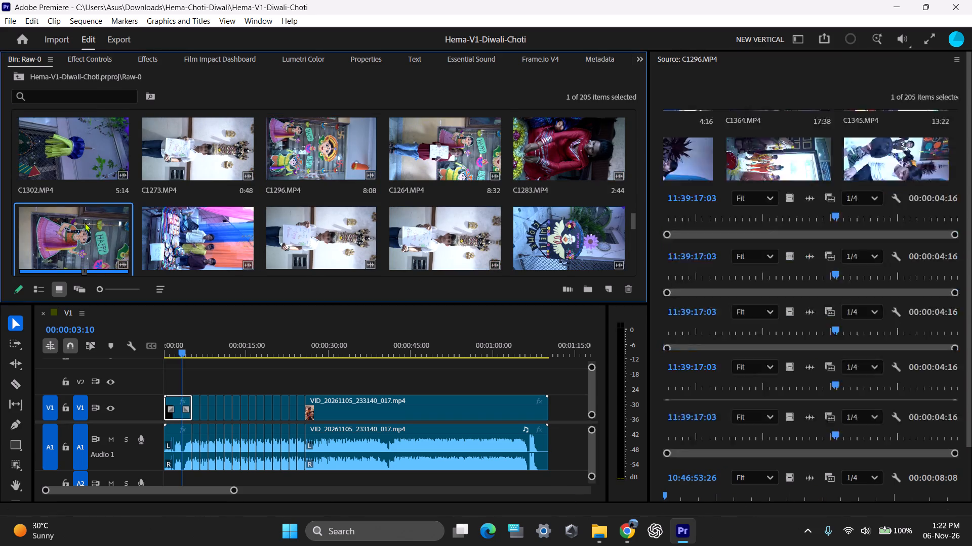
{"action": "key", "text": "space"}
{"action": "key", "text": "space"}
{"action": "left_click_drag", "start_coordinate": [762, 496], "coordinate": [629, 498]}
{"action": "key", "text": "space"}
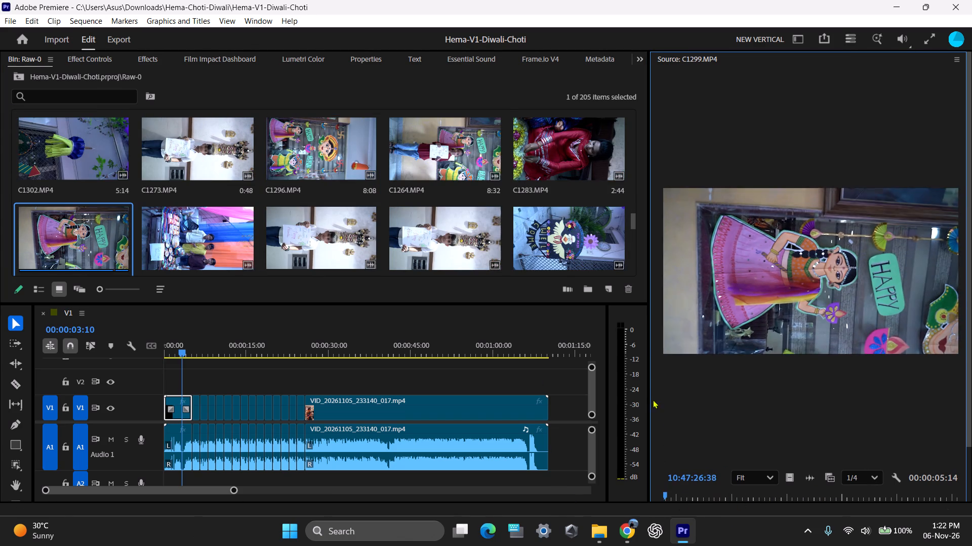
{"action": "key", "text": "space"}
{"action": "key", "text": "space"}
Load C1305.MP4, the school fun fair welcome board, review it and mark In at 10:49:51:06 and Out at 10:49:52:03.
{"action": "double_click", "coordinate": [544, 222]}
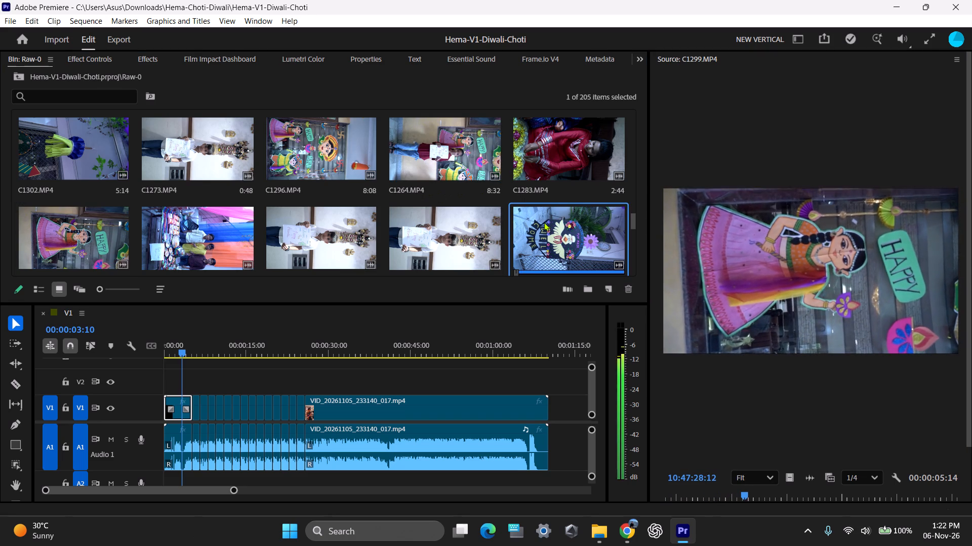
{"action": "key", "text": "space"}
{"action": "left_click_drag", "start_coordinate": [755, 490], "coordinate": [632, 497]}
{"action": "key", "text": "space"}
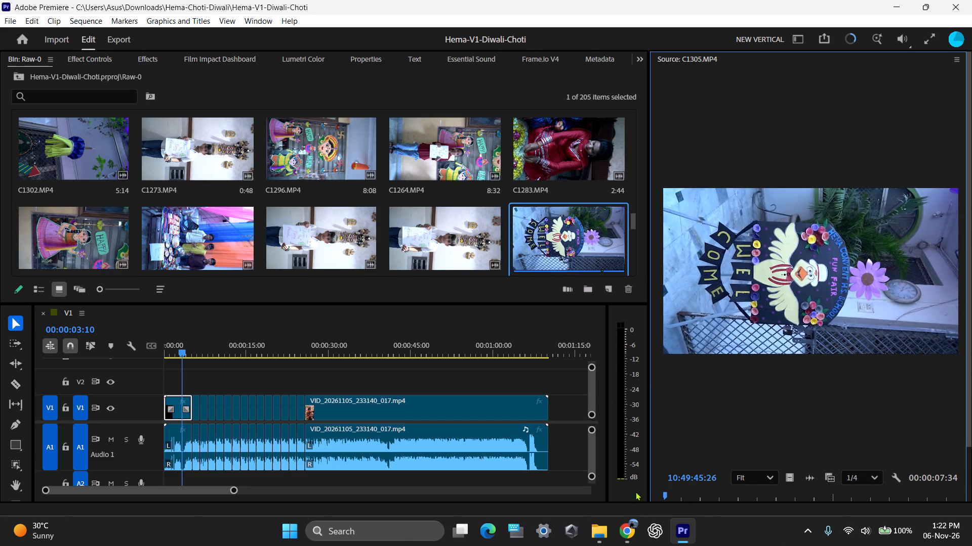
{"action": "left_click_drag", "start_coordinate": [714, 495], "coordinate": [795, 501]}
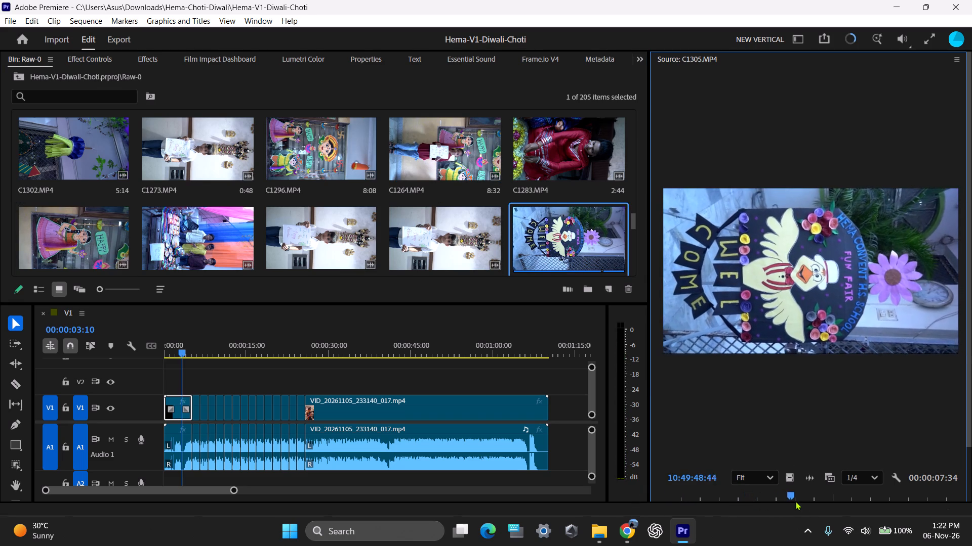
{"action": "left_click_drag", "start_coordinate": [795, 501], "coordinate": [885, 499]}
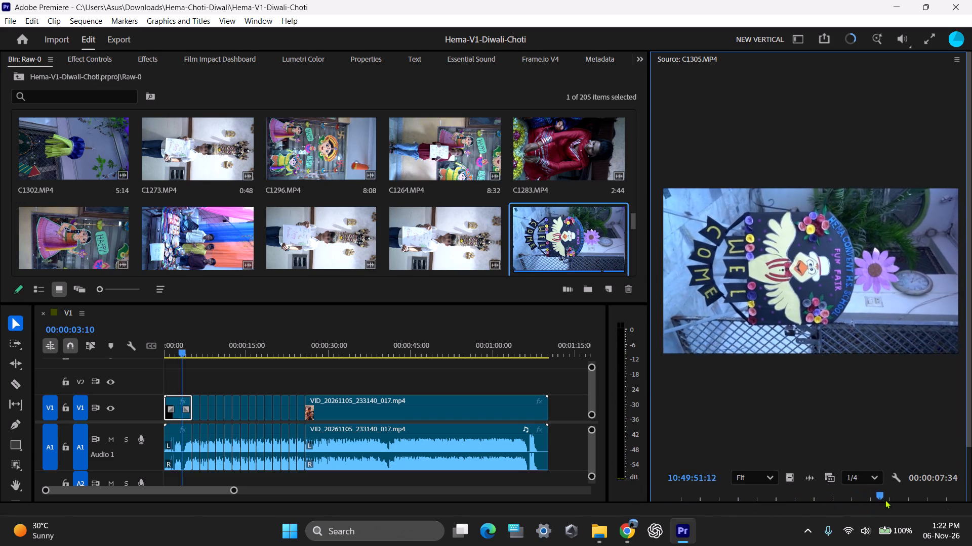
{"action": "left_click_drag", "start_coordinate": [885, 499], "coordinate": [879, 502]}
{"action": "key", "text": "i"}
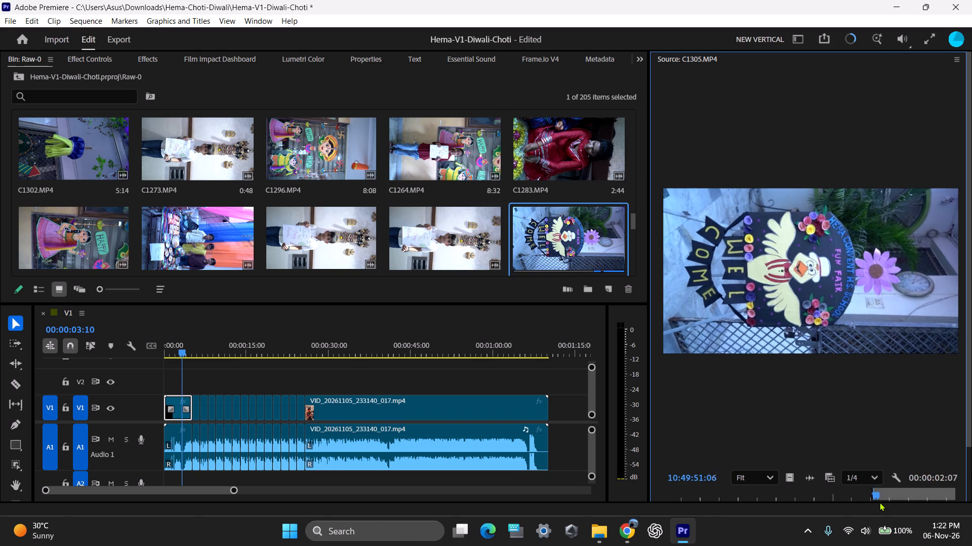
{"action": "left_click_drag", "start_coordinate": [879, 502], "coordinate": [913, 498]}
{"action": "key", "text": "o"}
Place the marked C1305.MP4 video on V2 at the sequence start, extend it over the full first V1 clip and play it.
{"action": "left_click_drag", "start_coordinate": [794, 480], "coordinate": [209, 376]}
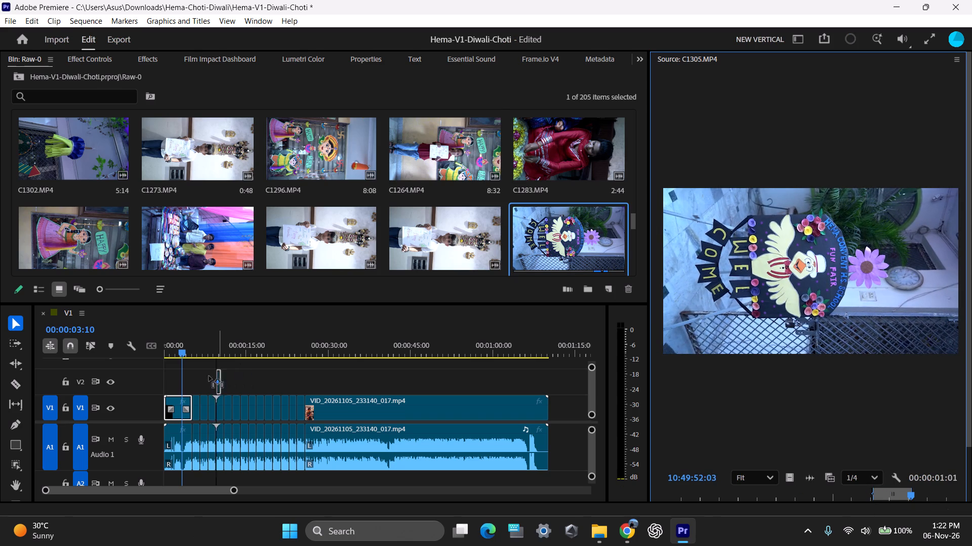
{"action": "left_click_drag", "start_coordinate": [209, 376], "coordinate": [155, 381]}
{"action": "type", "text": "=="}
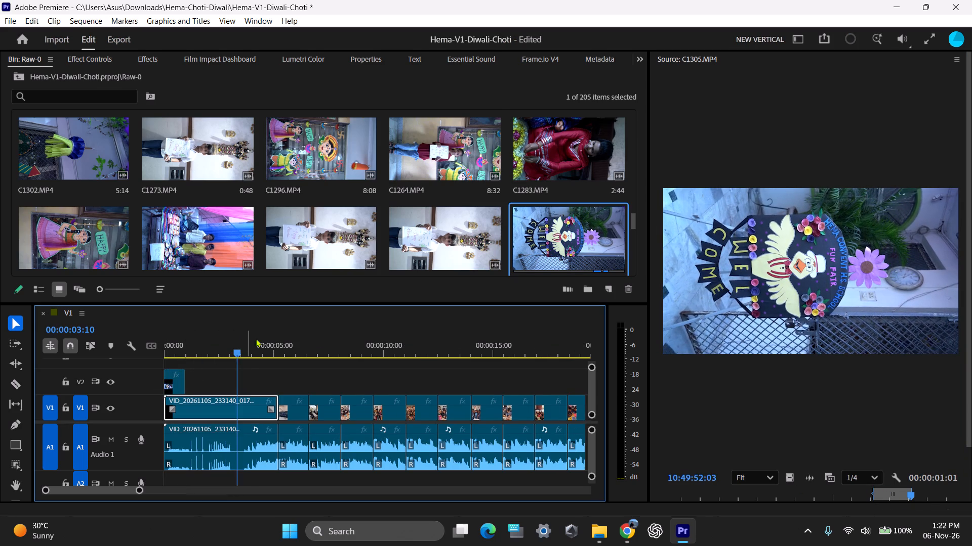
{"action": "left_click_drag", "start_coordinate": [252, 340], "coordinate": [128, 349]}
{"action": "left_click_drag", "start_coordinate": [182, 381], "coordinate": [272, 381]}
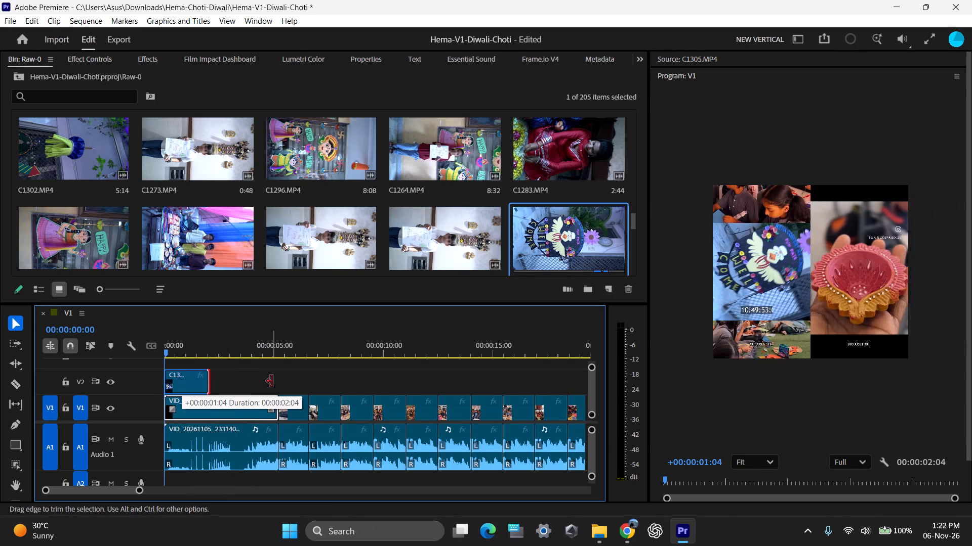
{"action": "left_click_drag", "start_coordinate": [272, 381], "coordinate": [270, 380]}
{"action": "left_click_drag", "start_coordinate": [197, 380], "coordinate": [262, 385]}
{"action": "left_click_drag", "start_coordinate": [236, 379], "coordinate": [166, 379]}
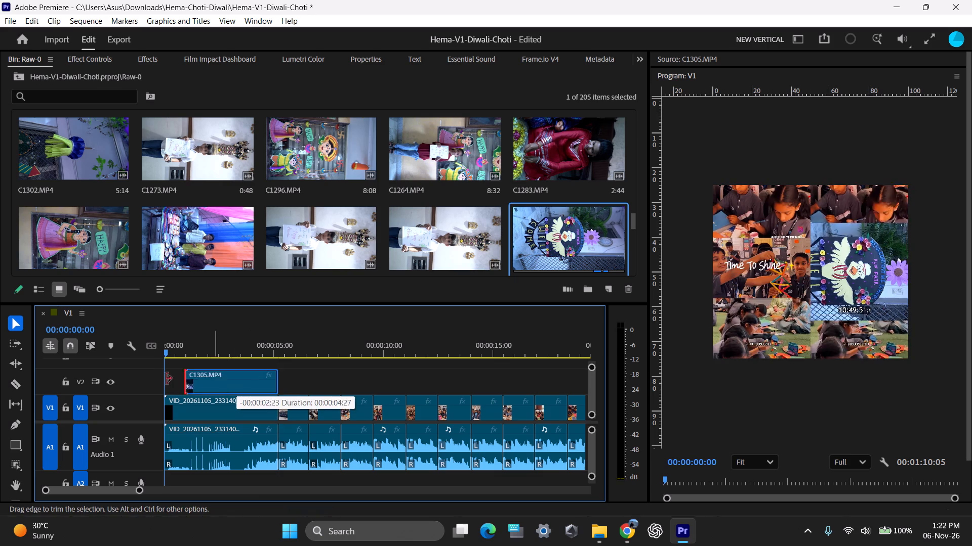
{"action": "left_click_drag", "start_coordinate": [166, 379], "coordinate": [146, 379]}
{"action": "left_click_drag", "start_coordinate": [207, 350], "coordinate": [146, 350]}
{"action": "key", "text": "space"}
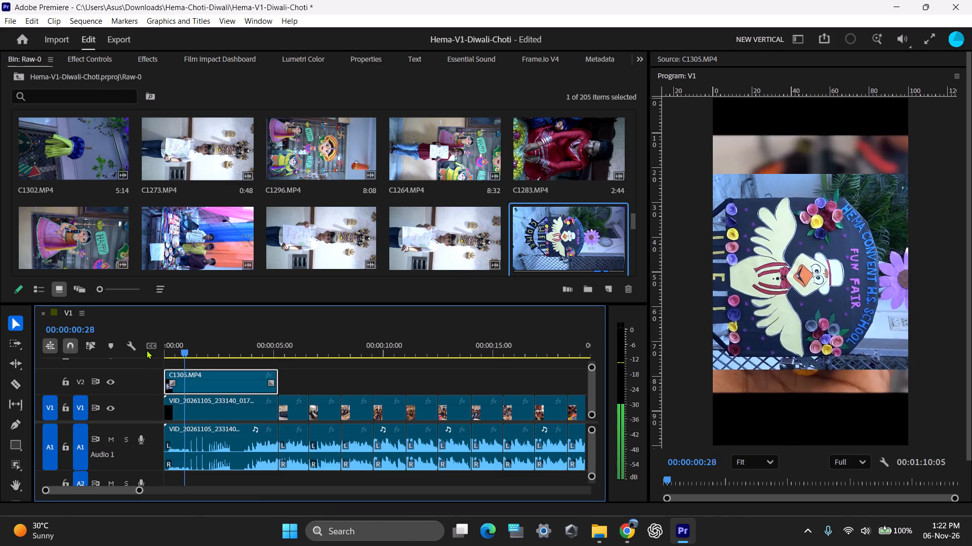
{"action": "key", "text": "space"}
Search the effects for "transf" and apply the Transform video effect to C1305.MP4 on V2.
{"action": "left_click_drag", "start_coordinate": [224, 340], "coordinate": [219, 344]}
{"action": "left_click", "coordinate": [218, 379]}
{"action": "left_click", "coordinate": [109, 61]}
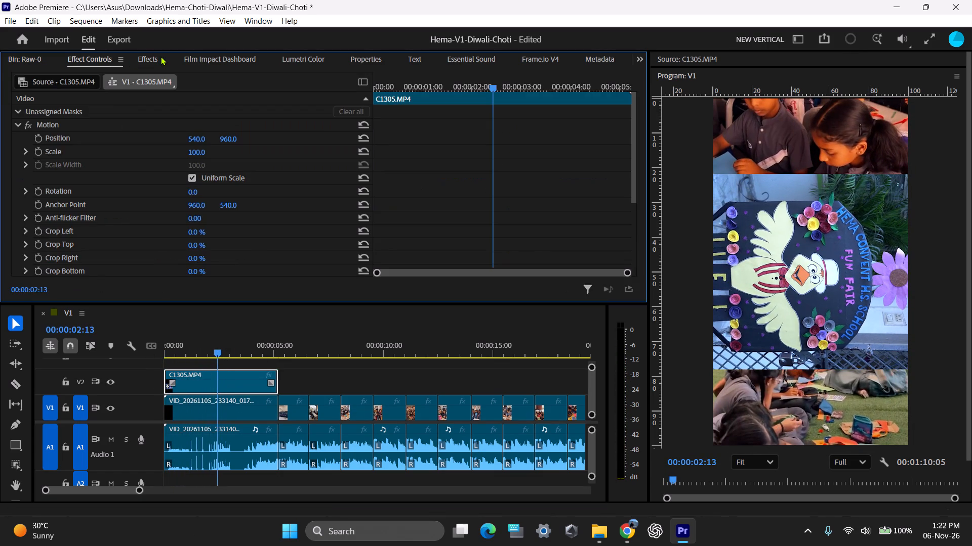
{"action": "left_click", "coordinate": [160, 56]}
{"action": "left_click", "coordinate": [84, 80]}
{"action": "type", "text": "trans"}
{"action": "key", "text": "f"}
{"action": "scroll", "coordinate": [94, 209], "scroll_direction": "down", "scroll_amount": 6}
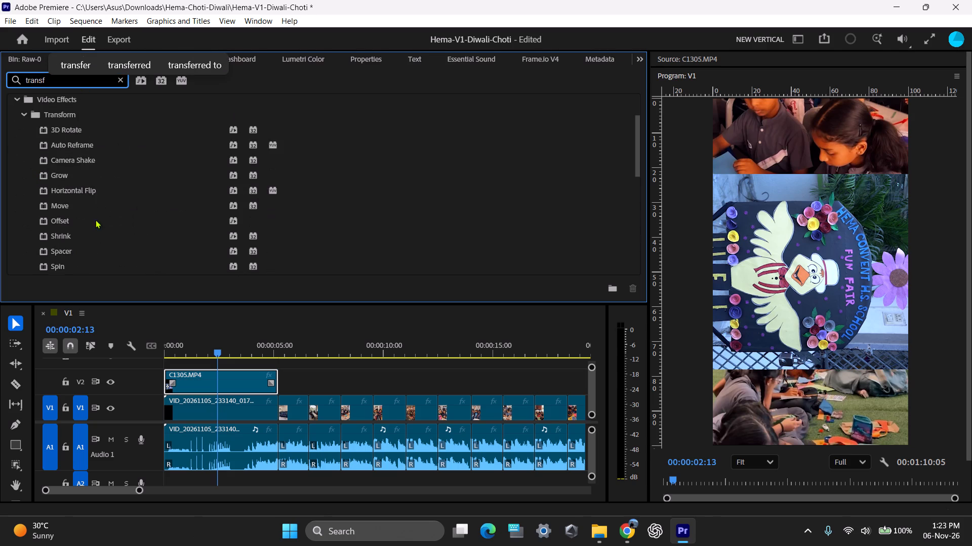
{"action": "scroll", "coordinate": [97, 249], "scroll_direction": "down", "scroll_amount": 6}
{"action": "left_click_drag", "start_coordinate": [76, 190], "coordinate": [218, 377]}
Set the Transform effect's Rotation to -90° on C1305.MP4 and play the sequence from the start to check it.
{"action": "left_click_drag", "start_coordinate": [219, 343], "coordinate": [40, 348]}
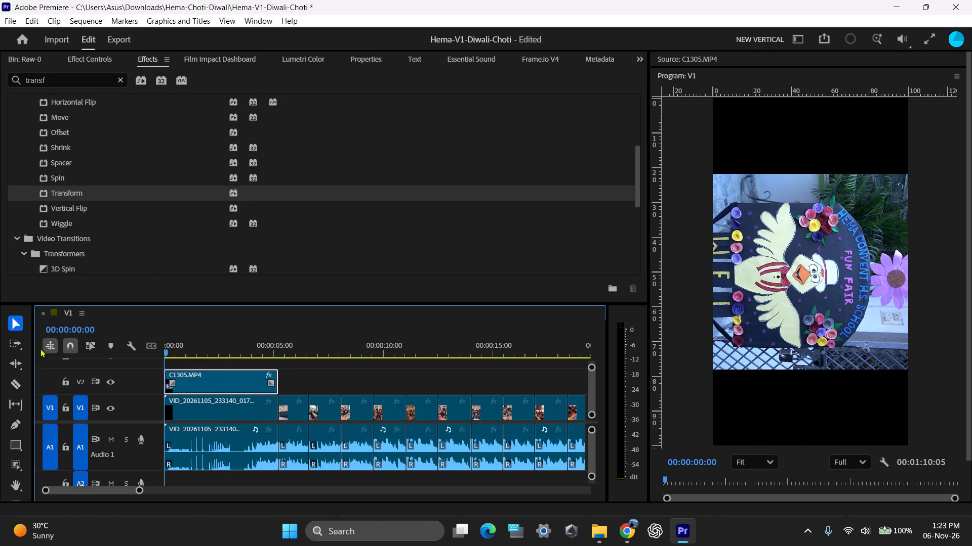
{"action": "left_click_drag", "start_coordinate": [40, 348], "coordinate": [39, 342]}
{"action": "left_click", "coordinate": [92, 64]}
{"action": "scroll", "coordinate": [103, 93], "scroll_direction": "down", "scroll_amount": 18}
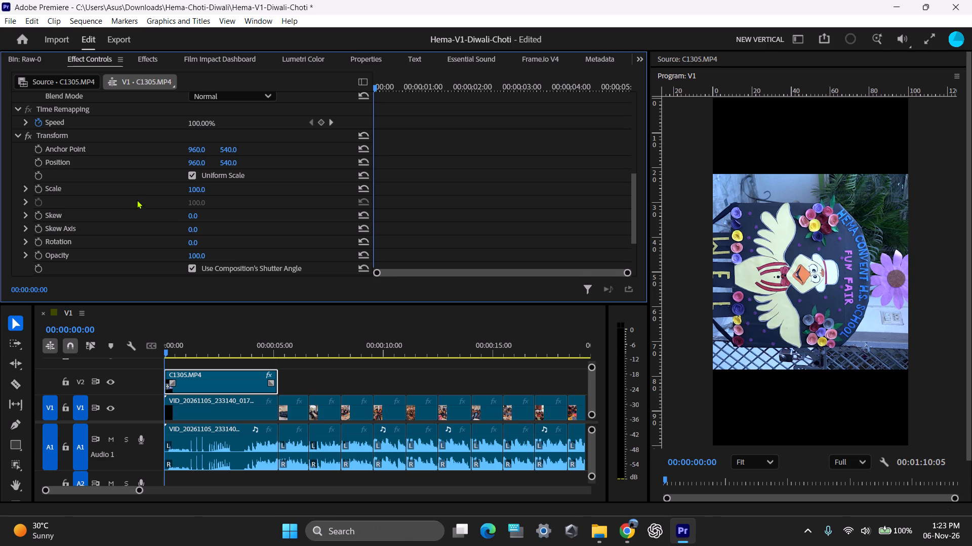
{"action": "scroll", "coordinate": [95, 217], "scroll_direction": "down", "scroll_amount": 4}
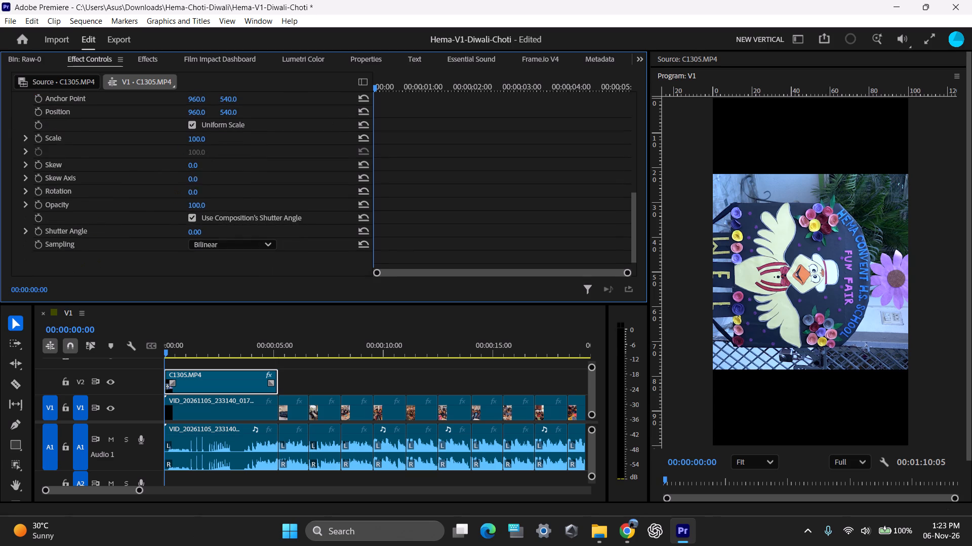
{"action": "left_click", "coordinate": [193, 178]}
{"action": "type", "text": "-90"}
{"action": "key", "text": "Return"}
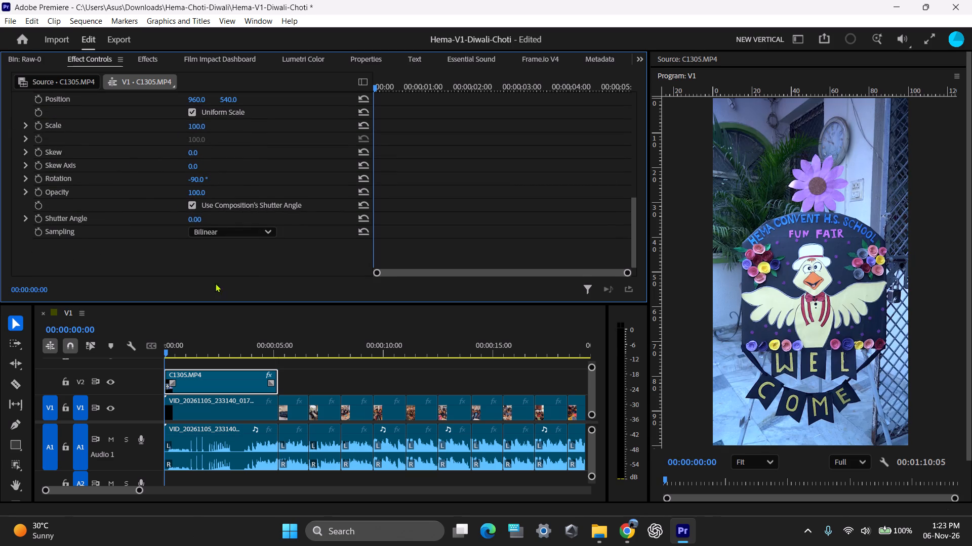
{"action": "left_click_drag", "start_coordinate": [210, 338], "coordinate": [83, 345]}
{"action": "key", "text": "space"}
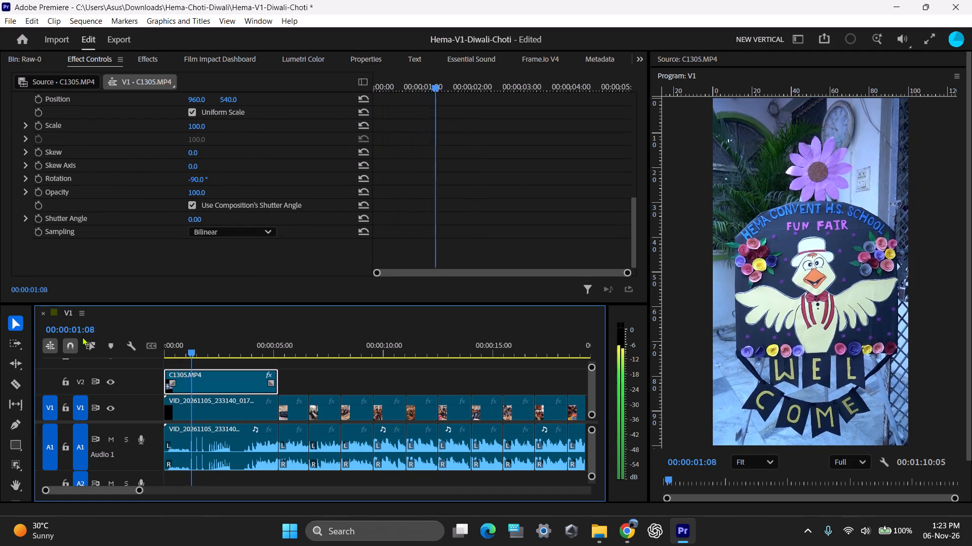
{"action": "key", "text": "space"}
Preview C1302.MP4, the green and blue paper hanging, and C1273.MP4, the child holding a card, from the Raw-0 bin.
{"action": "left_click", "coordinate": [28, 52]}
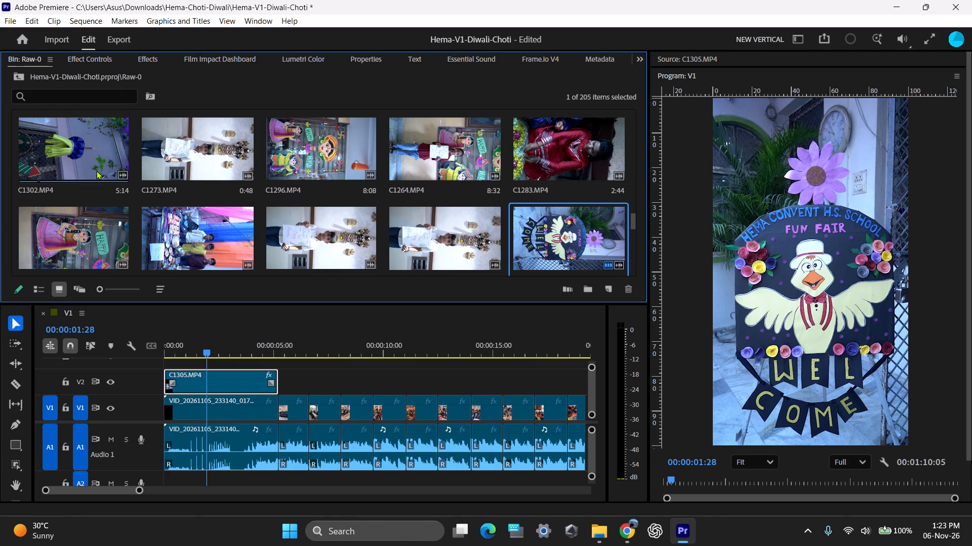
{"action": "double_click", "coordinate": [92, 153]}
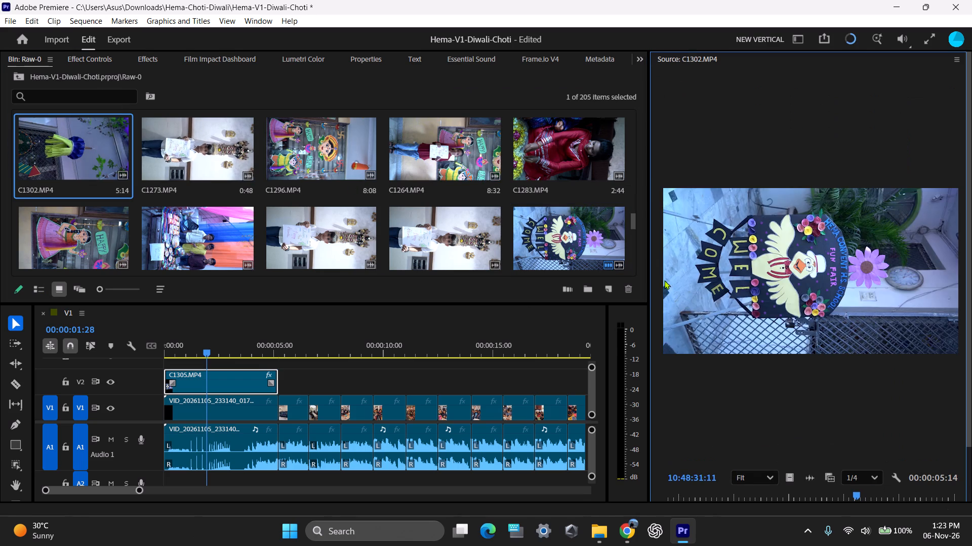
{"action": "key", "text": "space"}
{"action": "left_click_drag", "start_coordinate": [812, 498], "coordinate": [871, 501]}
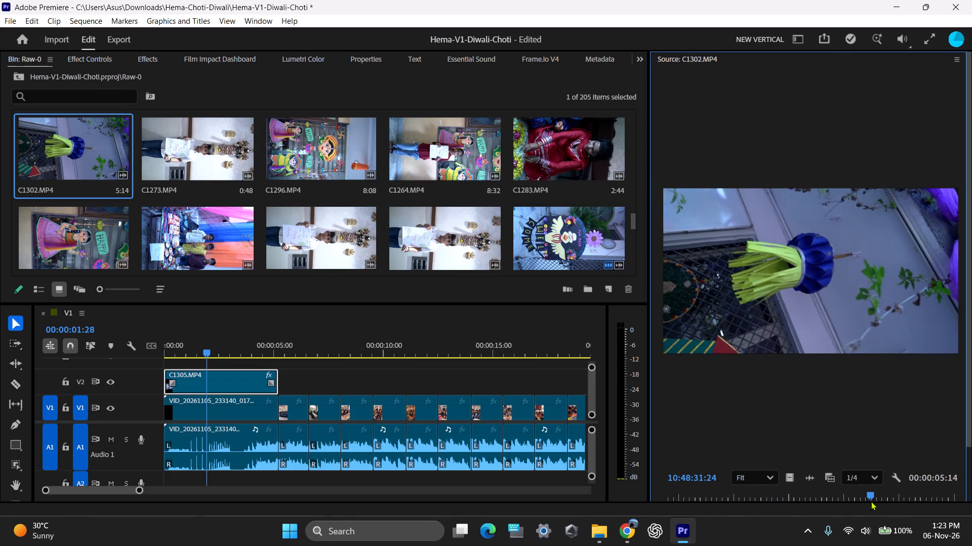
{"action": "left_click_drag", "start_coordinate": [871, 501], "coordinate": [866, 497]}
{"action": "double_click", "coordinate": [212, 151]}
{"action": "key", "text": "space"}
{"action": "key", "text": "space"}
Browse back towards the start of the Raw-0 bin and preview C1449.MP4, the hanging ornament with an orange tassel.
{"action": "scroll", "coordinate": [438, 184], "scroll_direction": "down", "scroll_amount": 1}
{"action": "scroll", "coordinate": [436, 184], "scroll_direction": "up", "scroll_amount": 3}
{"action": "scroll", "coordinate": [394, 182], "scroll_direction": "up", "scroll_amount": 2}
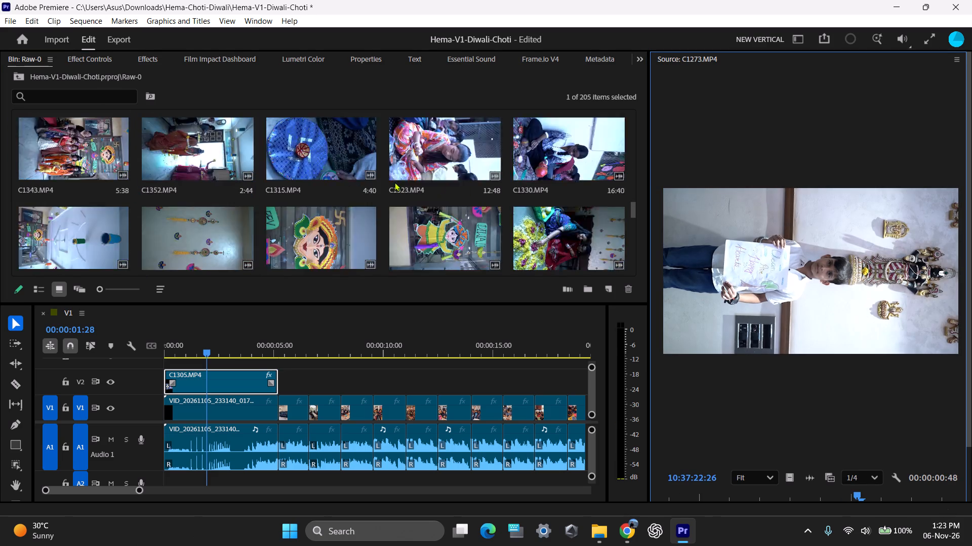
{"action": "scroll", "coordinate": [394, 182], "scroll_direction": "up", "scroll_amount": 9}
{"action": "scroll", "coordinate": [268, 144], "scroll_direction": "up", "scroll_amount": 17}
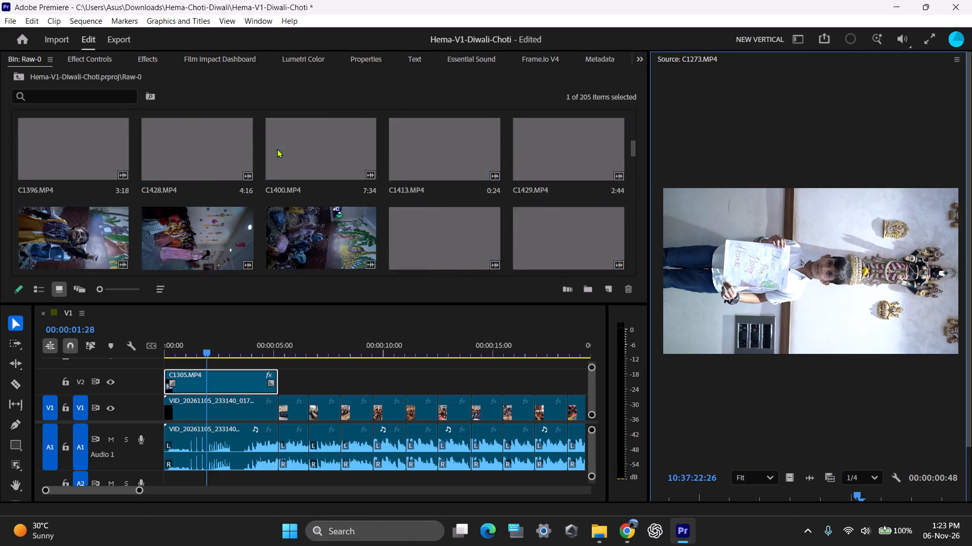
{"action": "scroll", "coordinate": [277, 149], "scroll_direction": "up", "scroll_amount": 20}
{"action": "scroll", "coordinate": [277, 149], "scroll_direction": "up", "scroll_amount": 3}
{"action": "double_click", "coordinate": [457, 242]}
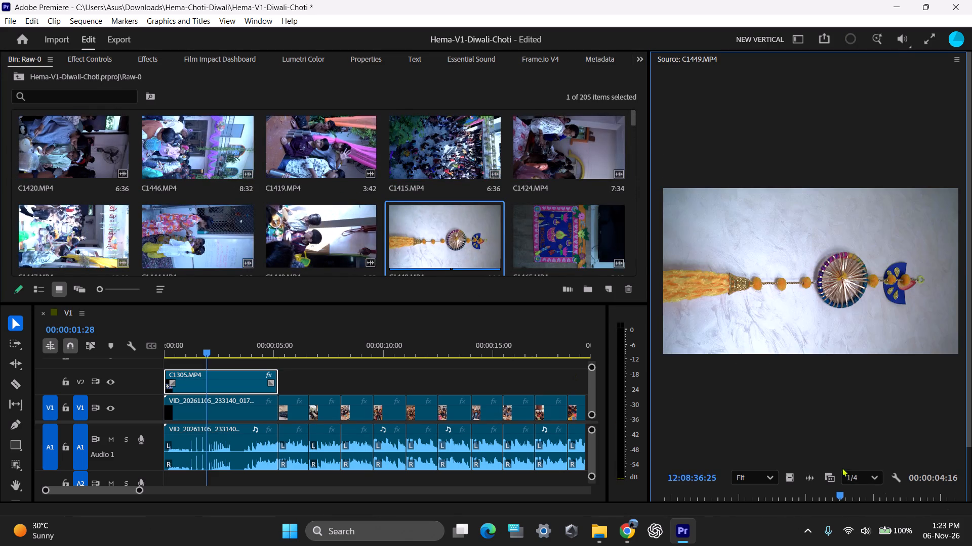
{"action": "key", "text": "space"}
{"action": "left_click_drag", "start_coordinate": [848, 496], "coordinate": [592, 497]}
Load C1440.MP4, the children beside the table, and play and scrub through it.
{"action": "double_click", "coordinate": [313, 235]}
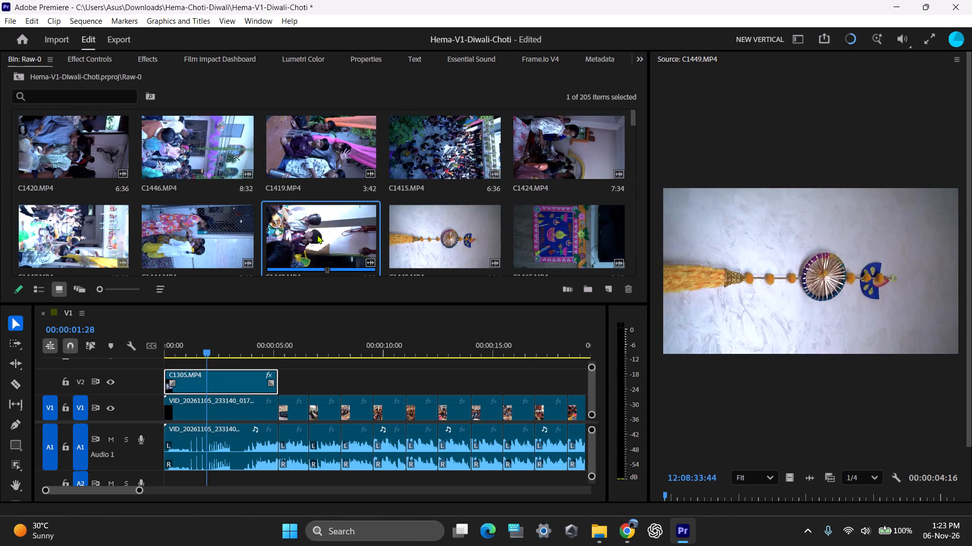
{"action": "key", "text": "space"}
{"action": "left_click_drag", "start_coordinate": [801, 494], "coordinate": [796, 497]}
{"action": "key", "text": "space"}
{"action": "key", "text": "space"}
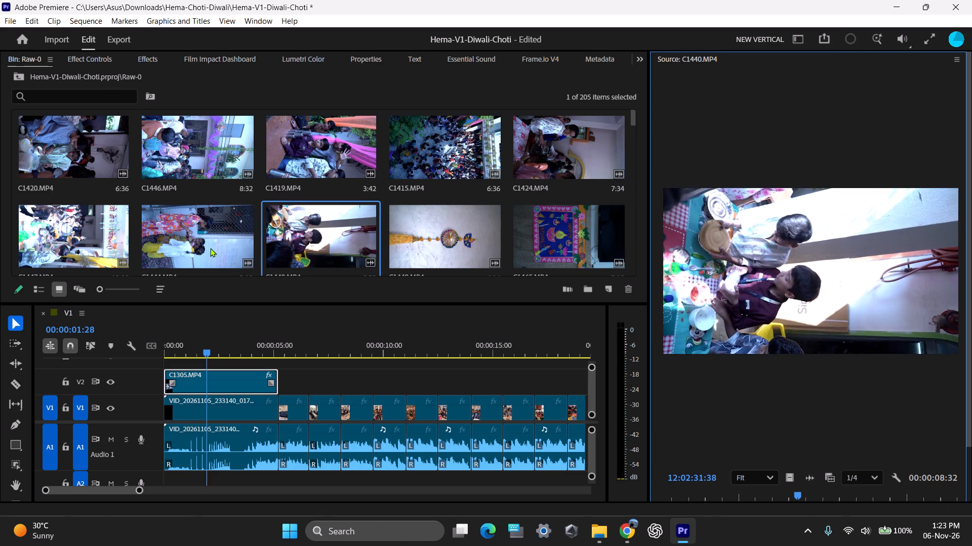
Preview C1444.MP4, the girls in front of the poster, and C1447.MP4, the crowd at the food stall, by scrubbing and playing.
{"action": "double_click", "coordinate": [204, 243]}
{"action": "key", "text": "space"}
{"action": "left_click_drag", "start_coordinate": [822, 499], "coordinate": [755, 492]}
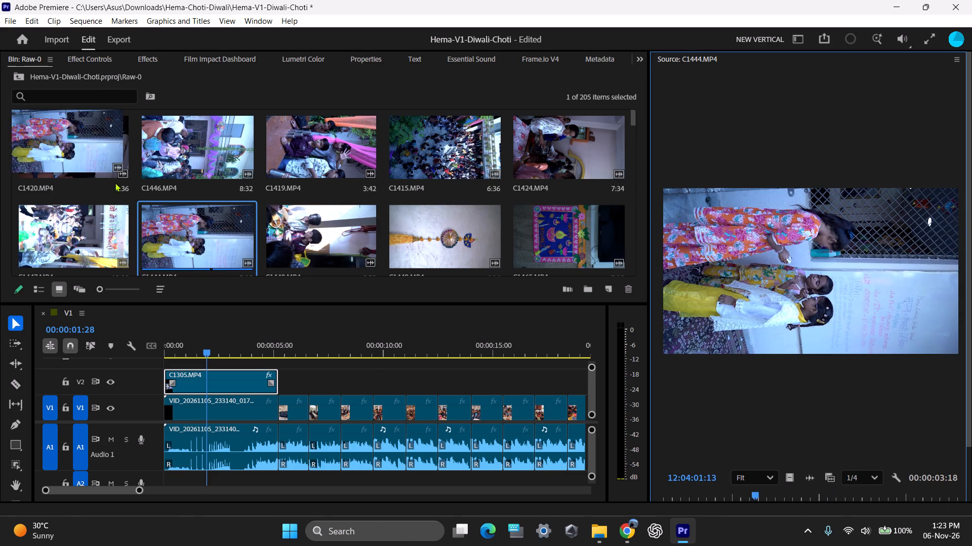
{"action": "double_click", "coordinate": [100, 222]}
{"action": "key", "text": "space"}
{"action": "left_click_drag", "start_coordinate": [843, 501], "coordinate": [788, 505]}
{"action": "key", "text": "space"}
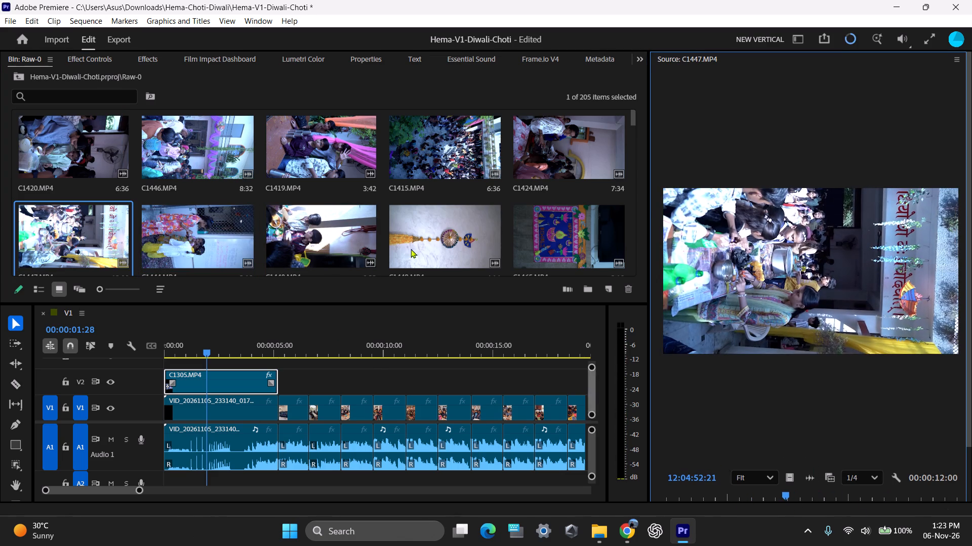
{"action": "key", "text": "space"}
Preview C1424.MP4, the people around the table by the arch, and C1465.MP4, the blue Happy Diwali rangoli board.
{"action": "scroll", "coordinate": [503, 140], "scroll_direction": "up", "scroll_amount": 2}
{"action": "double_click", "coordinate": [566, 154]}
{"action": "key", "text": "space"}
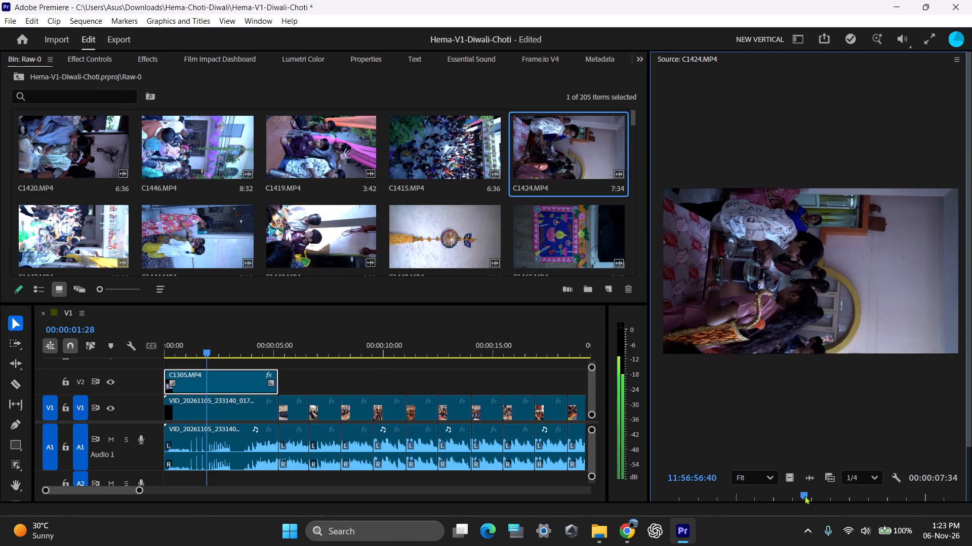
{"action": "left_click_drag", "start_coordinate": [804, 495], "coordinate": [811, 491]}
{"action": "double_click", "coordinate": [570, 222]}
{"action": "key", "text": "space"}
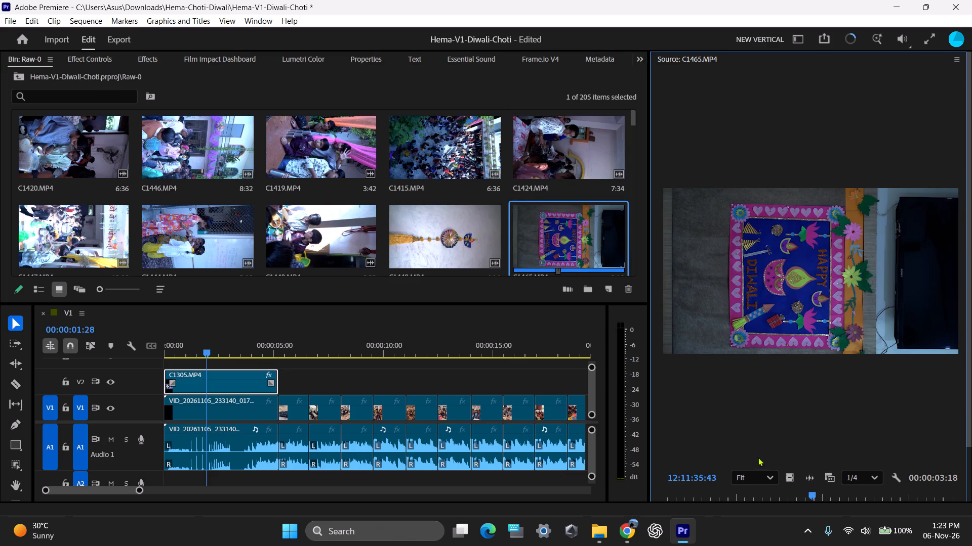
{"action": "left_click_drag", "start_coordinate": [822, 499], "coordinate": [786, 494]}
Preview C1419.MP4, the waving boys by the pink drape, and scrub back to its start.
{"action": "scroll", "coordinate": [294, 186], "scroll_direction": "up", "scroll_amount": 2}
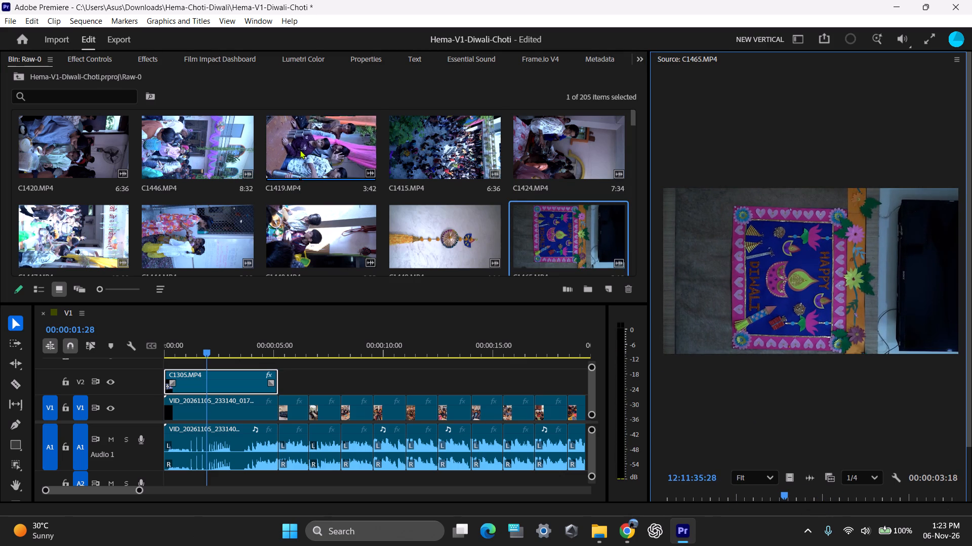
{"action": "left_click", "coordinate": [300, 150]}
{"action": "scroll", "coordinate": [300, 150], "scroll_direction": "up", "scroll_amount": 1}
{"action": "left_click", "coordinate": [300, 149]}
{"action": "key", "text": "space"}
{"action": "left_click_drag", "start_coordinate": [756, 495], "coordinate": [524, 440]}
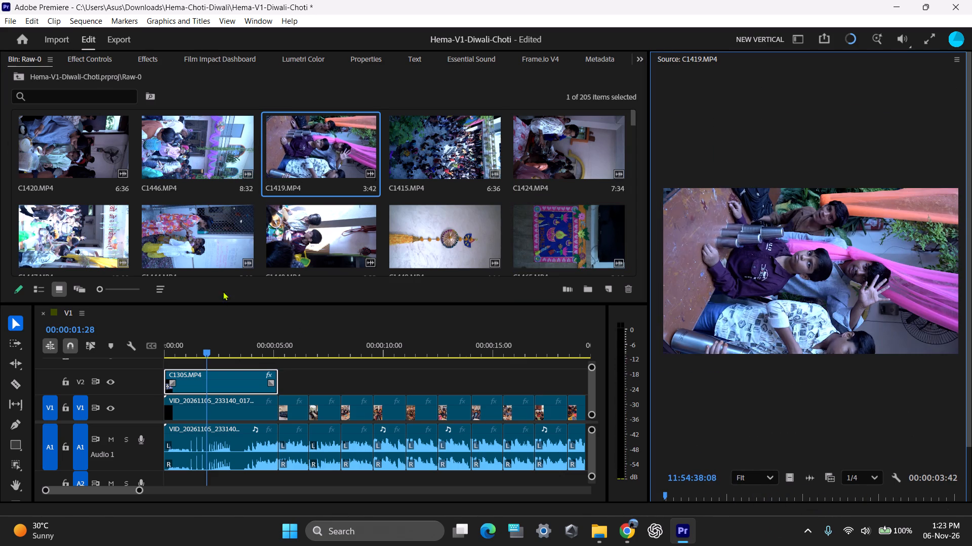
Preview C1434.MP4, the group behind the snack table, and C1438.MP4, the row of women in sarees.
{"action": "scroll", "coordinate": [206, 161], "scroll_direction": "up", "scroll_amount": 3}
{"action": "scroll", "coordinate": [383, 170], "scroll_direction": "down", "scroll_amount": 1}
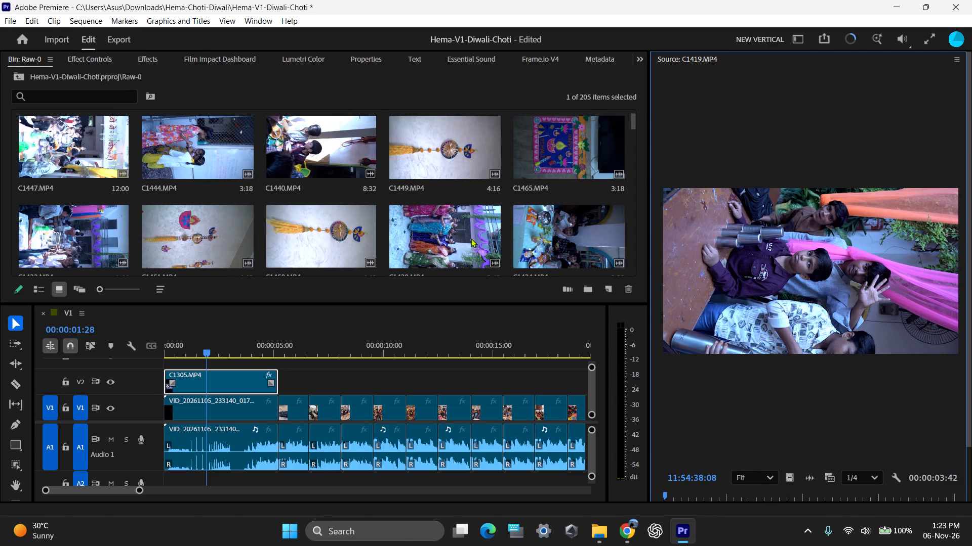
{"action": "double_click", "coordinate": [576, 214]}
{"action": "key", "text": "space"}
{"action": "key", "text": "space"}
{"action": "left_click_drag", "start_coordinate": [818, 495], "coordinate": [767, 497]}
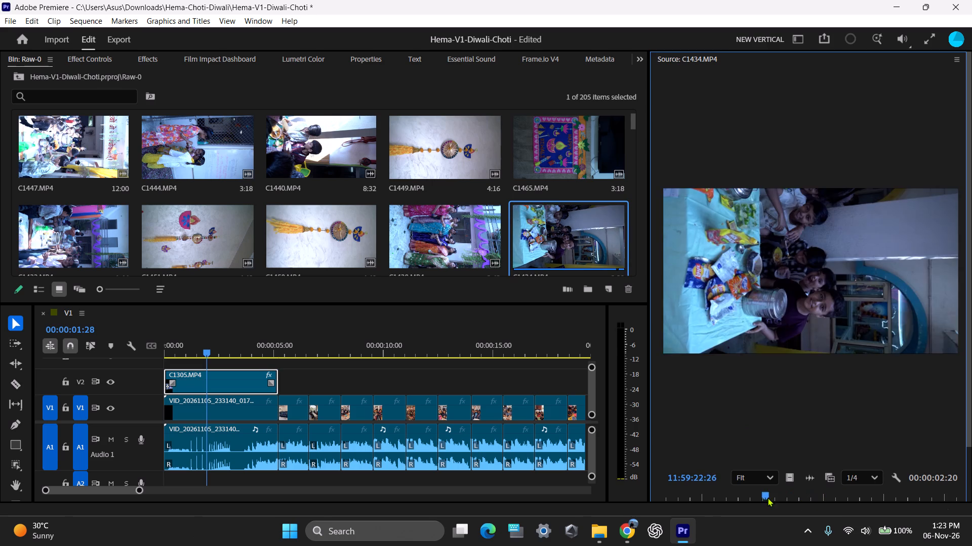
{"action": "left_click_drag", "start_coordinate": [767, 497], "coordinate": [776, 496]}
{"action": "double_click", "coordinate": [424, 253]}
{"action": "key", "text": "space"}
{"action": "key", "text": "space"}
{"action": "left_click_drag", "start_coordinate": [754, 494], "coordinate": [692, 484]}
Browse further through the Raw-0 bin and preview C1455.MP4, the decorated goddess face, by scrubbing and playing.
{"action": "scroll", "coordinate": [354, 219], "scroll_direction": "down", "scroll_amount": 1}
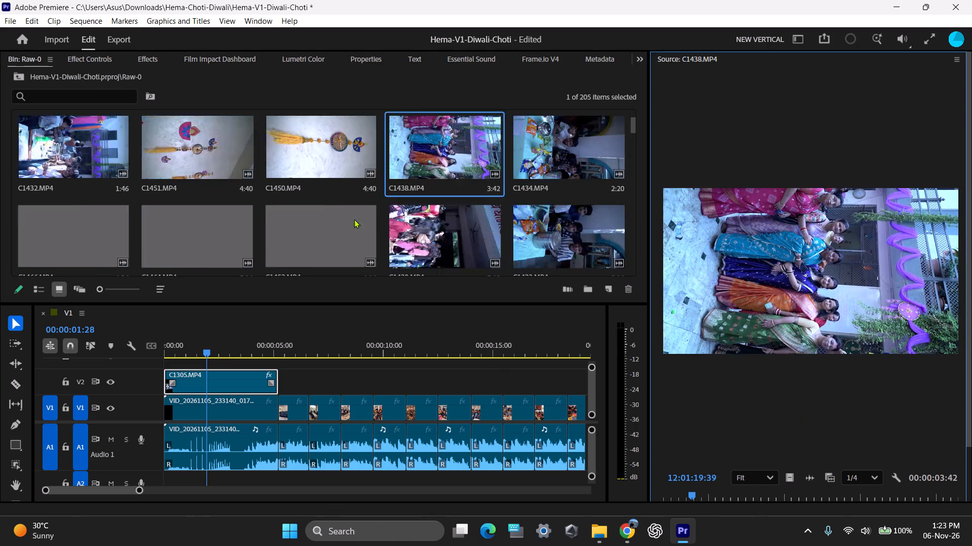
{"action": "scroll", "coordinate": [354, 219], "scroll_direction": "down", "scroll_amount": 1}
{"action": "double_click", "coordinate": [172, 207]}
{"action": "key", "text": "space"}
{"action": "key", "text": "space"}
{"action": "left_click_drag", "start_coordinate": [739, 493], "coordinate": [824, 494]}
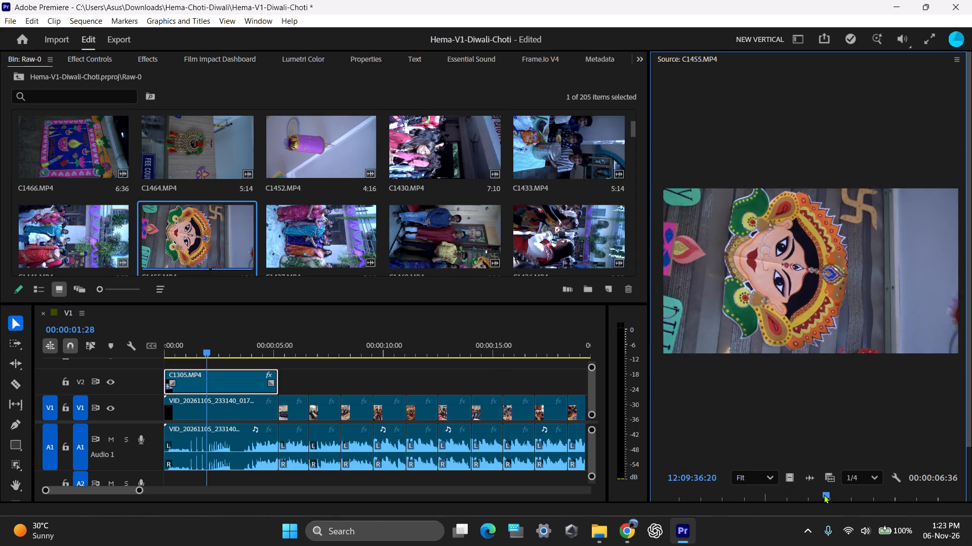
{"action": "left_click_drag", "start_coordinate": [824, 494], "coordinate": [789, 481]}
{"action": "key", "text": "space"}
{"action": "scroll", "coordinate": [711, 304], "scroll_direction": "down", "scroll_amount": 2}
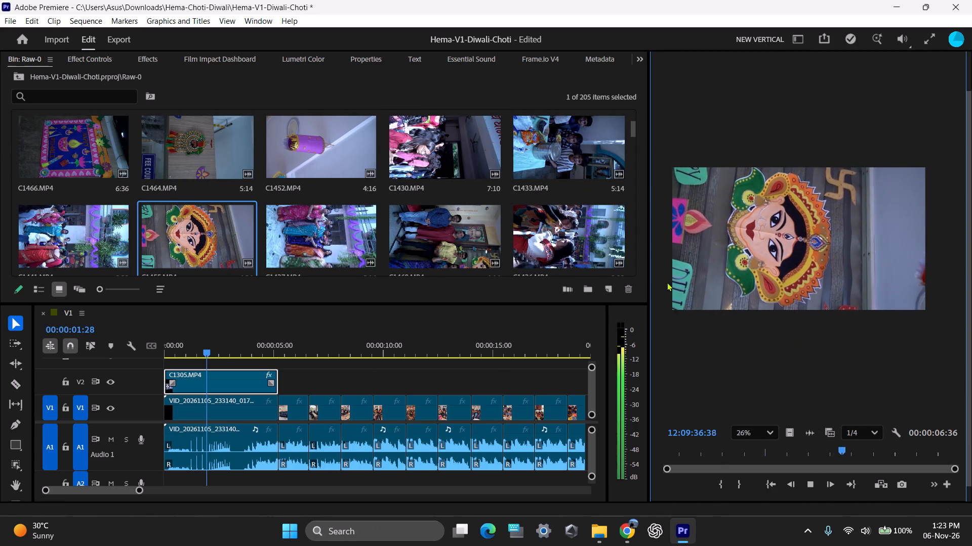
{"action": "key", "text": "space"}
Preview C1468.MP4, the group beside the framed portrait, and C1436.MP4, the women outside the building with purple drapes.
{"action": "double_click", "coordinate": [447, 233]}
{"action": "key", "text": "space"}
{"action": "left_click_drag", "start_coordinate": [803, 457], "coordinate": [747, 454]}
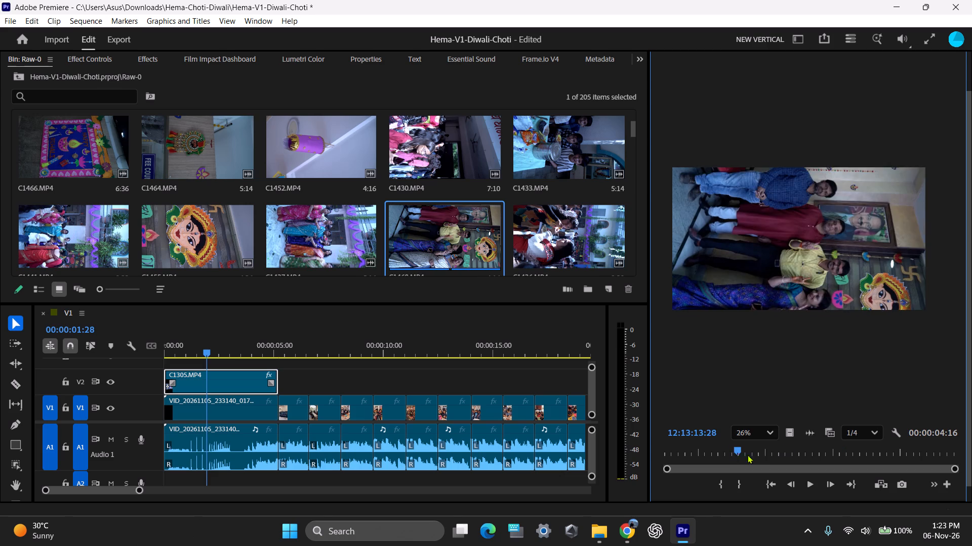
{"action": "left_click_drag", "start_coordinate": [747, 454], "coordinate": [839, 452]}
{"action": "key", "text": "space"}
{"action": "double_click", "coordinate": [541, 234]}
{"action": "key", "text": "space"}
{"action": "left_click_drag", "start_coordinate": [732, 456], "coordinate": [797, 459]}
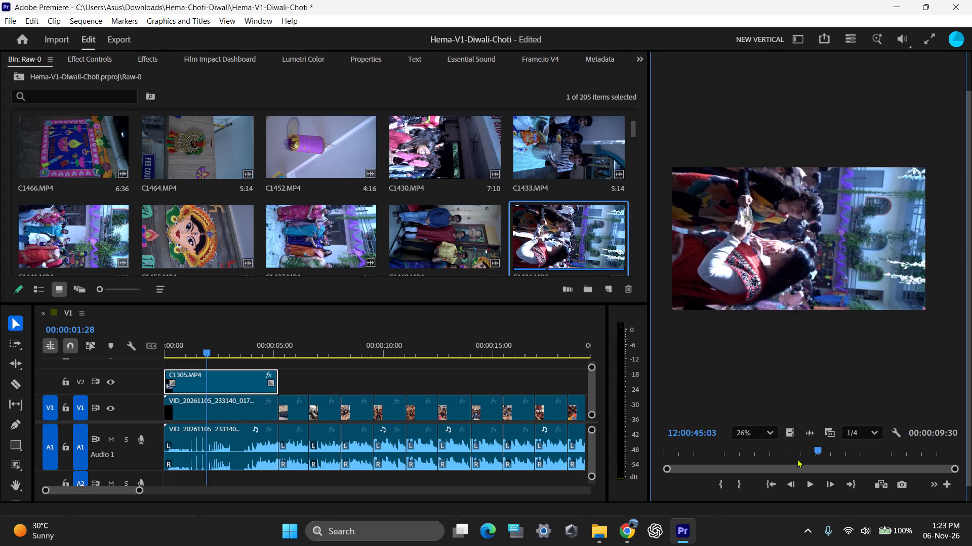
{"action": "left_click_drag", "start_coordinate": [797, 459], "coordinate": [716, 451]}
{"action": "key", "text": "space"}
{"action": "key", "text": "space"}
Preview C1442.MP4, the youth in a white T-shirt near the red drape, scrubbing back and replaying it.
{"action": "scroll", "coordinate": [269, 250], "scroll_direction": "down", "scroll_amount": 1}
{"action": "double_click", "coordinate": [281, 215]}
{"action": "key", "text": "space"}
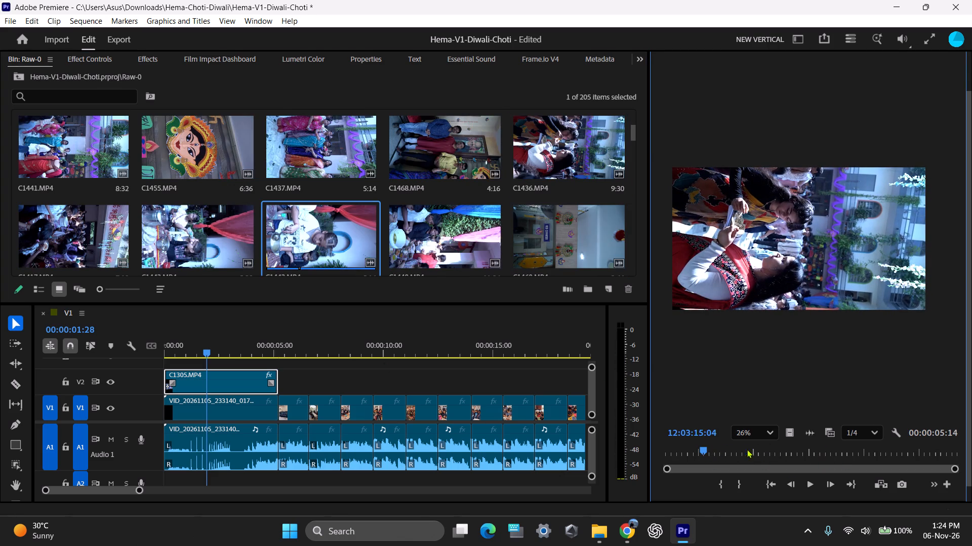
{"action": "left_click_drag", "start_coordinate": [747, 449], "coordinate": [687, 448]}
{"action": "key", "text": "space"}
{"action": "left_click_drag", "start_coordinate": [712, 454], "coordinate": [645, 456]}
{"action": "key", "text": "space"}
{"action": "key", "text": "space"}
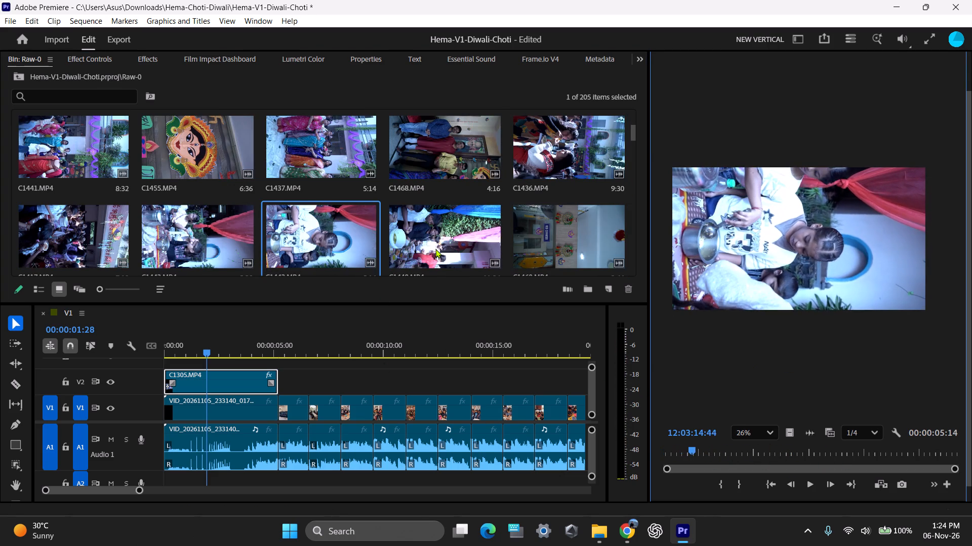
Preview C1448.MP4, the crowd under blue and pink drapes, and C1460.MP4, the decorated wall by the fee counter.
{"action": "double_click", "coordinate": [435, 249]}
{"action": "key", "text": "space"}
{"action": "left_click_drag", "start_coordinate": [771, 448], "coordinate": [703, 457]}
{"action": "key", "text": "space"}
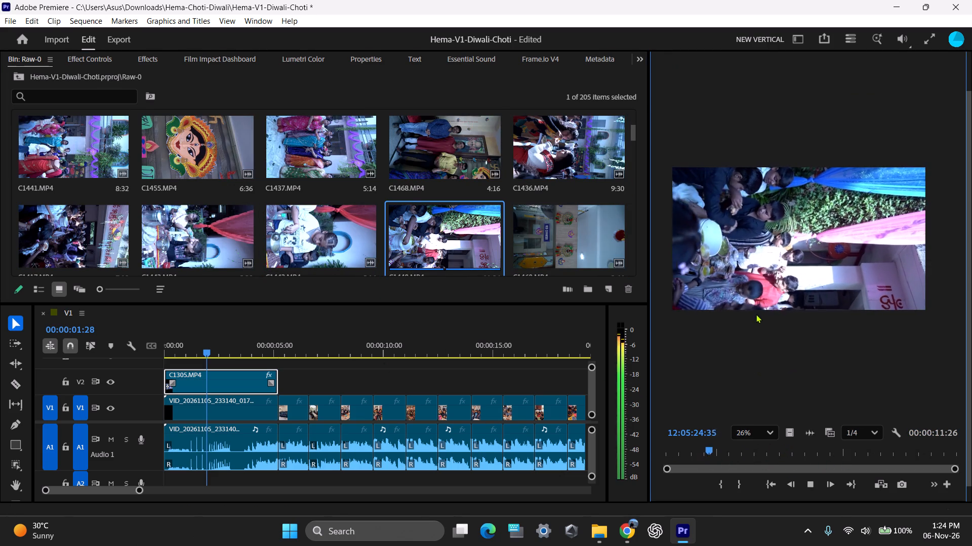
{"action": "double_click", "coordinate": [572, 231]}
{"action": "key", "text": "space"}
{"action": "key", "text": "space"}
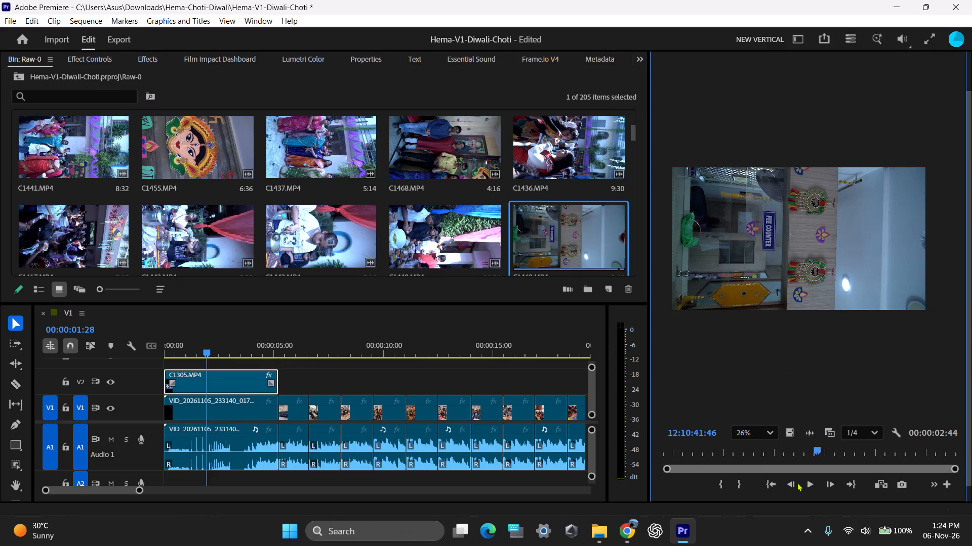
{"action": "left_click_drag", "start_coordinate": [790, 452], "coordinate": [713, 453]}
{"action": "key", "text": "space"}
Preview C1443.MP4, the food stall with steel containers and a red drape, scrubbing back and replaying it.
{"action": "double_click", "coordinate": [181, 215]}
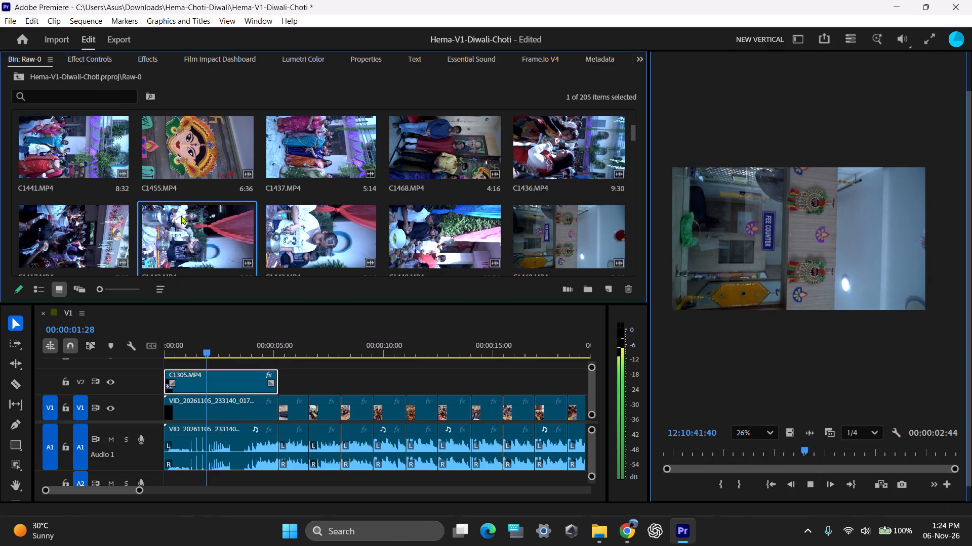
{"action": "key", "text": "space"}
{"action": "left_click_drag", "start_coordinate": [742, 450], "coordinate": [652, 449]}
{"action": "key", "text": "space"}
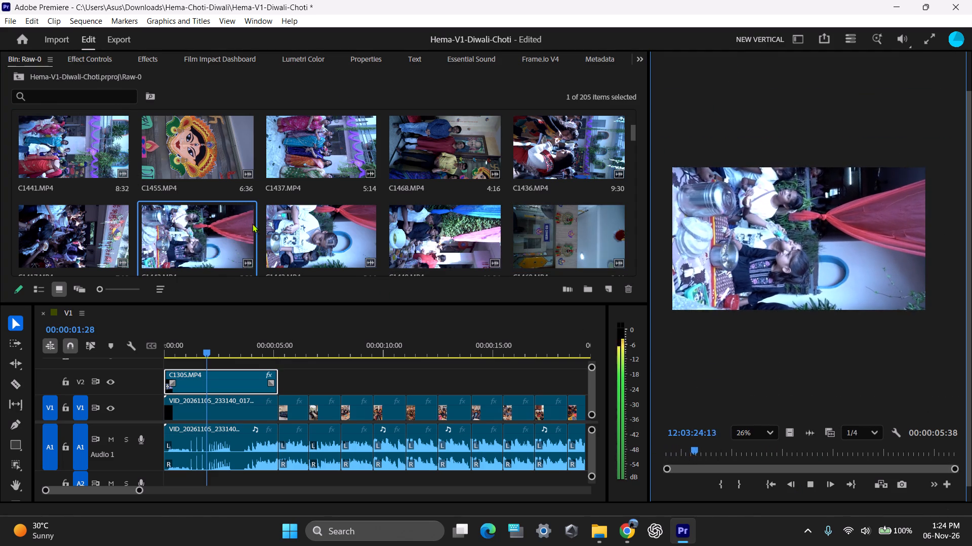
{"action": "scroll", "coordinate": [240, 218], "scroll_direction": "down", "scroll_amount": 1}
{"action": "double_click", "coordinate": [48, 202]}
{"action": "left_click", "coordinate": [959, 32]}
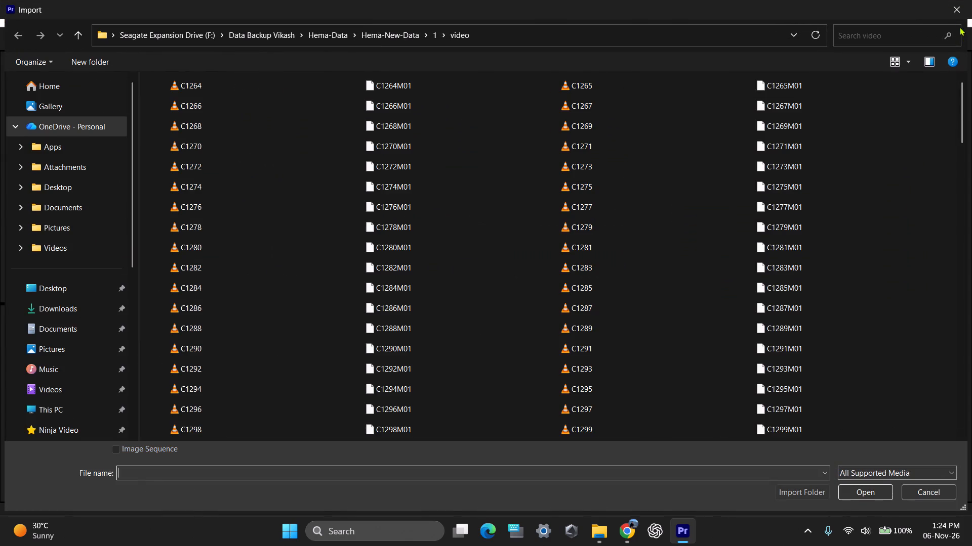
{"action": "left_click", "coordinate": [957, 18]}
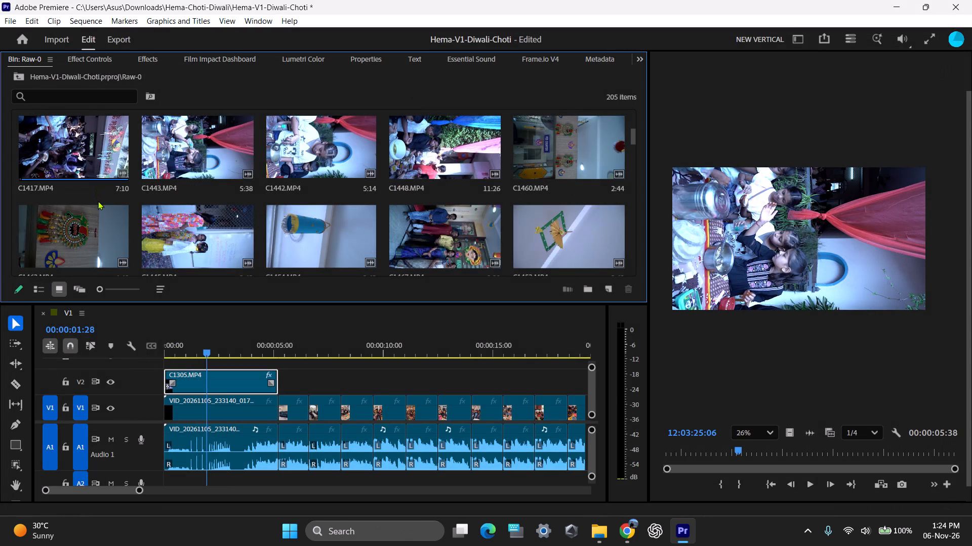
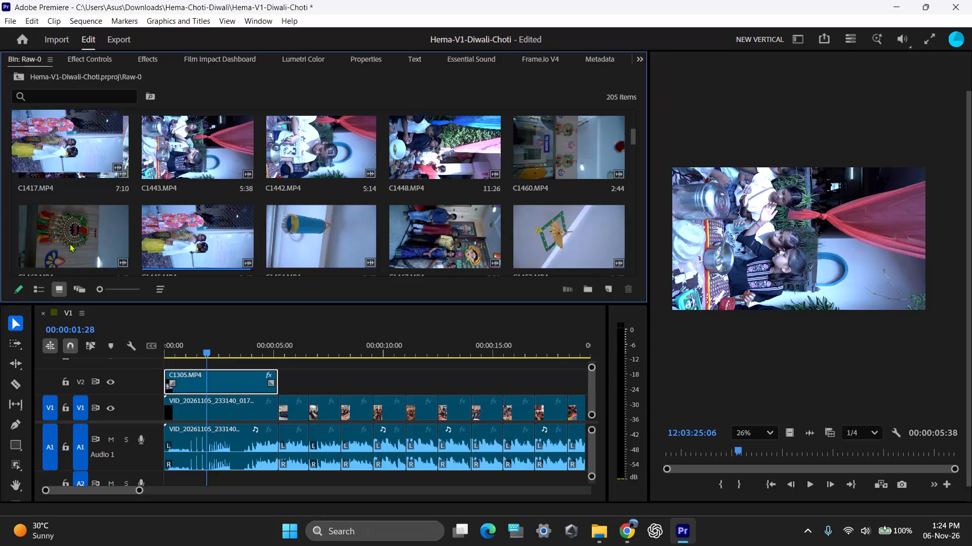
Preview the decorated face artwork clip and the clip of three women in floral outfits beside the whiteboard, replaying each from earlier.
{"action": "key", "text": "space"}
{"action": "left_click_drag", "start_coordinate": [792, 445], "coordinate": [712, 450]}
{"action": "key", "text": "space"}
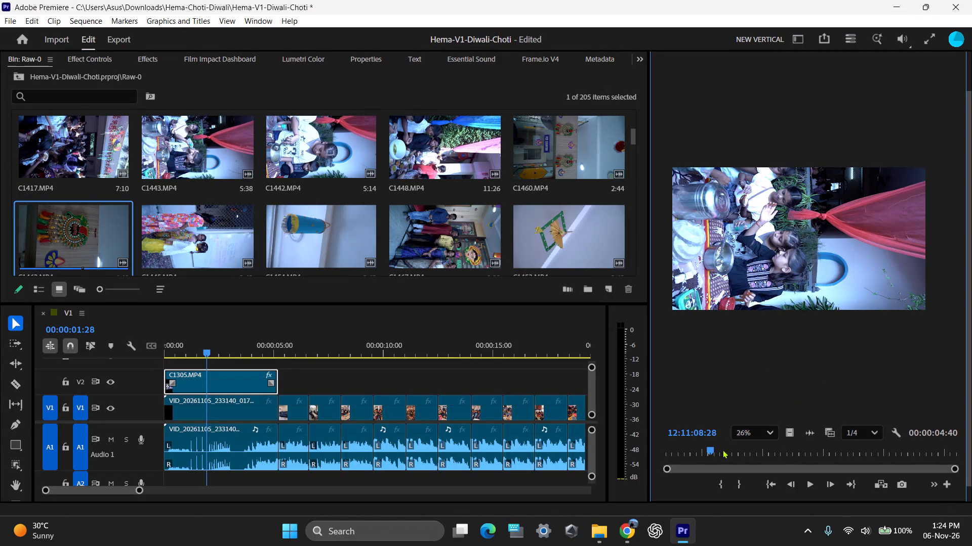
{"action": "double_click", "coordinate": [213, 239]}
{"action": "key", "text": "space"}
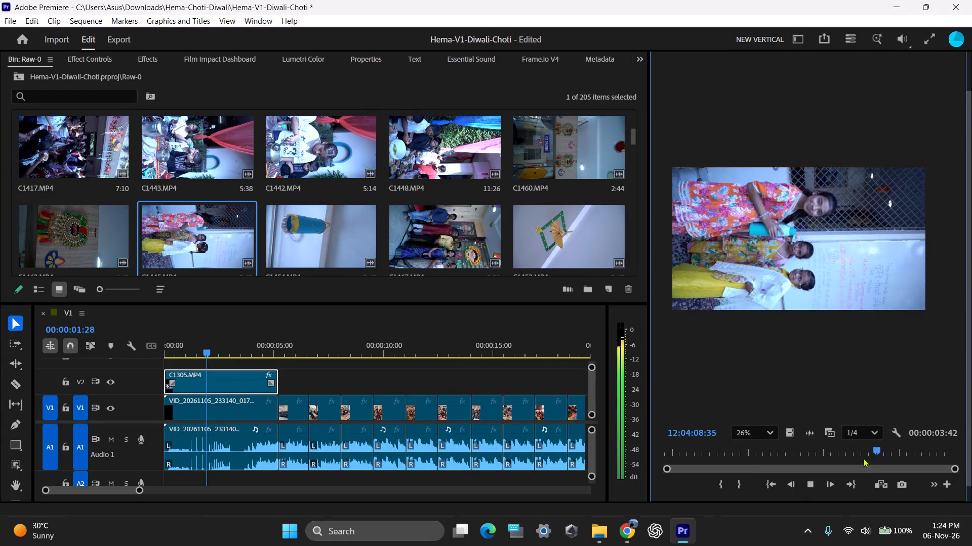
{"action": "left_click_drag", "start_coordinate": [871, 451], "coordinate": [761, 461]}
{"action": "key", "text": "space"}
{"action": "key", "text": "space"}
Preview the hanging blue lantern clip and scrub through the green diamond-shaped hanging decoration clip.
{"action": "double_click", "coordinate": [319, 232]}
{"action": "key", "text": "space"}
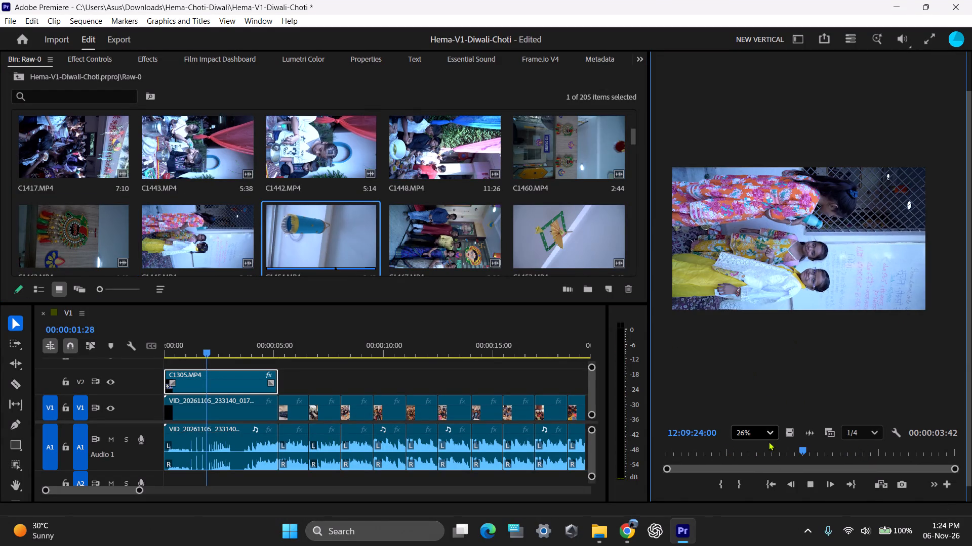
{"action": "left_click_drag", "start_coordinate": [797, 459], "coordinate": [756, 455]}
{"action": "key", "text": "space"}
{"action": "left_click_drag", "start_coordinate": [765, 450], "coordinate": [812, 445]}
{"action": "double_click", "coordinate": [526, 230]}
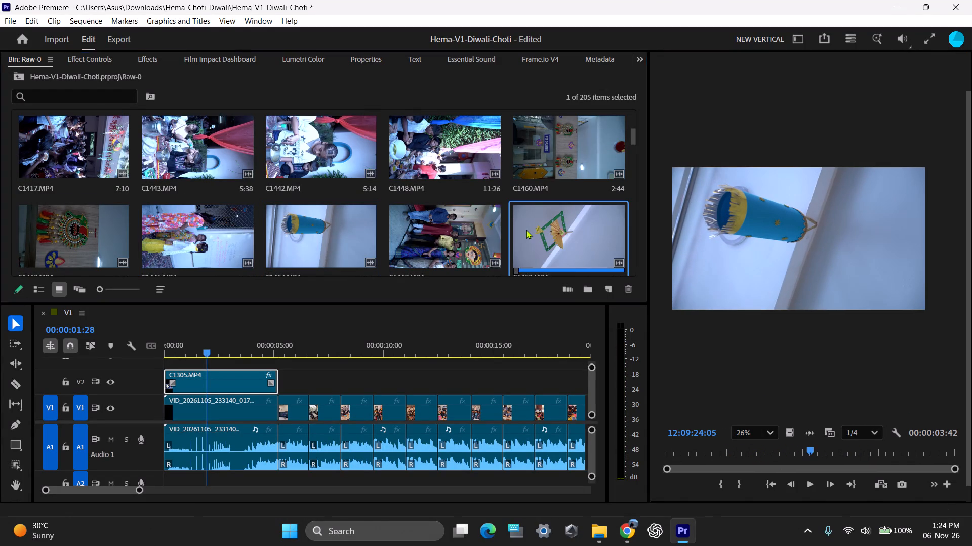
{"action": "key", "text": "space"}
{"action": "left_click_drag", "start_coordinate": [710, 447], "coordinate": [724, 450]}
{"action": "left_click_drag", "start_coordinate": [731, 450], "coordinate": [766, 455]}
{"action": "left_click_drag", "start_coordinate": [769, 455], "coordinate": [790, 456]}
{"action": "left_click", "coordinate": [814, 454]}
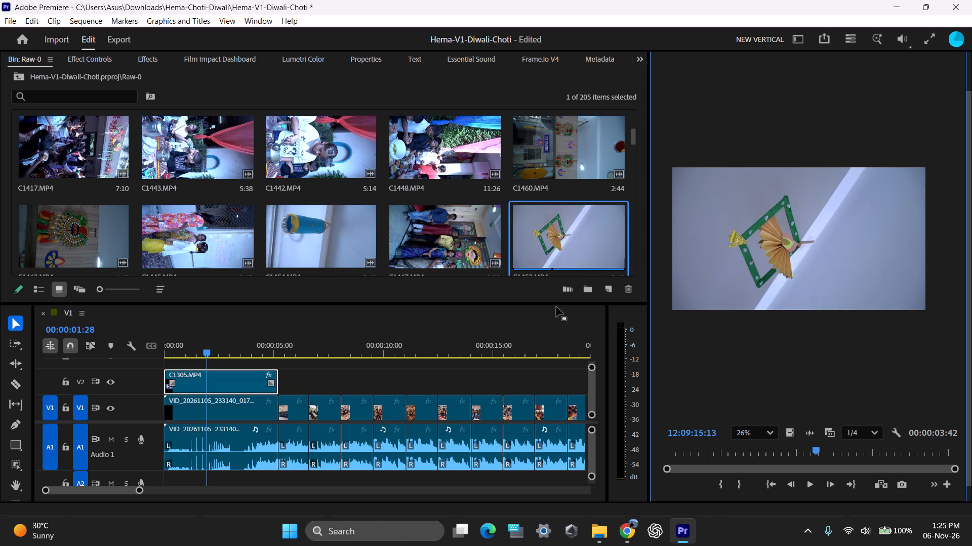
Preview C1429.MP4, the woman in yellow beside the large steel pot, scrubbing back and replaying part of it.
{"action": "scroll", "coordinate": [441, 247], "scroll_direction": "down", "scroll_amount": 2}
{"action": "double_click", "coordinate": [561, 232]}
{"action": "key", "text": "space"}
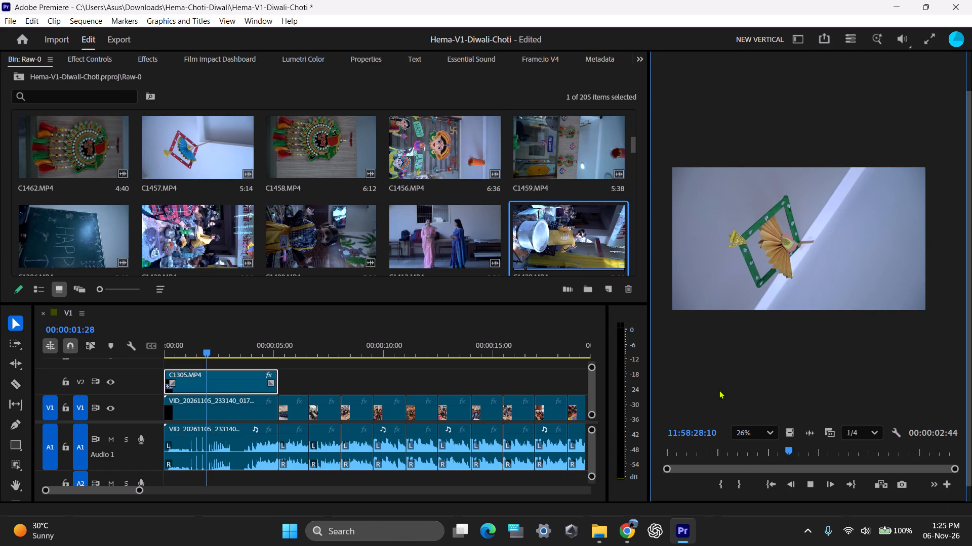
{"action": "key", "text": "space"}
{"action": "left_click_drag", "start_coordinate": [729, 449], "coordinate": [705, 449]}
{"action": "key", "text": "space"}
{"action": "left_click_drag", "start_coordinate": [732, 451], "coordinate": [820, 451]}
Preview C1413.MP4, the two women in pink and blue sarees, scrubbing back and replaying it.
{"action": "double_click", "coordinate": [408, 244]}
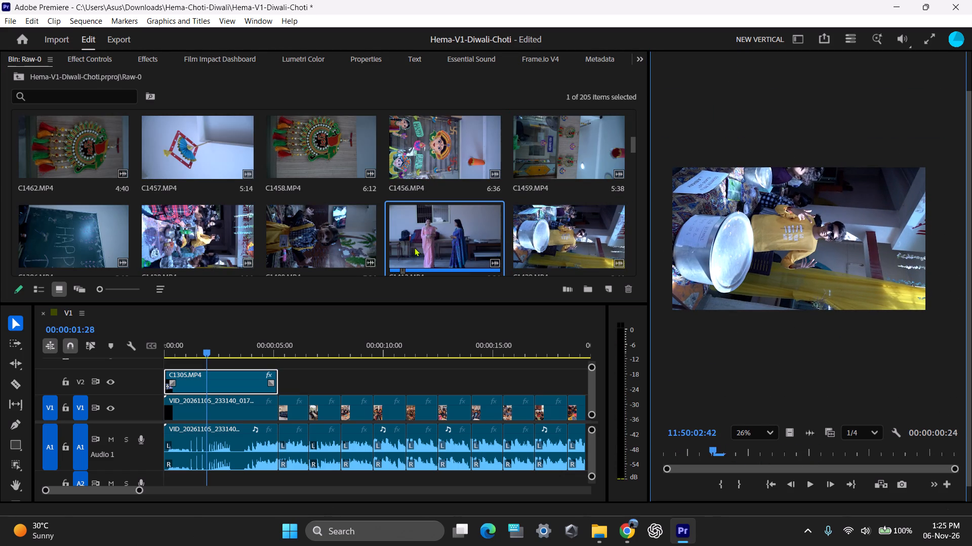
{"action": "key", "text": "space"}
{"action": "left_click_drag", "start_coordinate": [758, 455], "coordinate": [726, 447]}
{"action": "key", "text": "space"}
{"action": "scroll", "coordinate": [222, 210], "scroll_direction": "down", "scroll_amount": 1}
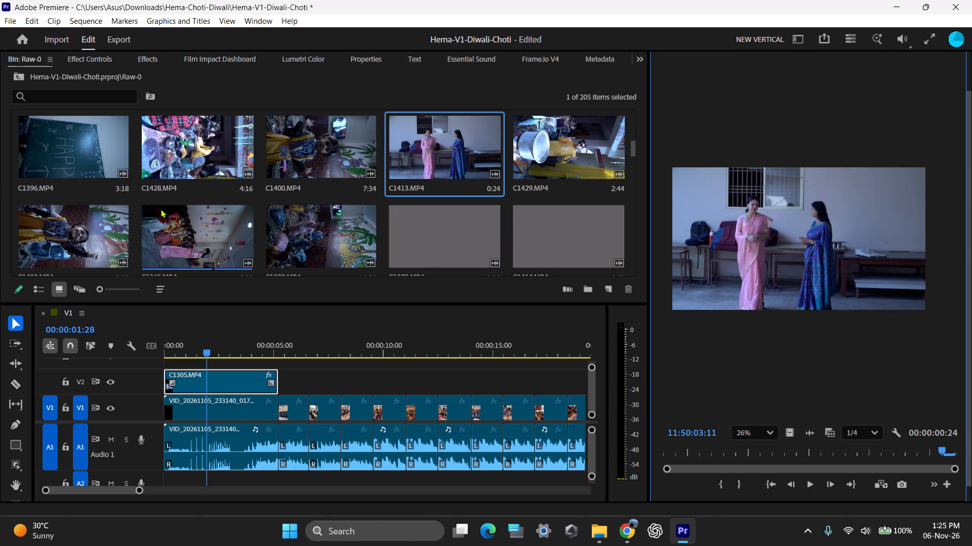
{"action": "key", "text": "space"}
Preview C1403.MP4, the children in front of the painted mural wall, replaying it from the start.
{"action": "double_click", "coordinate": [79, 214]}
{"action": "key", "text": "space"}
{"action": "left_click_drag", "start_coordinate": [762, 453], "coordinate": [748, 457]}
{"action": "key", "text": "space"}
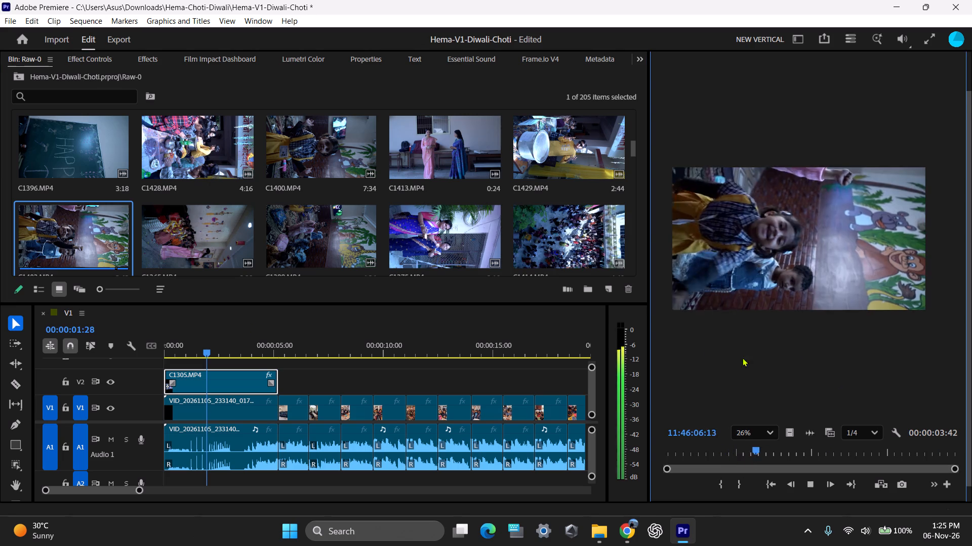
{"action": "scroll", "coordinate": [709, 346], "scroll_direction": "down", "scroll_amount": 1}
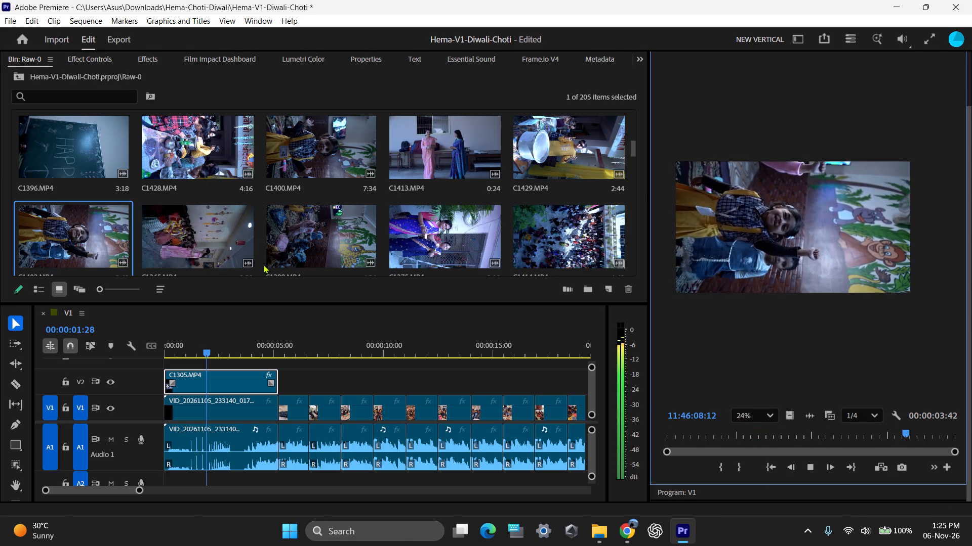
{"action": "left_click_drag", "start_coordinate": [733, 427], "coordinate": [602, 445]}
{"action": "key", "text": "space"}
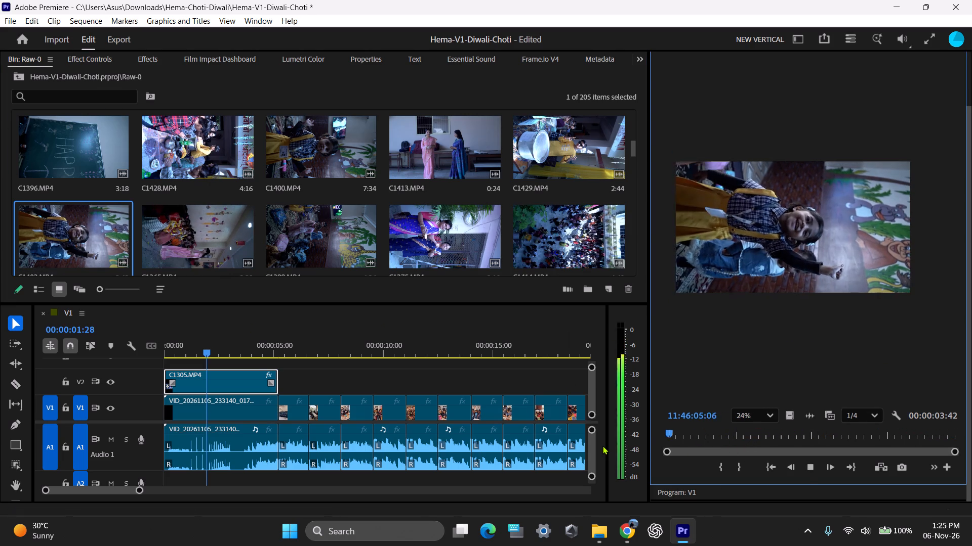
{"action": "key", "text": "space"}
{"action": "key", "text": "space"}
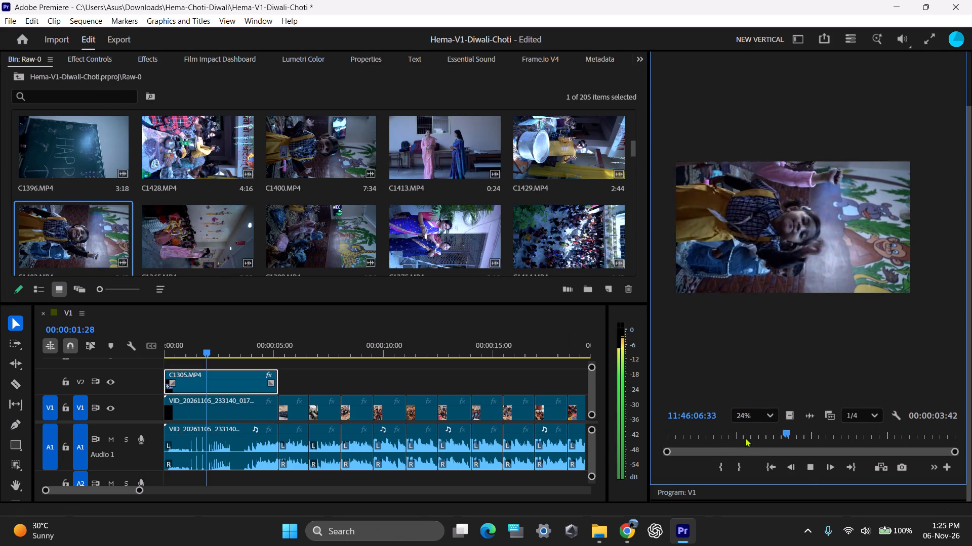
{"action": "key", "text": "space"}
Mark an In point in C1403.MP4, move it earlier for a 2:41 duration, and replay the marked range.
{"action": "left_click_drag", "start_coordinate": [834, 438], "coordinate": [800, 438]}
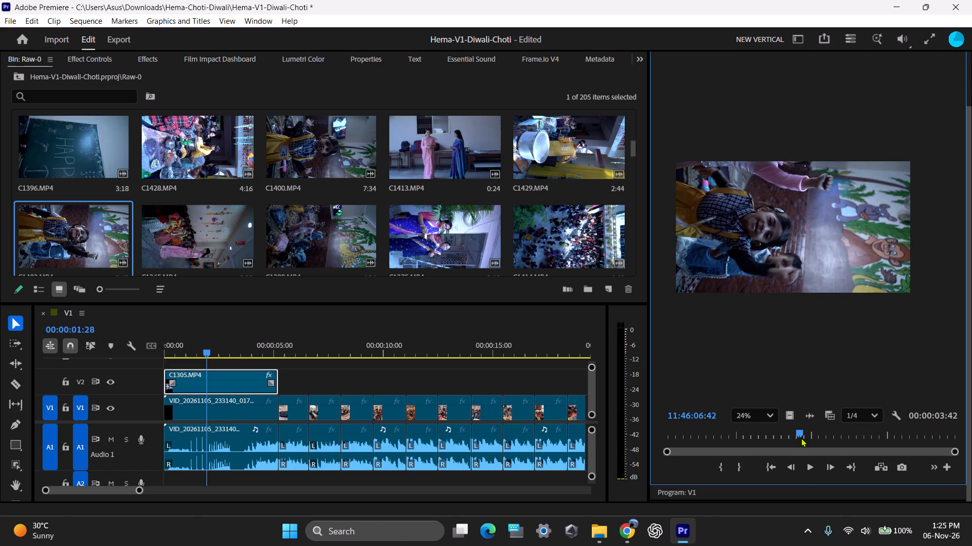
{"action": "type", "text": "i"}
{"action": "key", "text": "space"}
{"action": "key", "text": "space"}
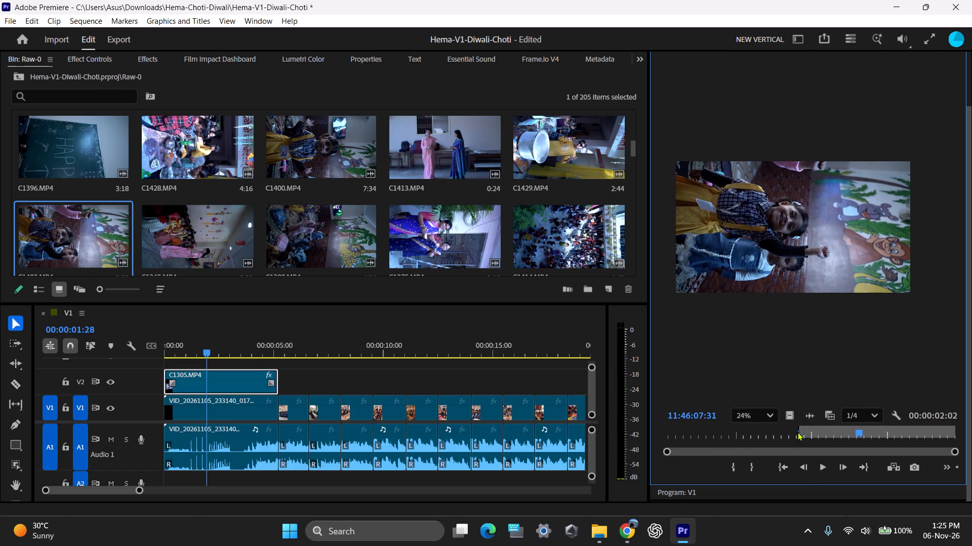
{"action": "left_click_drag", "start_coordinate": [798, 431], "coordinate": [740, 434]}
{"action": "left_click_drag", "start_coordinate": [835, 432], "coordinate": [735, 433]}
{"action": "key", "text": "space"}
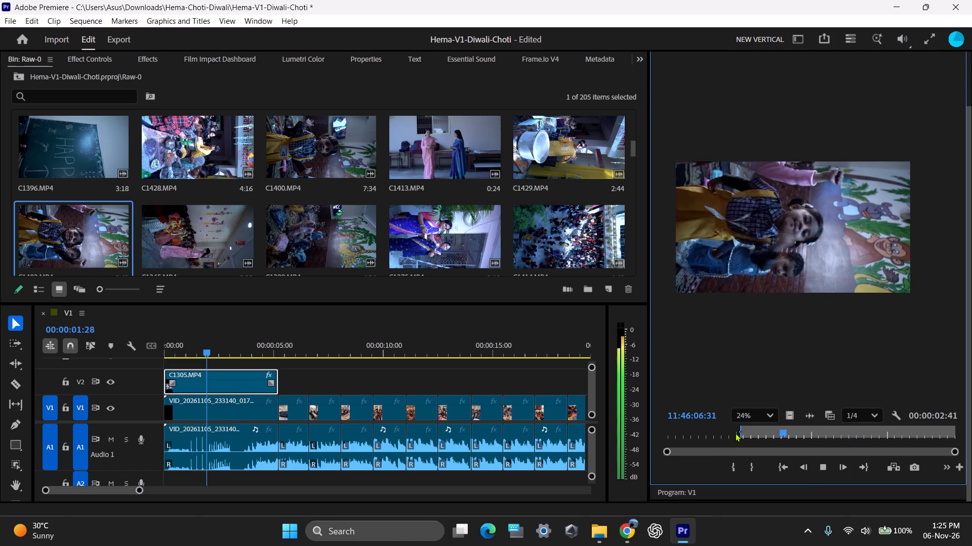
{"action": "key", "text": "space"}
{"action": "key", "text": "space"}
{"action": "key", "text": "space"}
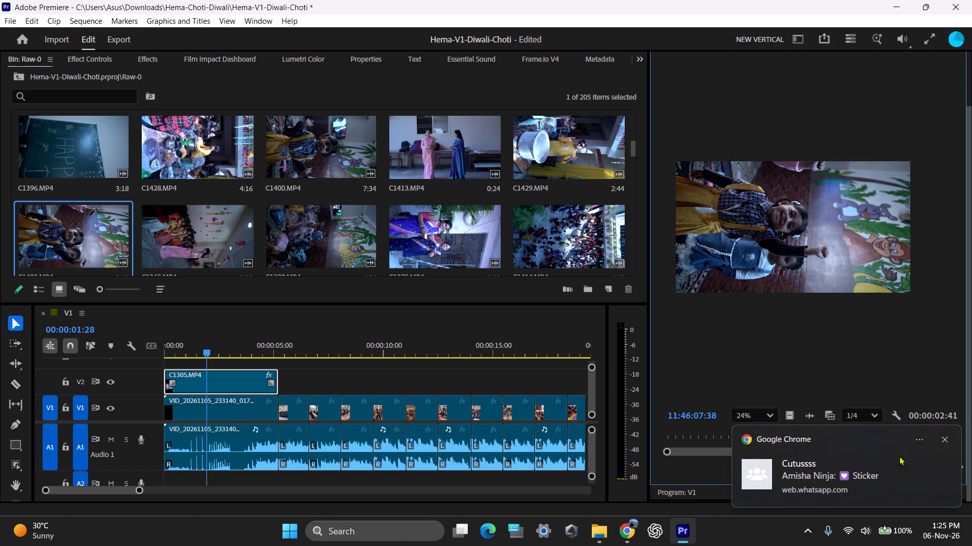
{"action": "left_click", "coordinate": [946, 437]}
Preview C1399.MP4, the group in the room with the mural wall, scrubbing back and replaying part of it.
{"action": "double_click", "coordinate": [341, 243]}
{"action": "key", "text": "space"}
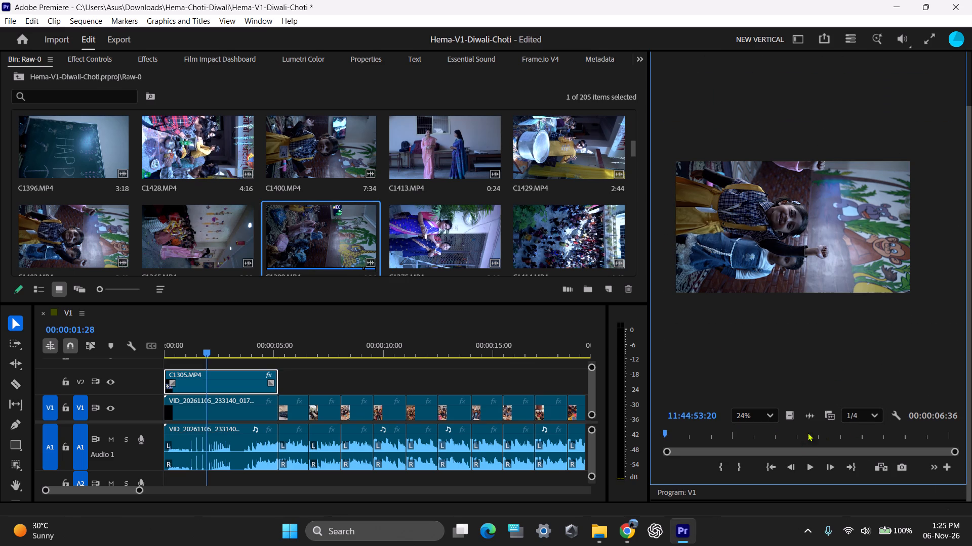
{"action": "left_click_drag", "start_coordinate": [804, 432], "coordinate": [695, 429]}
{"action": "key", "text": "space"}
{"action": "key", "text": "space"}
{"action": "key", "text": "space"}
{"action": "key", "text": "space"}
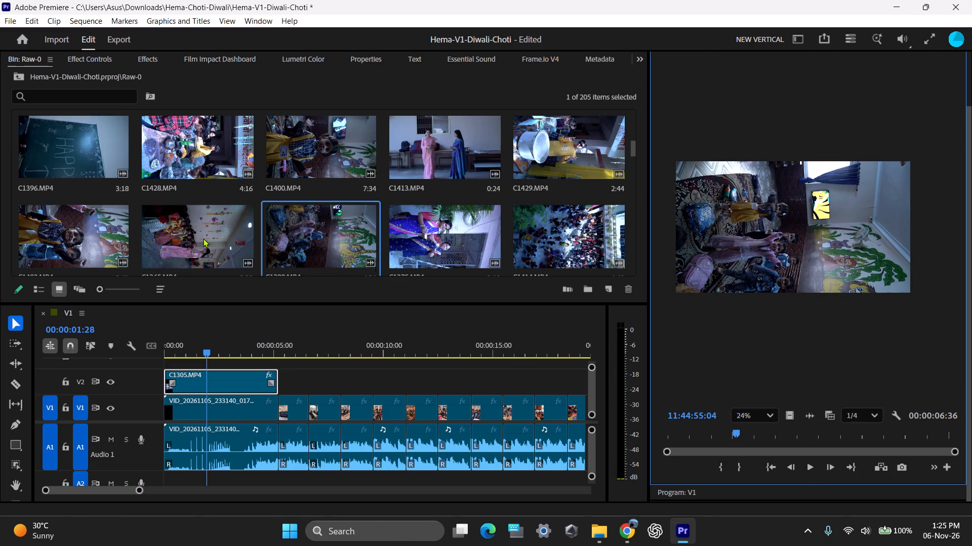
Preview the clip of the crowd gathered around steel containers near the arched windows, replaying it from earlier points.
{"action": "scroll", "coordinate": [206, 232], "scroll_direction": "down", "scroll_amount": 1}
{"action": "double_click", "coordinate": [184, 234]}
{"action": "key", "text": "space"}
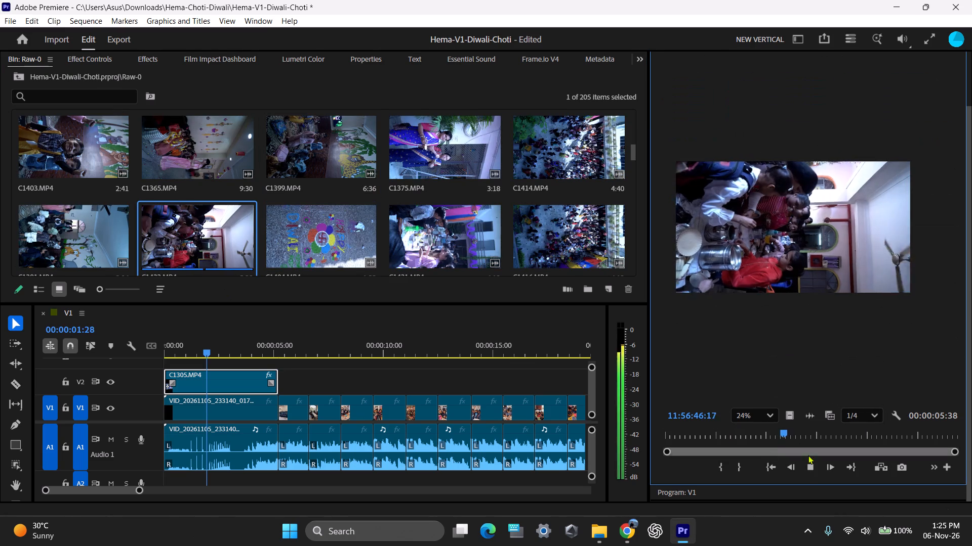
{"action": "left_click_drag", "start_coordinate": [779, 425], "coordinate": [752, 428]}
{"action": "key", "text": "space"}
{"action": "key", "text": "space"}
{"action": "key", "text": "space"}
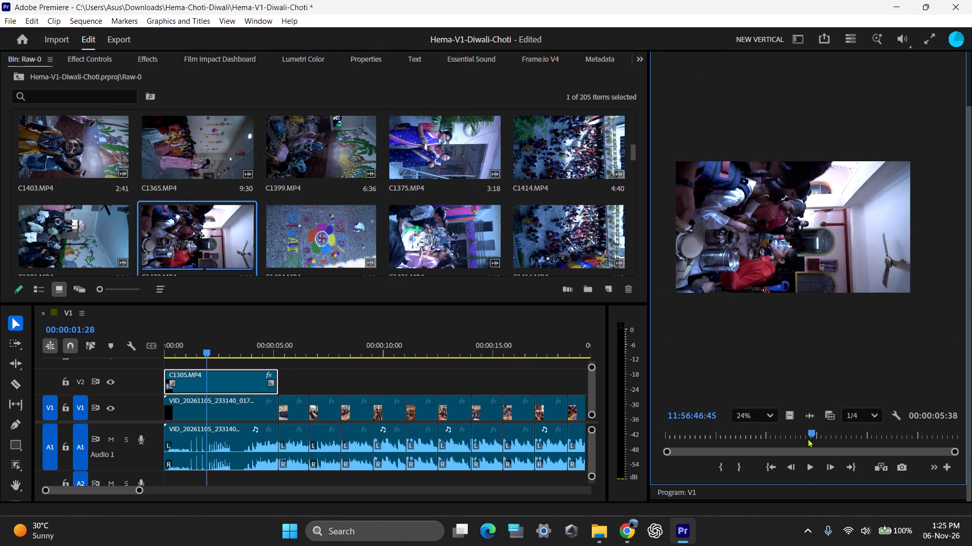
{"action": "left_click_drag", "start_coordinate": [813, 434], "coordinate": [778, 436]}
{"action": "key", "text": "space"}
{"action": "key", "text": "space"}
Preview the Happy Diwali floor rangoli clip, scrubbing back and replaying it from the start.
{"action": "double_click", "coordinate": [363, 241]}
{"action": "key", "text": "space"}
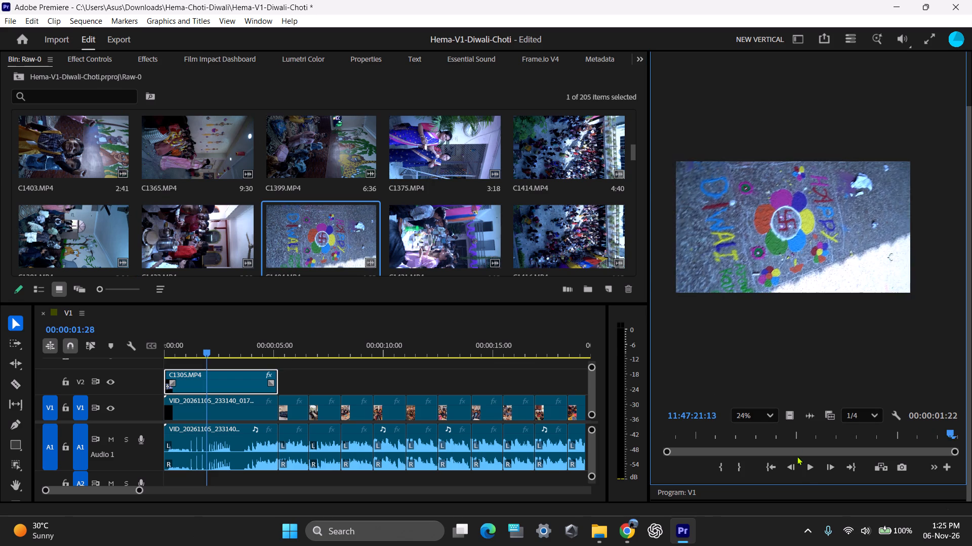
{"action": "left_click_drag", "start_coordinate": [809, 426], "coordinate": [716, 428]}
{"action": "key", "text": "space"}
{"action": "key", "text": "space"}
{"action": "left_click_drag", "start_coordinate": [762, 428], "coordinate": [606, 421]}
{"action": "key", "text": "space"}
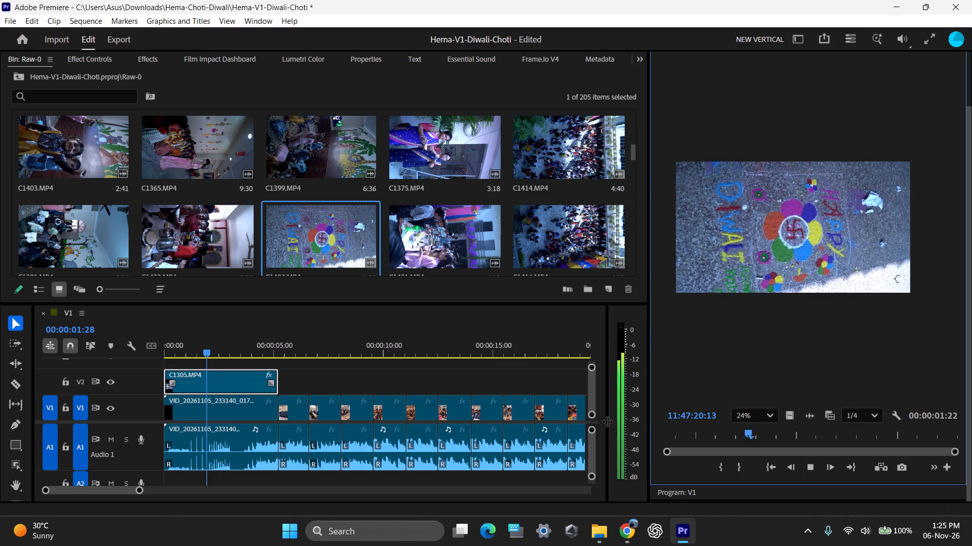
Review C1404.MP4, the Happy Diwali flower rangoli on the ground, replaying it from the start several times.
{"action": "key", "text": "space"}
{"action": "left_click_drag", "start_coordinate": [757, 426], "coordinate": [581, 425]}
{"action": "key", "text": "space"}
{"action": "left_click_drag", "start_coordinate": [732, 429], "coordinate": [559, 431]}
{"action": "key", "text": "space"}
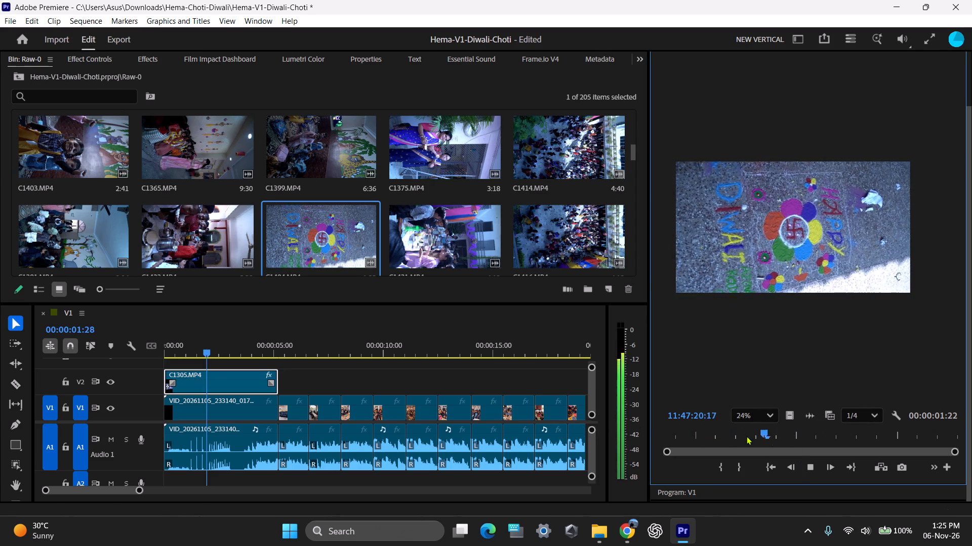
{"action": "left_click_drag", "start_coordinate": [768, 436], "coordinate": [571, 435]}
{"action": "key", "text": "space"}
{"action": "key", "text": "space"}
Preview C1431.MP4, the food stall crowd by the purple drape, and C1416.MP4, the overhead crowd shot, replaying each from the start.
{"action": "double_click", "coordinate": [445, 253]}
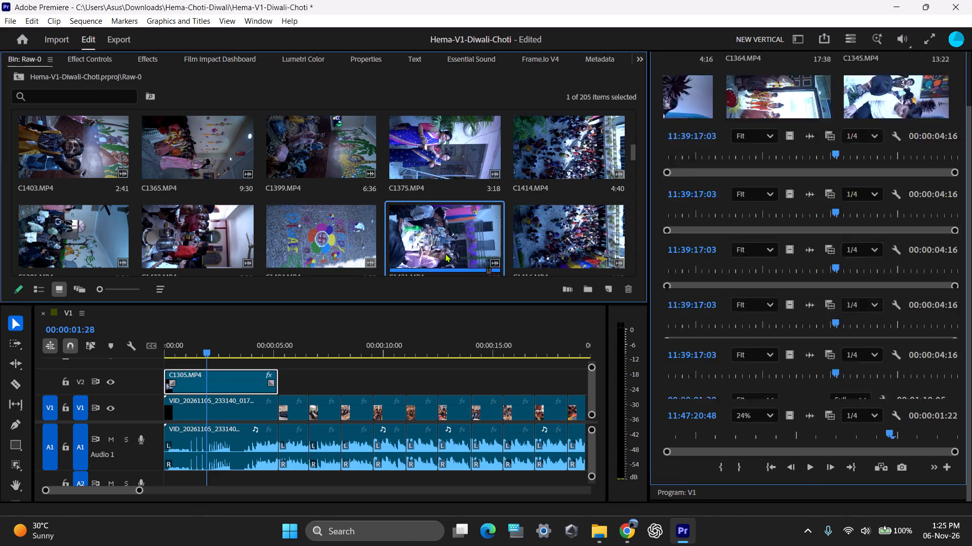
{"action": "key", "text": "space"}
{"action": "left_click_drag", "start_coordinate": [753, 436], "coordinate": [485, 417]}
{"action": "key", "text": "space"}
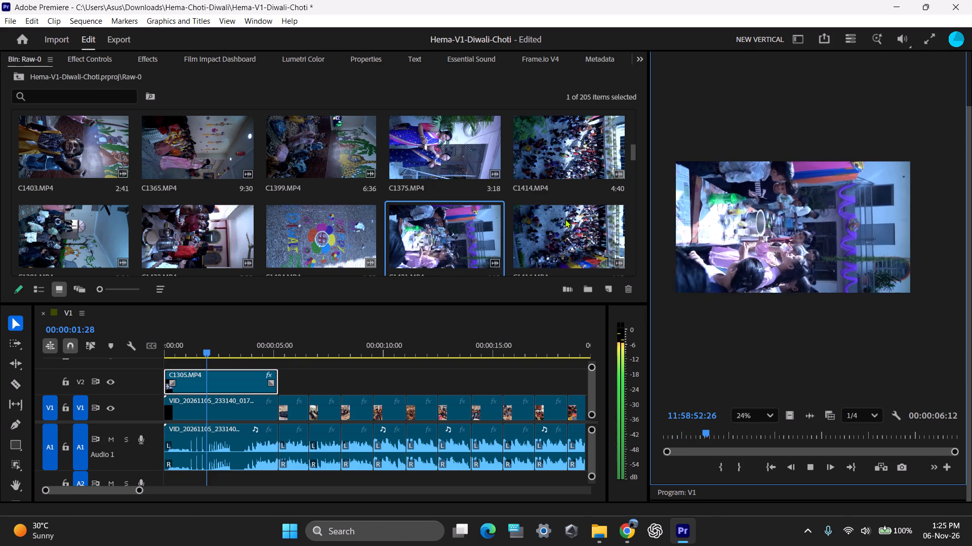
{"action": "double_click", "coordinate": [540, 230]}
{"action": "key", "text": "space"}
{"action": "left_click_drag", "start_coordinate": [763, 435], "coordinate": [523, 438]}
{"action": "key", "text": "space"}
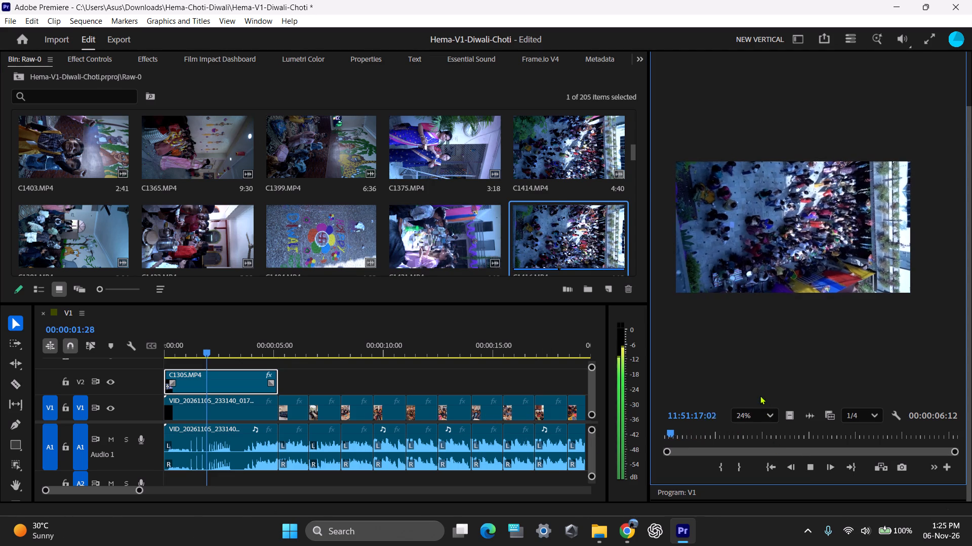
Preview C1423.MP4, the group around steel containers, and C1395.MP4, the classroom with the green Happy Diwali board.
{"action": "double_click", "coordinate": [212, 233]}
{"action": "key", "text": "space"}
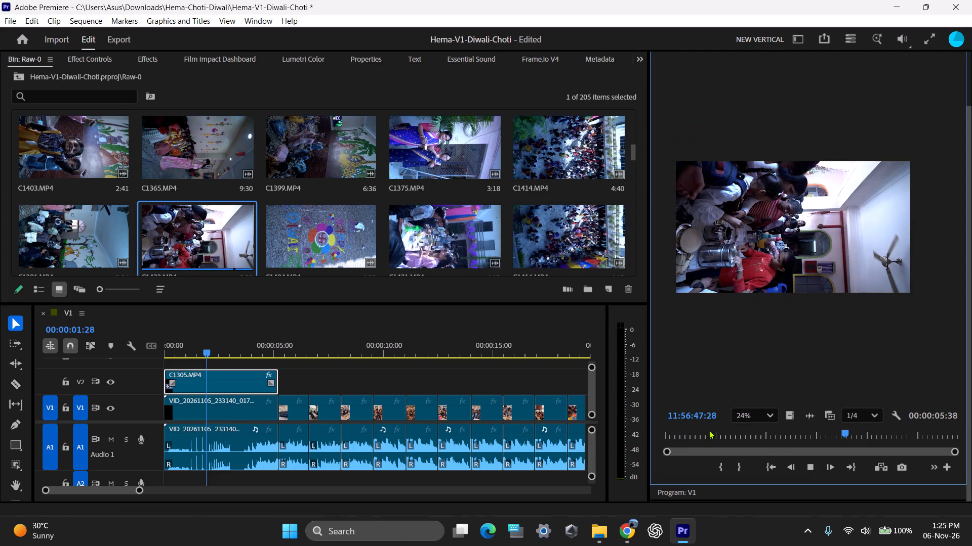
{"action": "left_click_drag", "start_coordinate": [725, 433], "coordinate": [585, 438]}
{"action": "key", "text": "space"}
{"action": "scroll", "coordinate": [225, 249], "scroll_direction": "down", "scroll_amount": 1}
{"action": "double_click", "coordinate": [234, 223]}
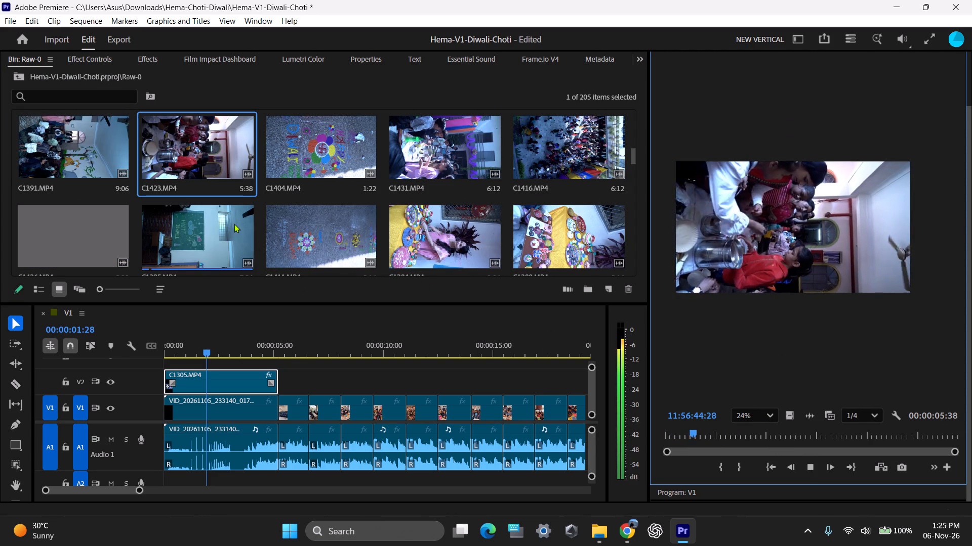
{"action": "left_click_drag", "start_coordinate": [781, 435], "coordinate": [624, 440]}
{"action": "key", "text": "space"}
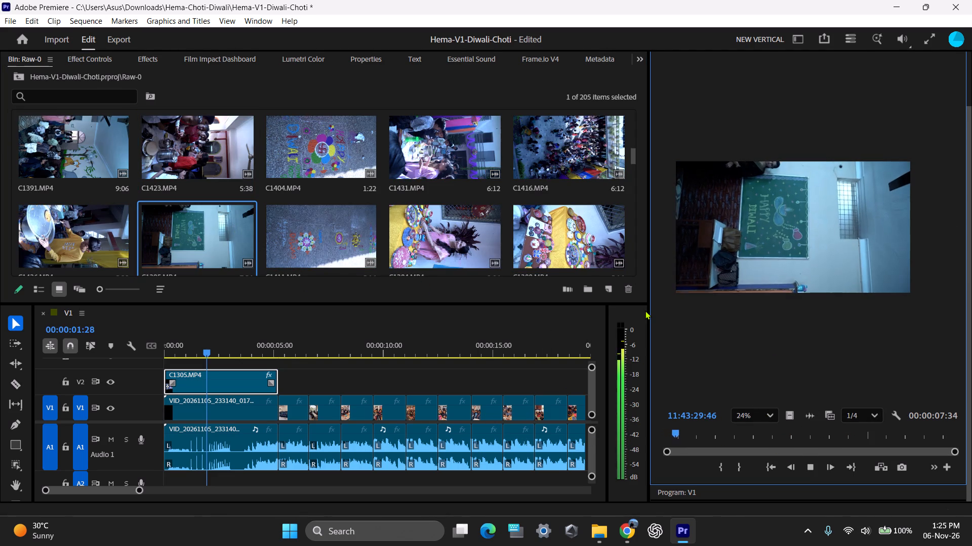
Preview C1384.MP4, the woman in pink beside painted pots, and C1380.MP4, the painted diya display table, from the start.
{"action": "double_click", "coordinate": [409, 200]}
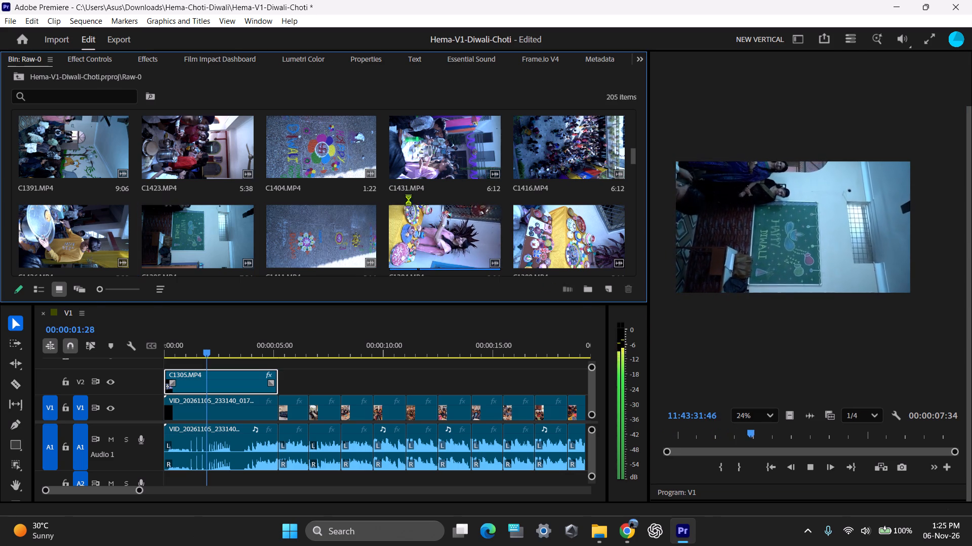
{"action": "left_click", "coordinate": [971, 0]}
{"action": "double_click", "coordinate": [432, 217]}
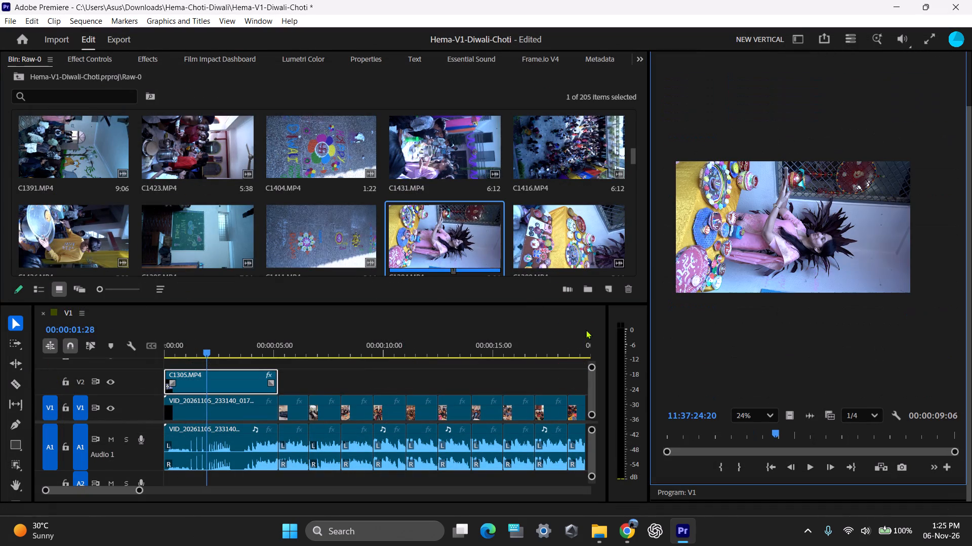
{"action": "left_click_drag", "start_coordinate": [773, 435], "coordinate": [580, 428]}
{"action": "key", "text": "space"}
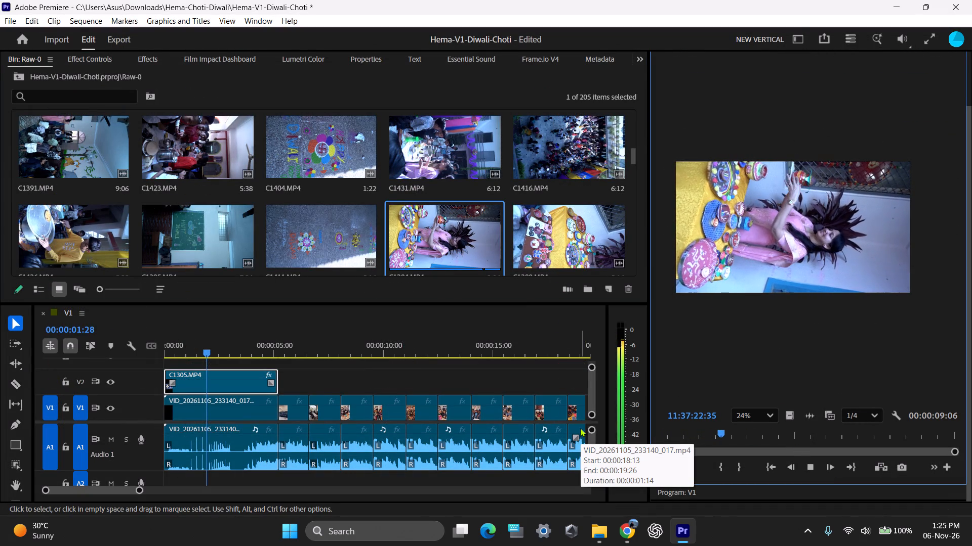
{"action": "double_click", "coordinate": [572, 252]}
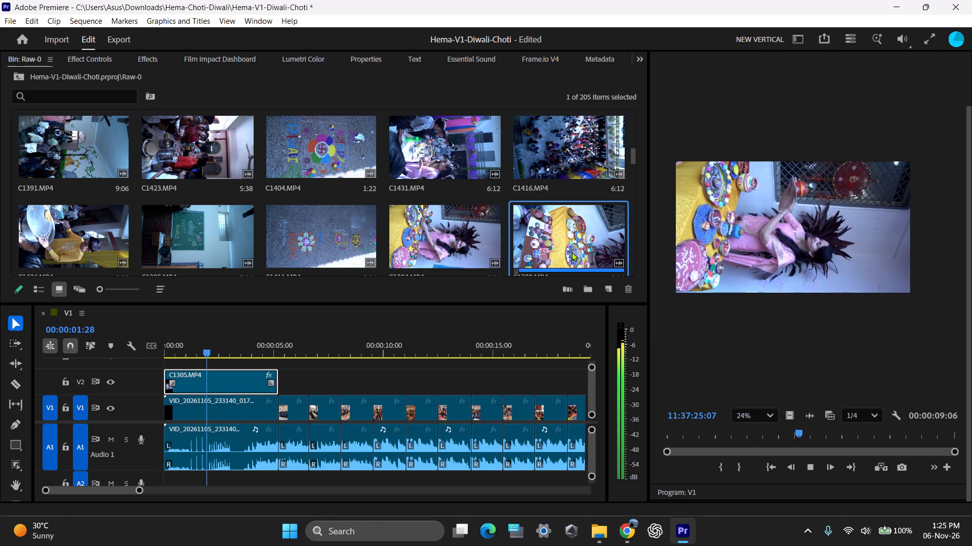
{"action": "key", "text": "space"}
{"action": "left_click_drag", "start_coordinate": [749, 435], "coordinate": [636, 438]}
{"action": "key", "text": "space"}
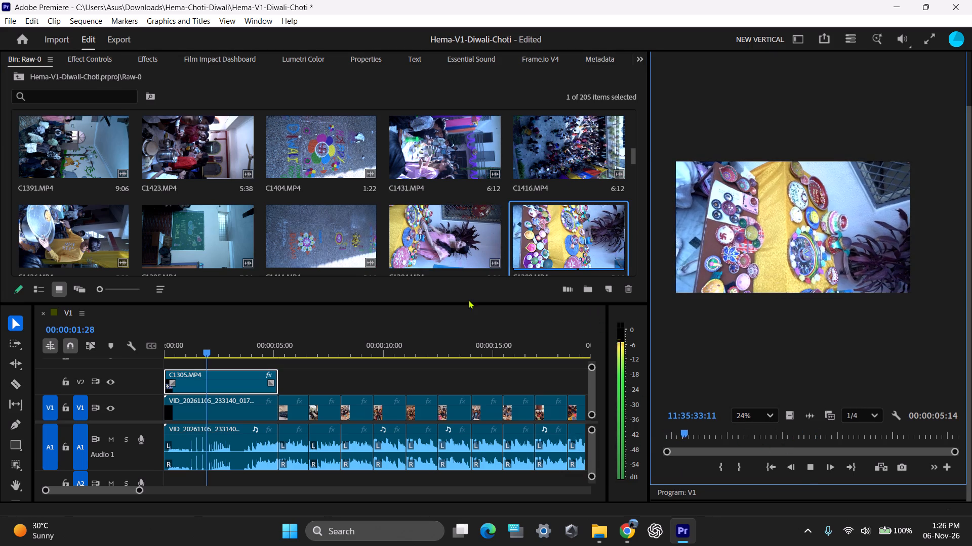
Recheck C1395.MP4, the green board classroom, and preview C1411.MP4, the row of small floor rangolis, from its start.
{"action": "double_click", "coordinate": [251, 226]}
{"action": "key", "text": "space"}
{"action": "double_click", "coordinate": [310, 224]}
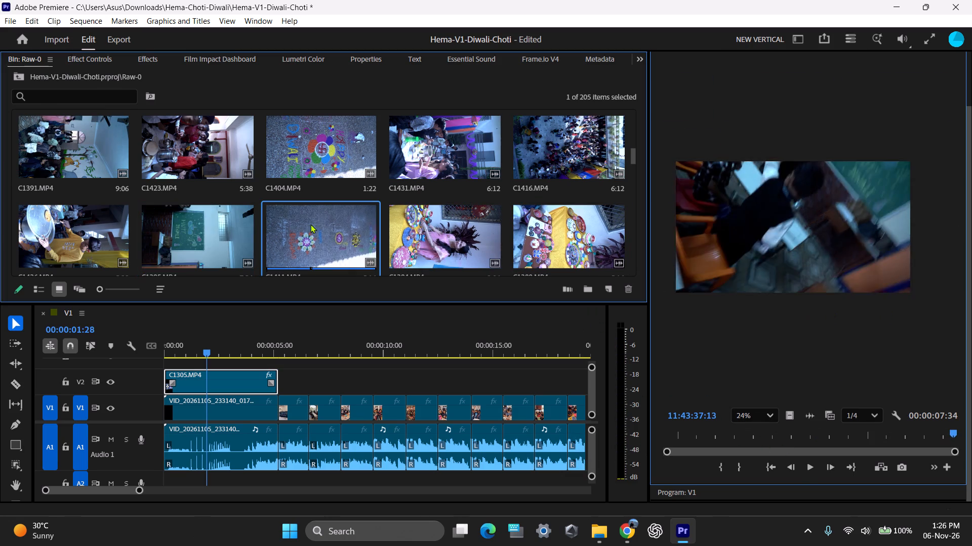
{"action": "key", "text": "space"}
{"action": "left_click_drag", "start_coordinate": [784, 434], "coordinate": [555, 432]}
{"action": "key", "text": "space"}
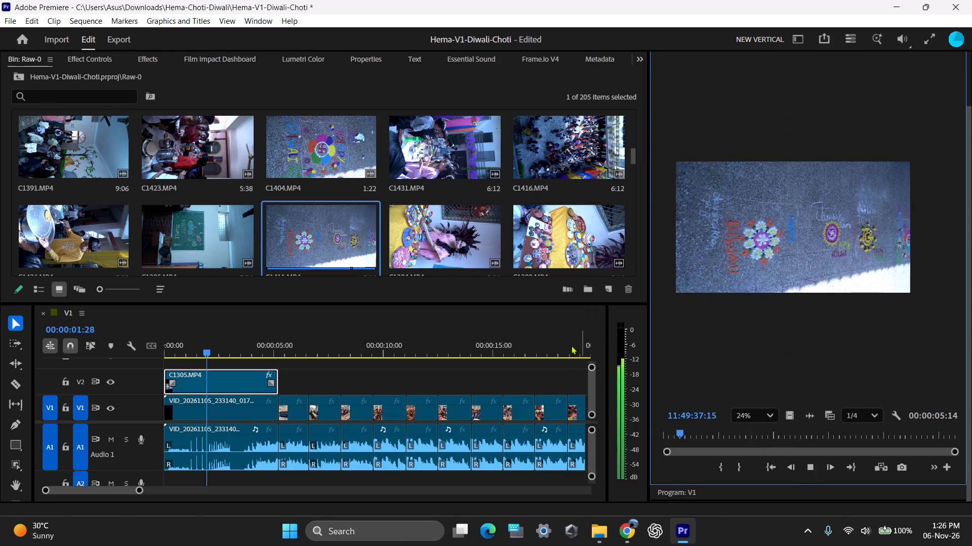
Preview C1405.MP4, the colourful Happy Diwali rangoli, and C1409.MP4, the white-petalled flower rangoli, each from the start.
{"action": "scroll", "coordinate": [403, 266], "scroll_direction": "down", "scroll_amount": 1}
{"action": "double_click", "coordinate": [216, 244]}
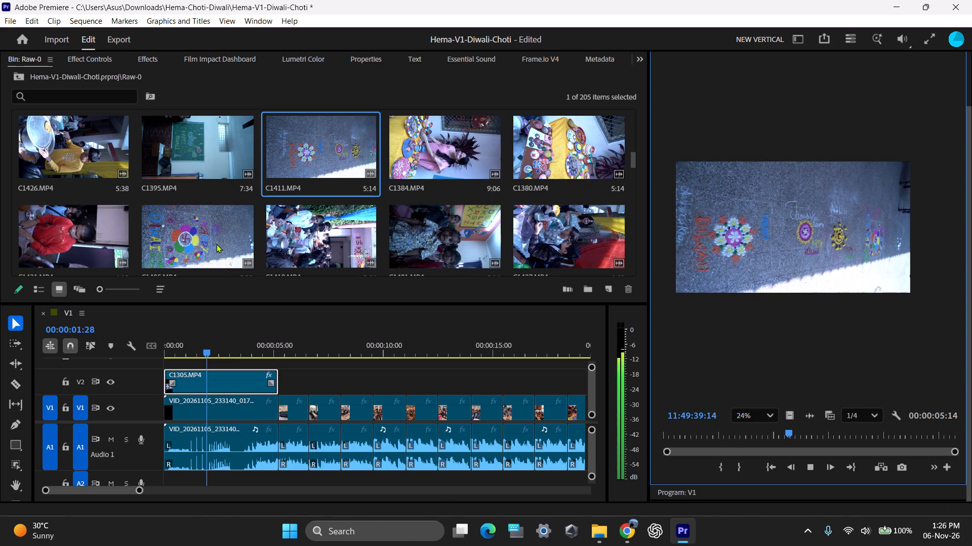
{"action": "key", "text": "space"}
{"action": "left_click_drag", "start_coordinate": [755, 434], "coordinate": [541, 422]}
{"action": "key", "text": "space"}
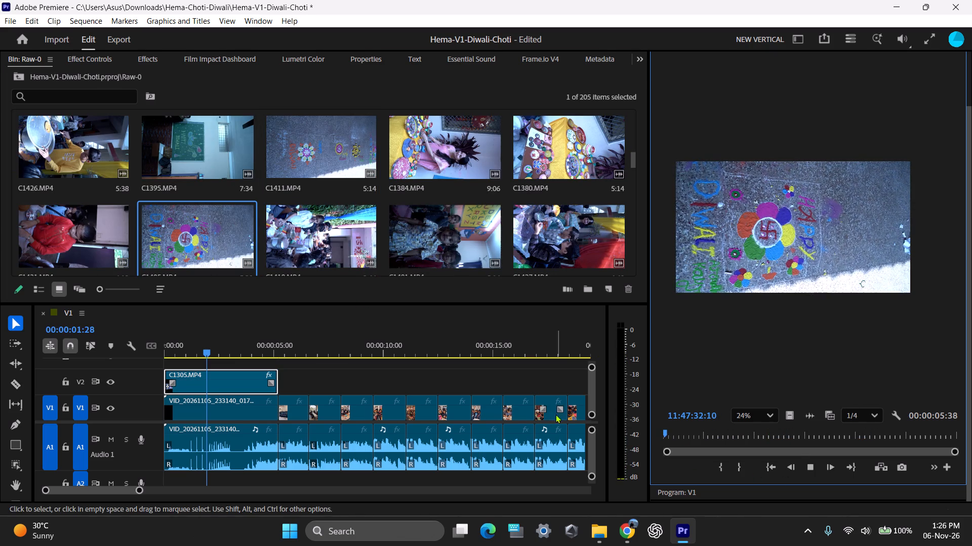
{"action": "scroll", "coordinate": [96, 171], "scroll_direction": "down", "scroll_amount": 1}
{"action": "double_click", "coordinate": [317, 213]}
{"action": "key", "text": "space"}
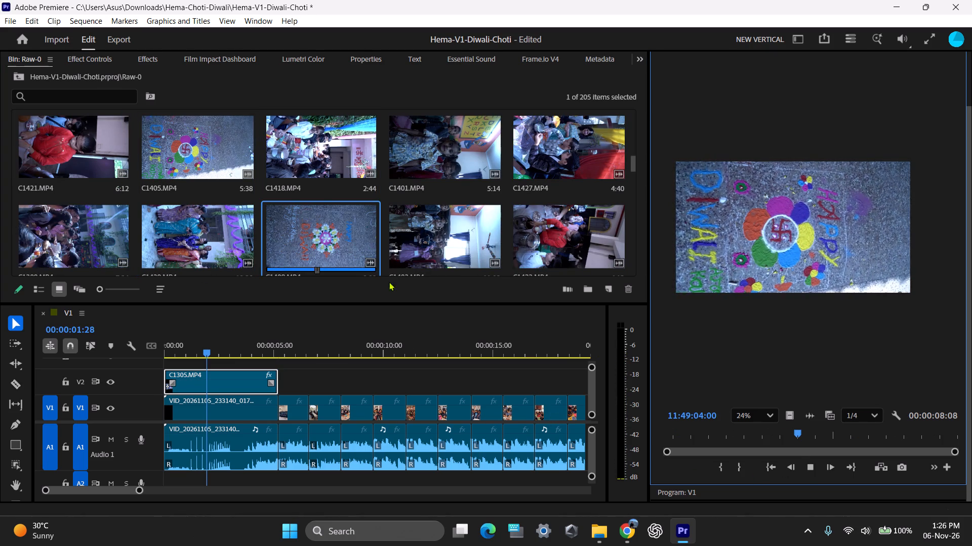
{"action": "left_click_drag", "start_coordinate": [776, 437], "coordinate": [578, 420]}
{"action": "key", "text": "space"}
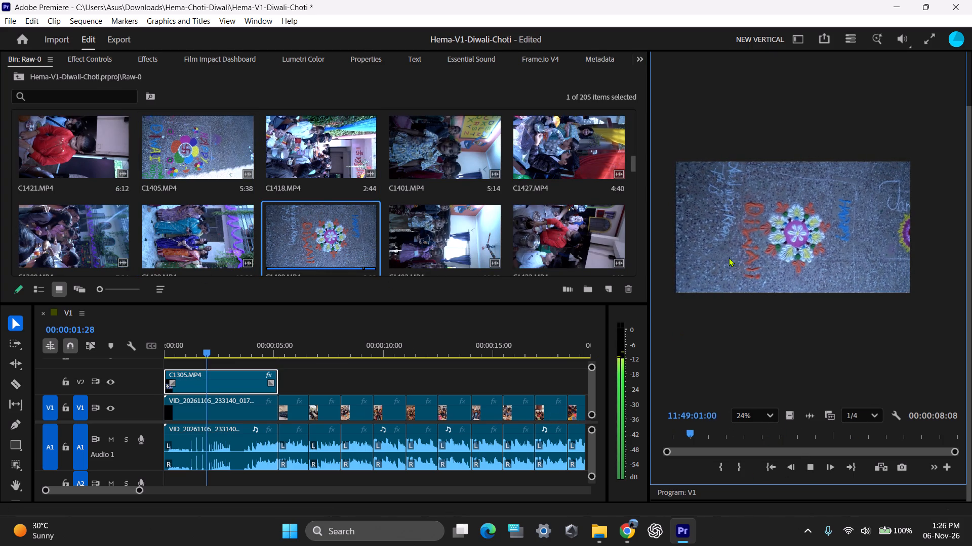
Preview C1422.MP4, the indoor group with the person in red, and open the clip of three women in saris near the chalkboard.
{"action": "double_click", "coordinate": [548, 234]}
{"action": "key", "text": "space"}
{"action": "left_click_drag", "start_coordinate": [738, 432], "coordinate": [611, 430]}
{"action": "key", "text": "space"}
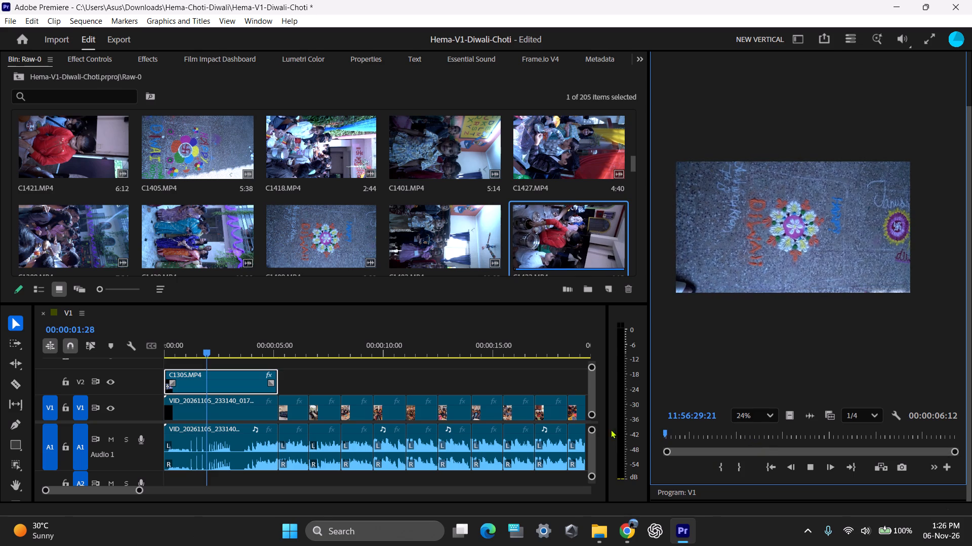
{"action": "scroll", "coordinate": [446, 222], "scroll_direction": "down", "scroll_amount": 1}
{"action": "double_click", "coordinate": [456, 236]}
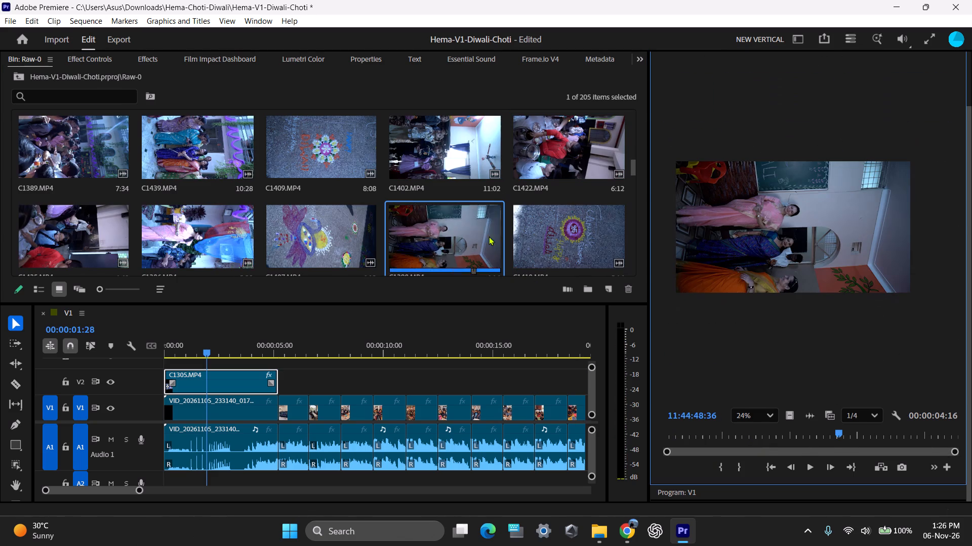
{"action": "left_click", "coordinate": [583, 236]}
Revisit C1409.MP4, the white-petalled rangoli, and preview C1402.MP4, the group by the bright curtained window, from the start.
{"action": "double_click", "coordinate": [356, 154]}
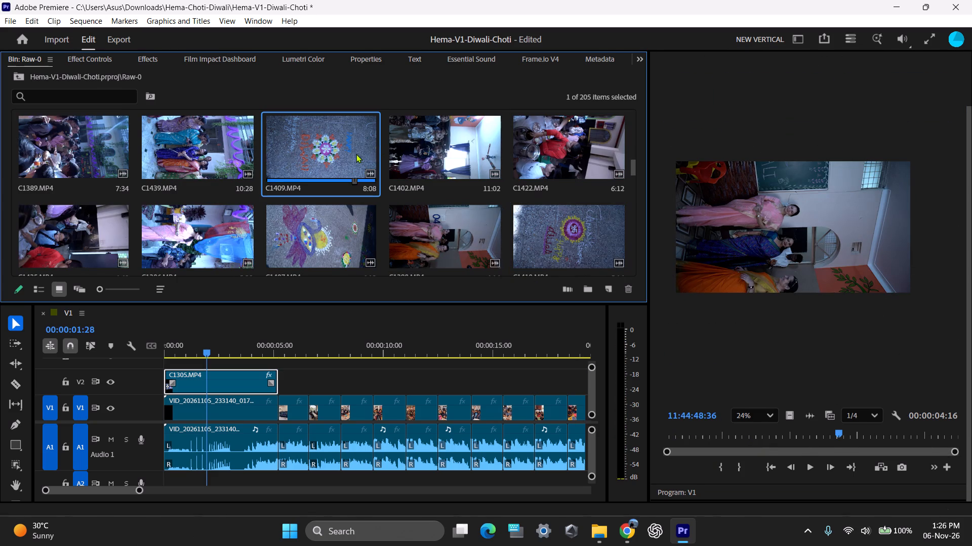
{"action": "key", "text": "space"}
{"action": "double_click", "coordinate": [454, 162]}
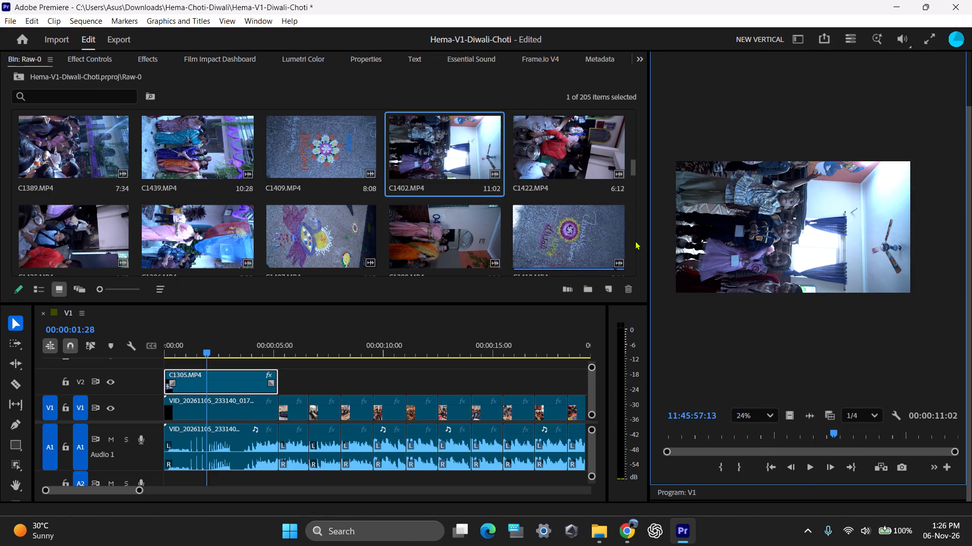
{"action": "left_click_drag", "start_coordinate": [804, 422], "coordinate": [546, 420]}
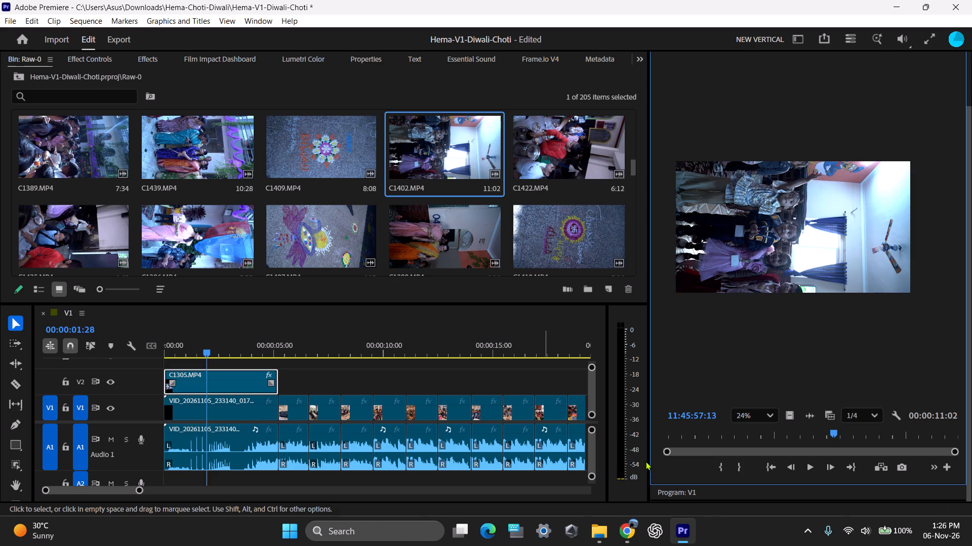
{"action": "left_click_drag", "start_coordinate": [818, 432], "coordinate": [533, 426]}
{"action": "key", "text": "space"}
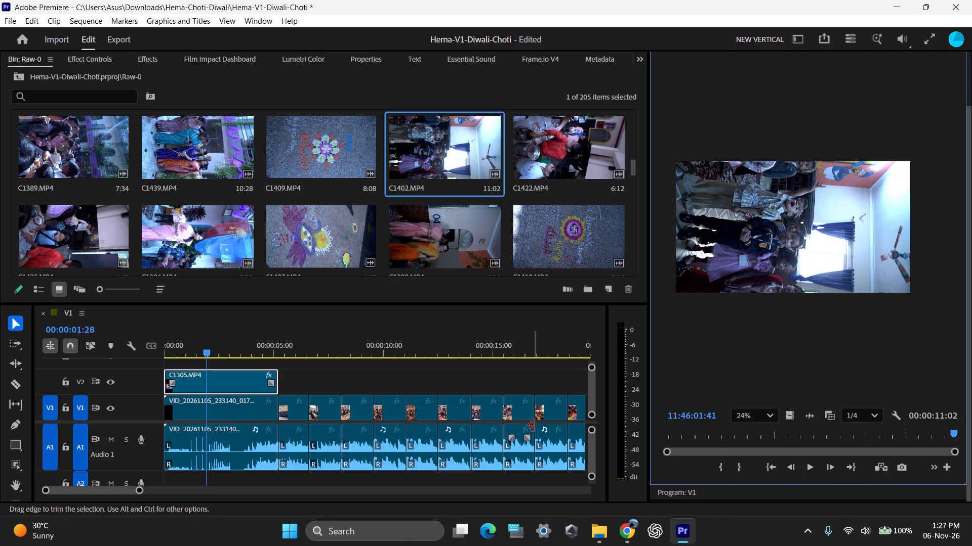
Preview C1425.MP4, the people with the food bowls, and C1412.MP4, the white-petalled rangoli beside a purple one, from the start.
{"action": "scroll", "coordinate": [308, 241], "scroll_direction": "down", "scroll_amount": 1}
{"action": "double_click", "coordinate": [302, 234]}
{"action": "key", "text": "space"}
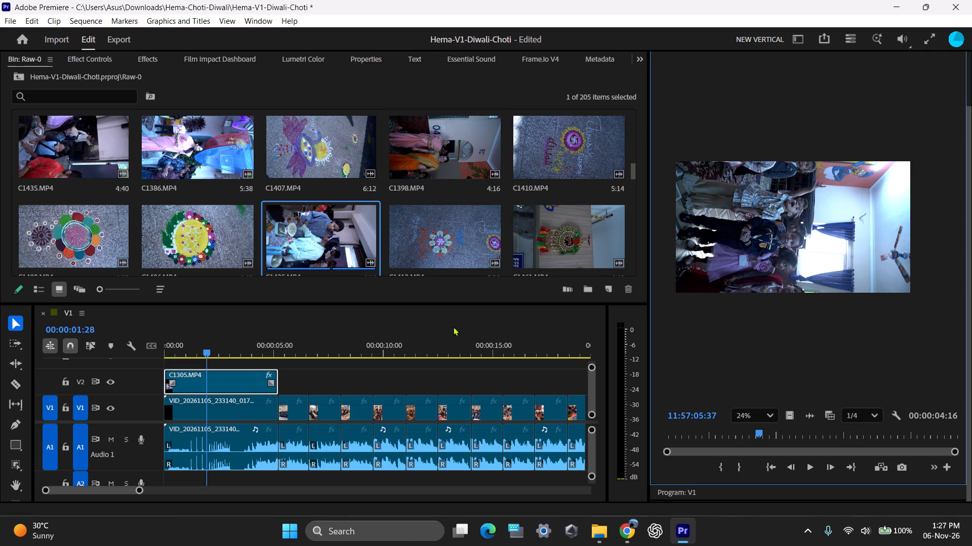
{"action": "left_click_drag", "start_coordinate": [757, 431], "coordinate": [540, 430]}
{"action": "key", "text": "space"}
{"action": "double_click", "coordinate": [434, 239]}
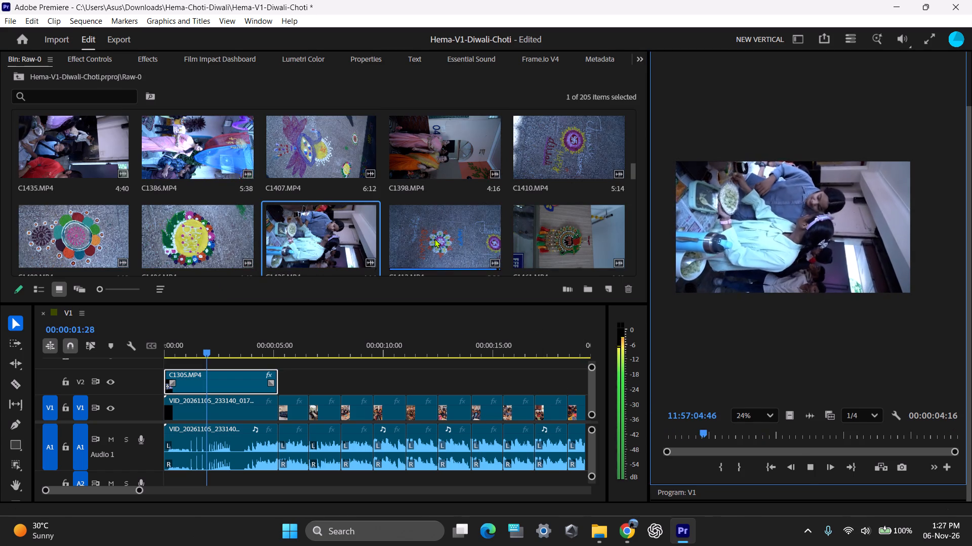
{"action": "left_click_drag", "start_coordinate": [743, 436], "coordinate": [528, 435]}
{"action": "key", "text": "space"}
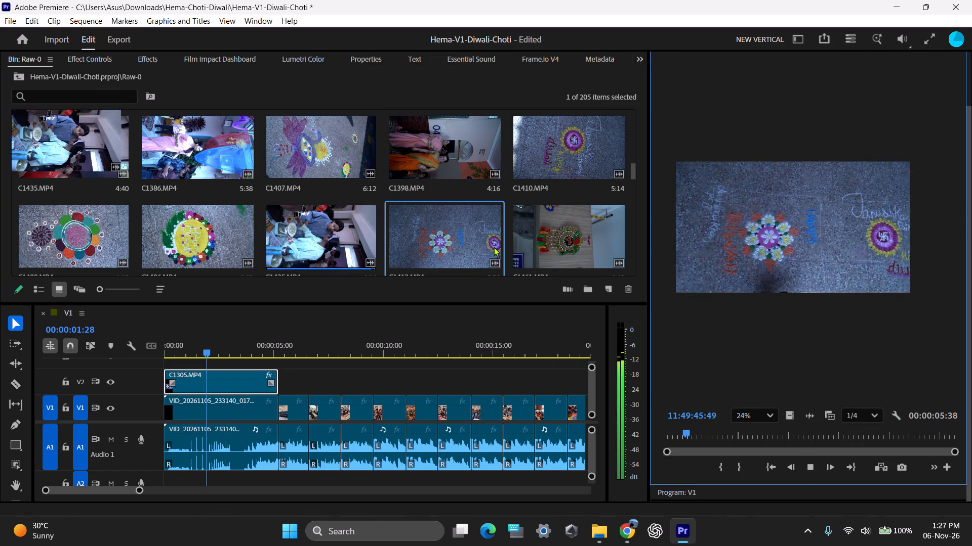
Preview C1461.MP4, the decorative door hanging, and C1406.MP4, the yellow round rangoli with a flower border, from the start.
{"action": "double_click", "coordinate": [582, 237]}
{"action": "left_click_drag", "start_coordinate": [747, 434], "coordinate": [562, 429]}
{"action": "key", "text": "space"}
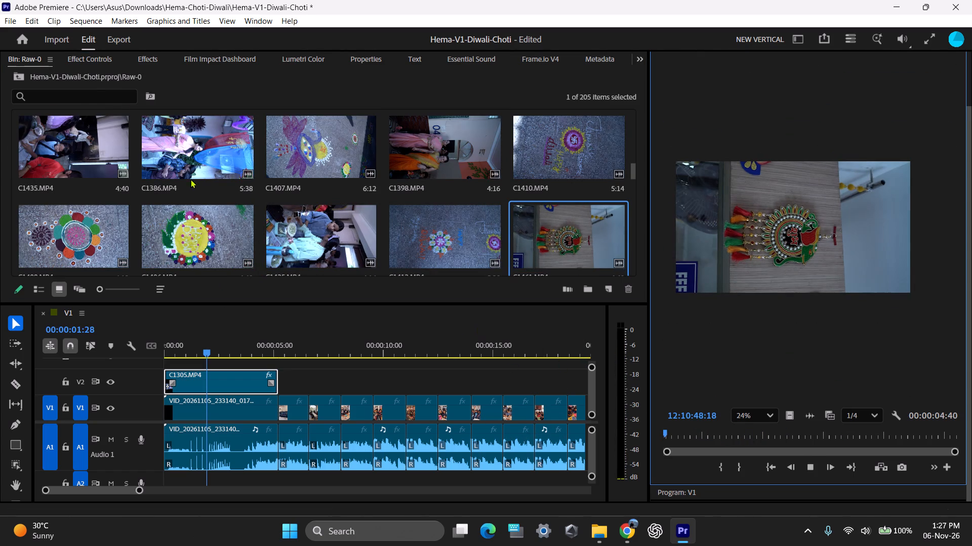
{"action": "double_click", "coordinate": [198, 241]}
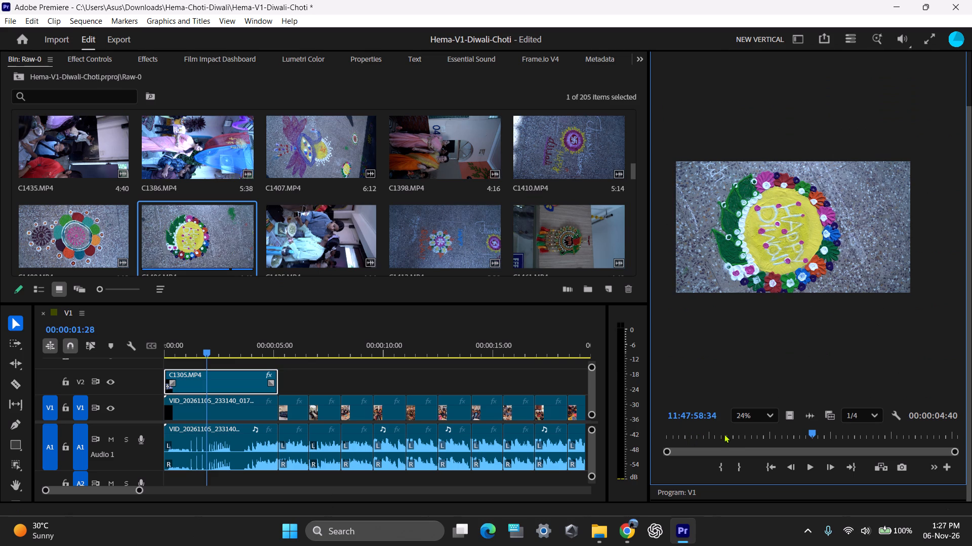
{"action": "left_click_drag", "start_coordinate": [724, 434], "coordinate": [595, 433]}
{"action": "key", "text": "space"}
{"action": "left_click_drag", "start_coordinate": [726, 439], "coordinate": [639, 439]}
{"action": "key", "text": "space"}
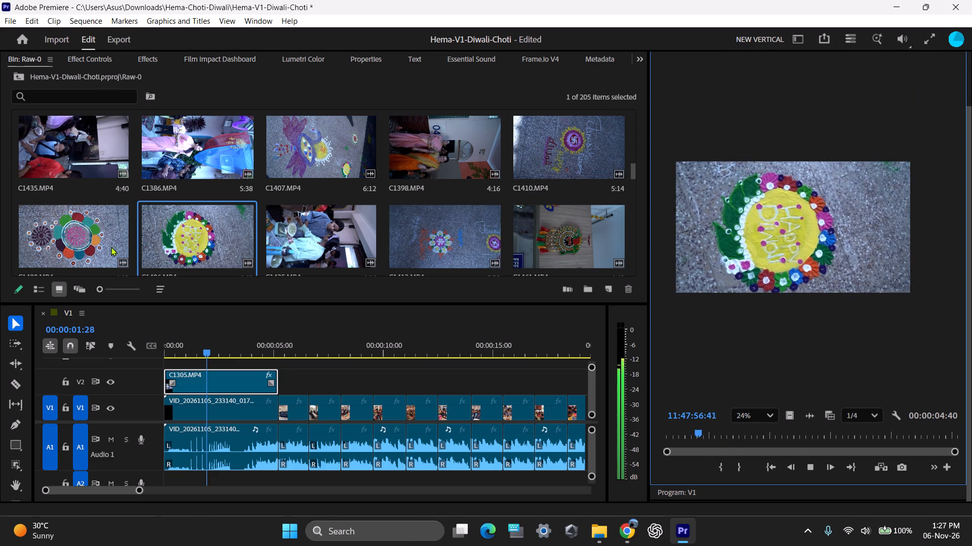
Preview C1408.MP4, the multicoloured petal rangoli ringed with small lamps, from its start.
{"action": "double_click", "coordinate": [110, 247]}
{"action": "left_click_drag", "start_coordinate": [719, 431], "coordinate": [639, 430]}
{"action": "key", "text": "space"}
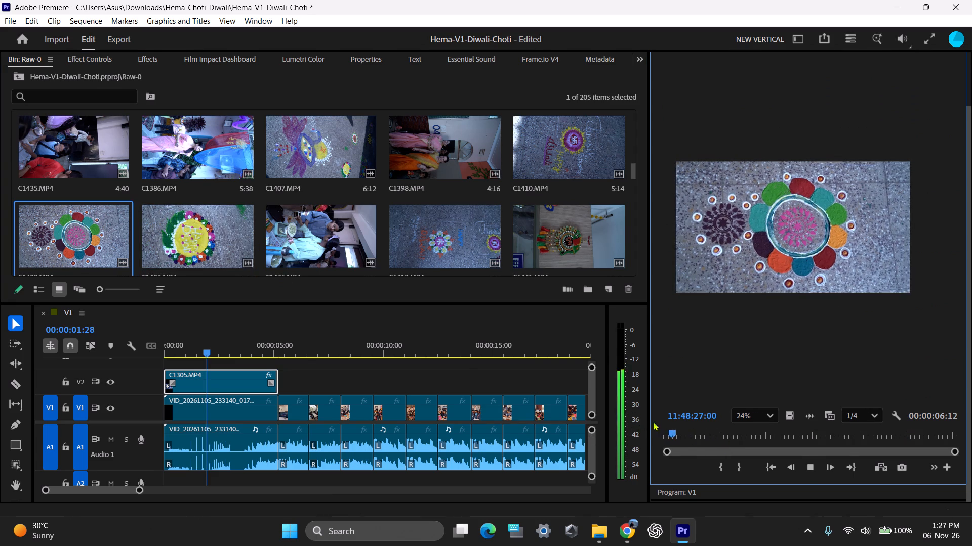
{"action": "scroll", "coordinate": [248, 191], "scroll_direction": "down", "scroll_amount": 1}
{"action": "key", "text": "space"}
Preview the two neighbouring clips of the colourful Hema school sign on the mesh door, each from the start.
{"action": "scroll", "coordinate": [387, 230], "scroll_direction": "down", "scroll_amount": 1}
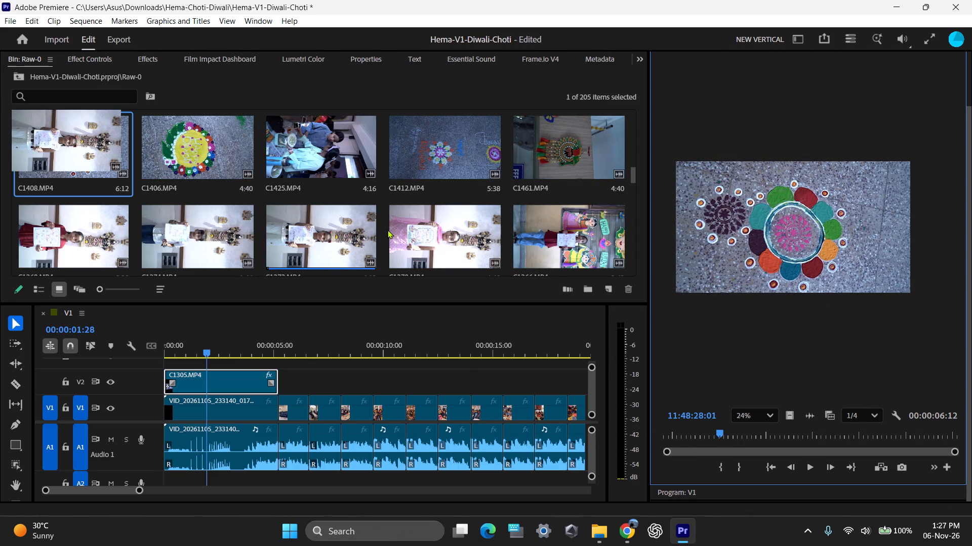
{"action": "double_click", "coordinate": [567, 247]}
{"action": "left_click_drag", "start_coordinate": [739, 437], "coordinate": [556, 424]}
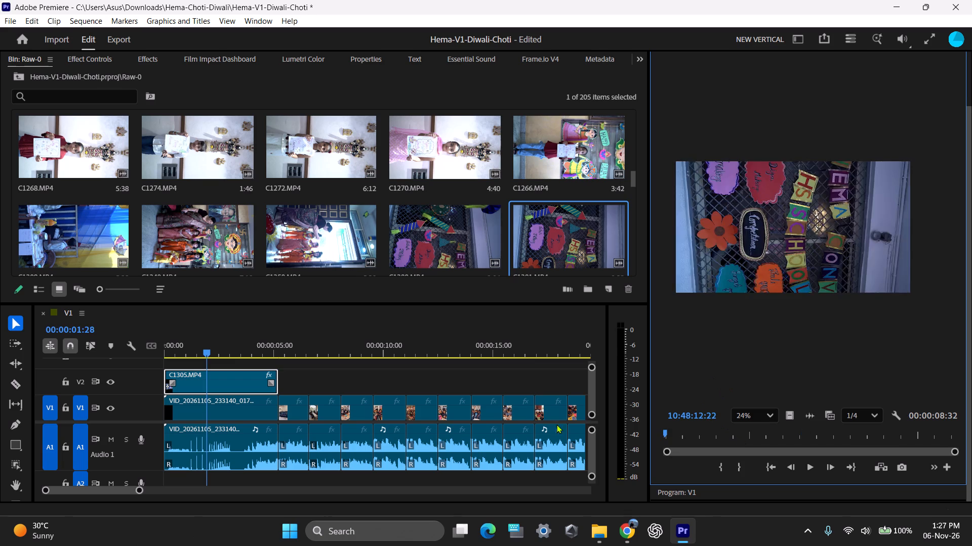
{"action": "left_click_drag", "start_coordinate": [556, 424], "coordinate": [543, 422]}
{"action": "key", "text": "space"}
{"action": "double_click", "coordinate": [435, 249]}
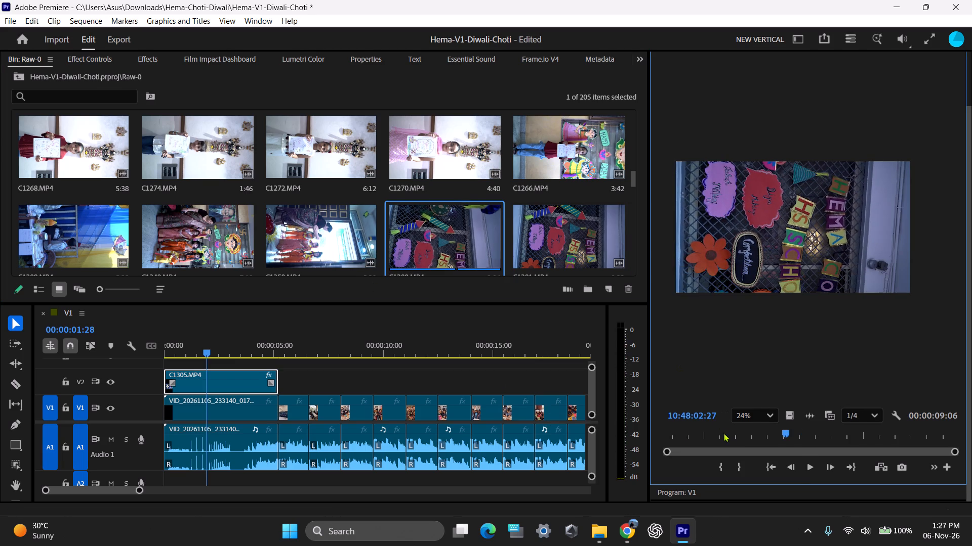
{"action": "left_click_drag", "start_coordinate": [733, 436], "coordinate": [558, 422]}
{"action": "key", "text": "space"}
Preview the clip of the orange-dressed group at the bright doorway and the one by the decorated board, from the start.
{"action": "double_click", "coordinate": [304, 246]}
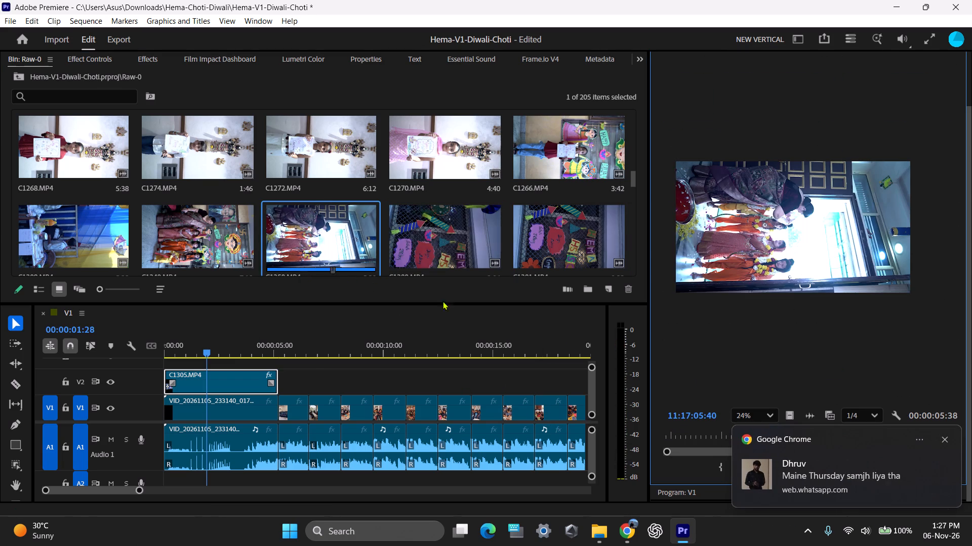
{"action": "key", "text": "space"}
{"action": "left_click", "coordinate": [942, 439]}
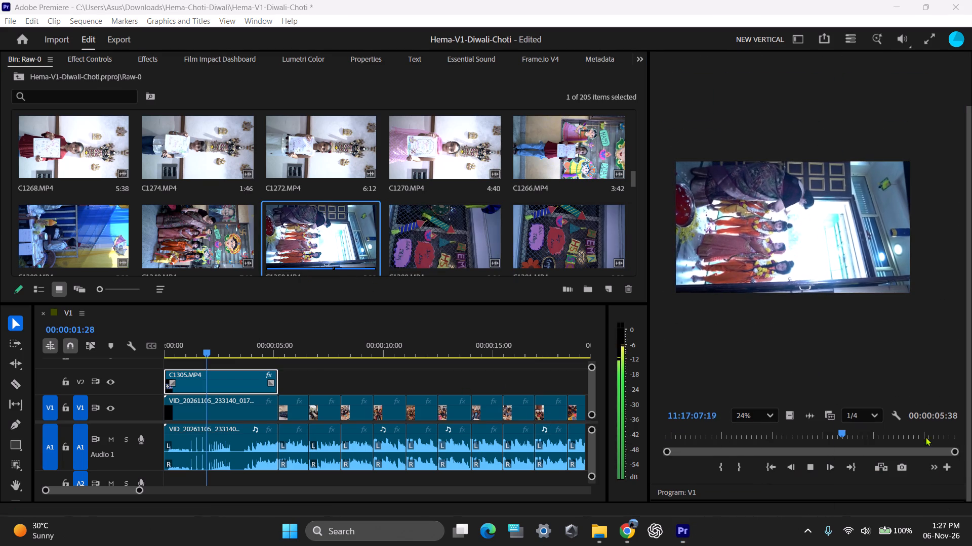
{"action": "left_click_drag", "start_coordinate": [719, 440], "coordinate": [596, 440]}
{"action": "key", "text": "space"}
{"action": "double_click", "coordinate": [196, 232]}
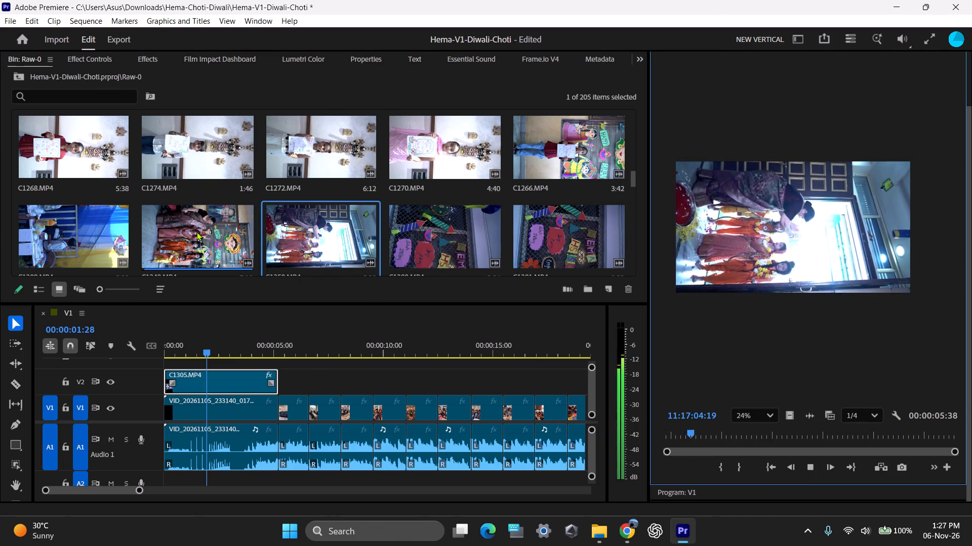
{"action": "left_click_drag", "start_coordinate": [723, 442], "coordinate": [632, 442]}
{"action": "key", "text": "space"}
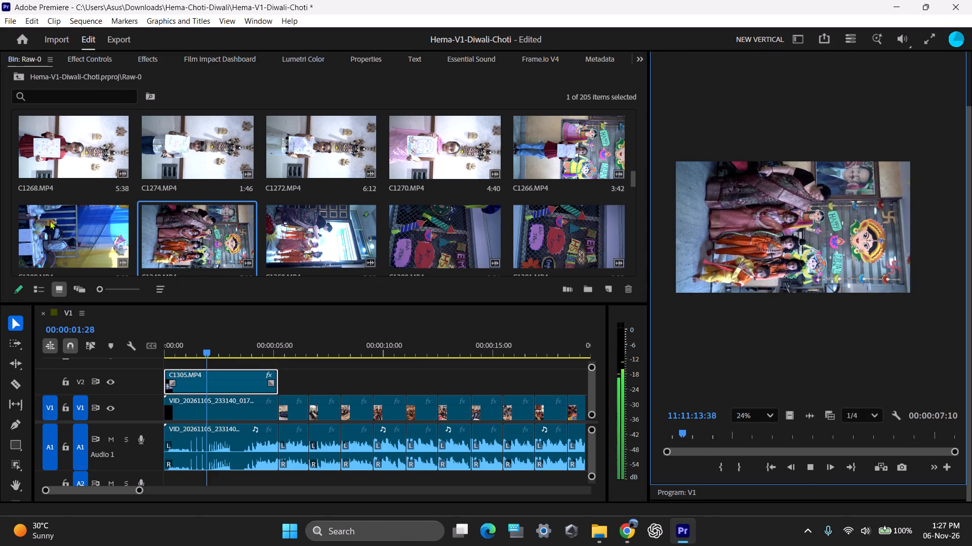
Preview the stall clip with blue and yellow drapes and the outdoor crowd clip with purple decorations, each from the start.
{"action": "double_click", "coordinate": [55, 225]}
{"action": "left_click_drag", "start_coordinate": [727, 433], "coordinate": [602, 435]}
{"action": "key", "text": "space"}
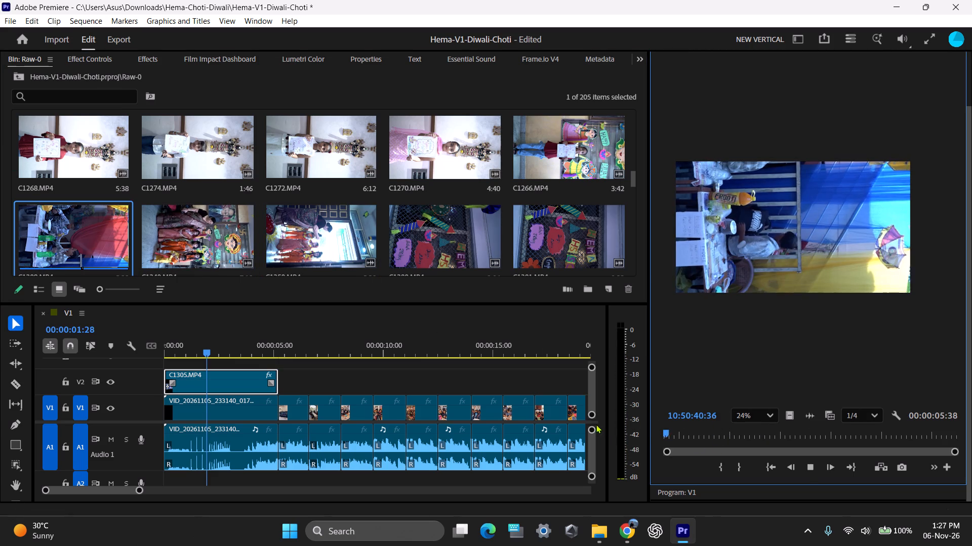
{"action": "scroll", "coordinate": [344, 203], "scroll_direction": "down", "scroll_amount": 2}
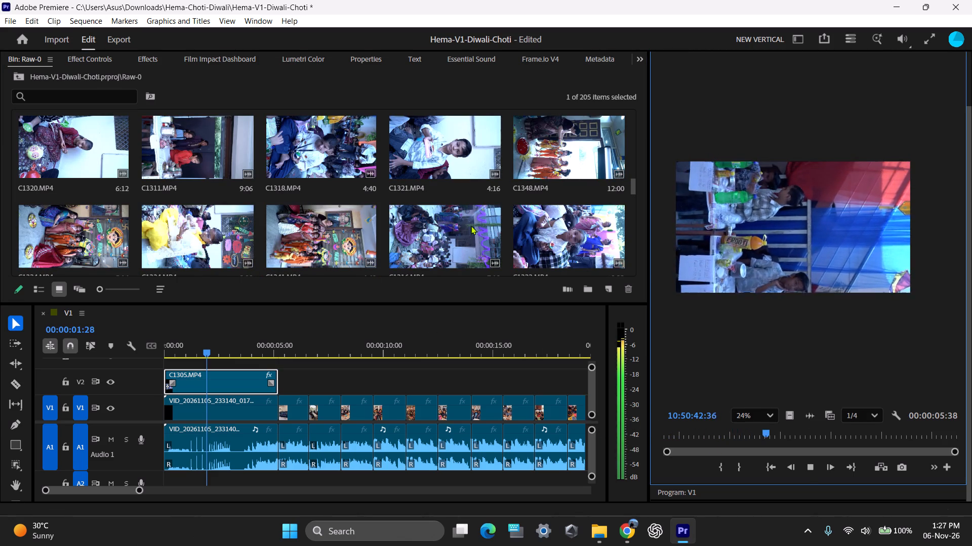
{"action": "double_click", "coordinate": [426, 217]}
{"action": "left_click_drag", "start_coordinate": [754, 435], "coordinate": [655, 447]}
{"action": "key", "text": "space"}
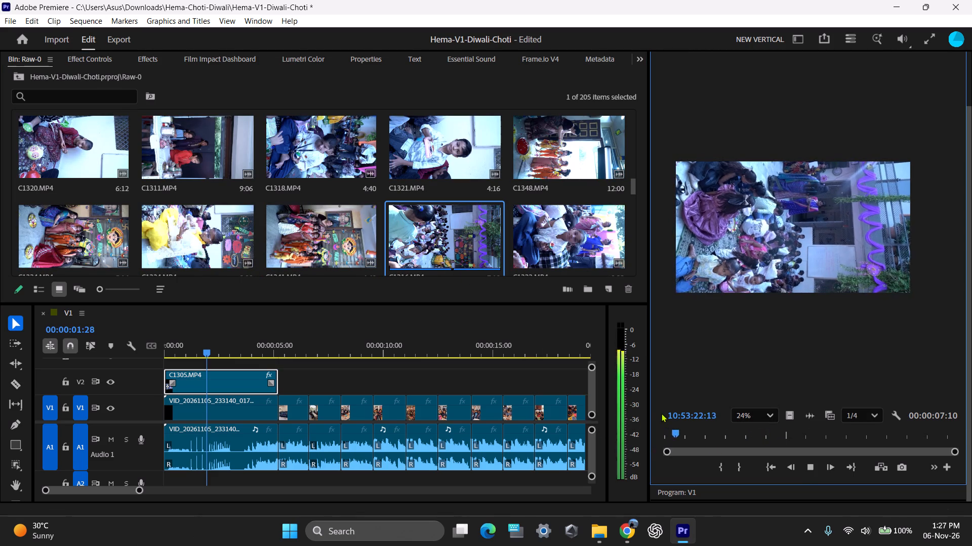
Preview C1322.MP4, the seated youth in front of women in saris, replaying it from the start.
{"action": "double_click", "coordinate": [599, 236]}
{"action": "key", "text": "space"}
{"action": "left_click_drag", "start_coordinate": [747, 432], "coordinate": [572, 432]}
{"action": "key", "text": "space"}
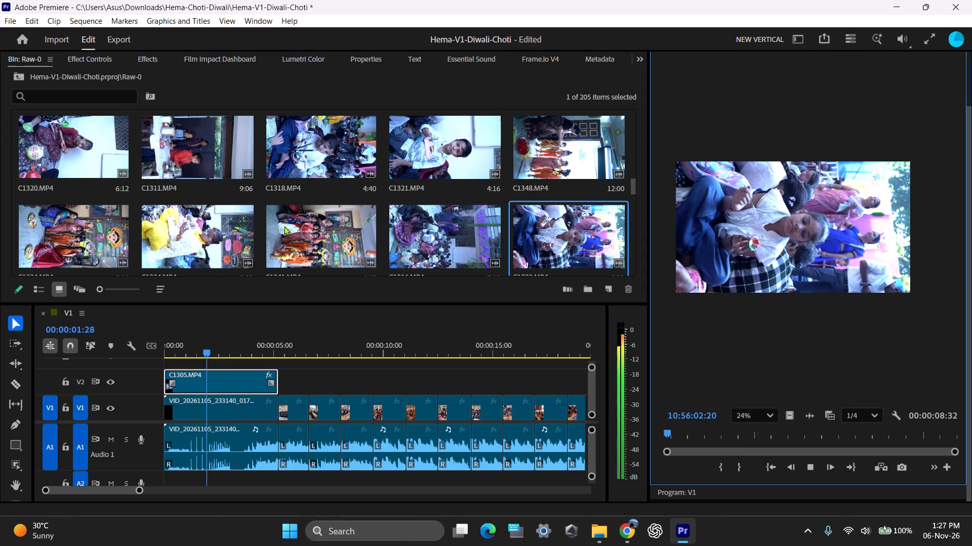
Review C1349.MP4, the children in orange costumes at the bright doorway, from its start.
{"action": "scroll", "coordinate": [276, 229], "scroll_direction": "down", "scroll_amount": 1}
{"action": "double_click", "coordinate": [198, 227]}
{"action": "left_click_drag", "start_coordinate": [772, 428], "coordinate": [539, 426]}
{"action": "key", "text": "space"}
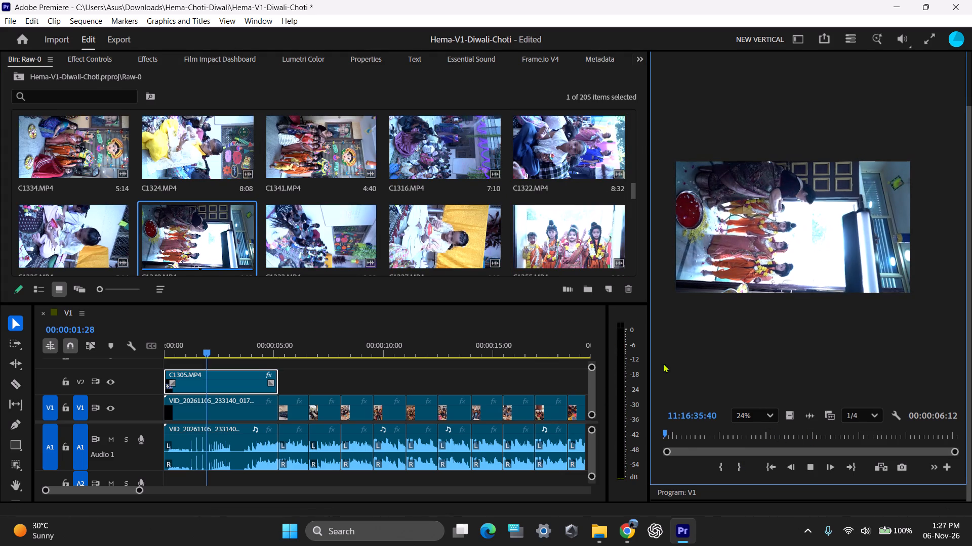
{"action": "key", "text": "space"}
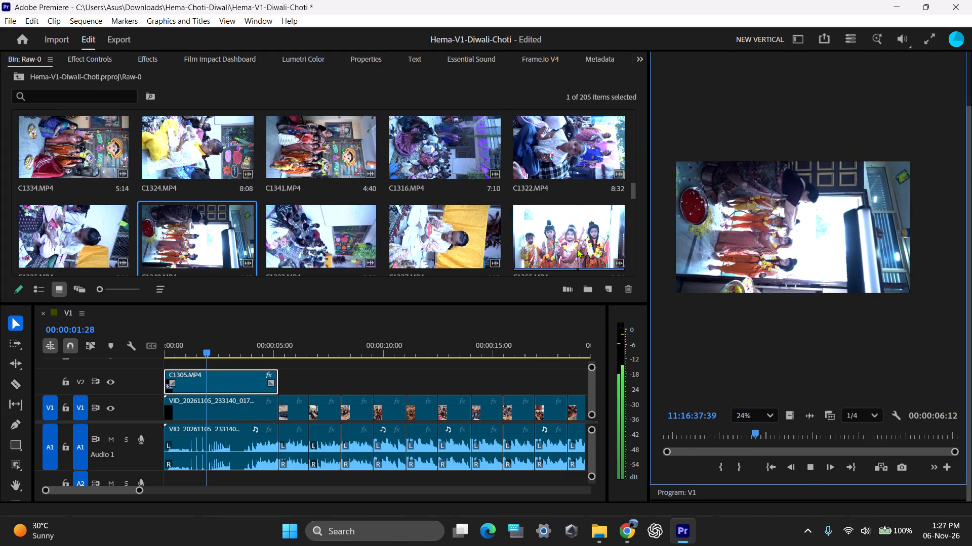
{"action": "key", "text": "space"}
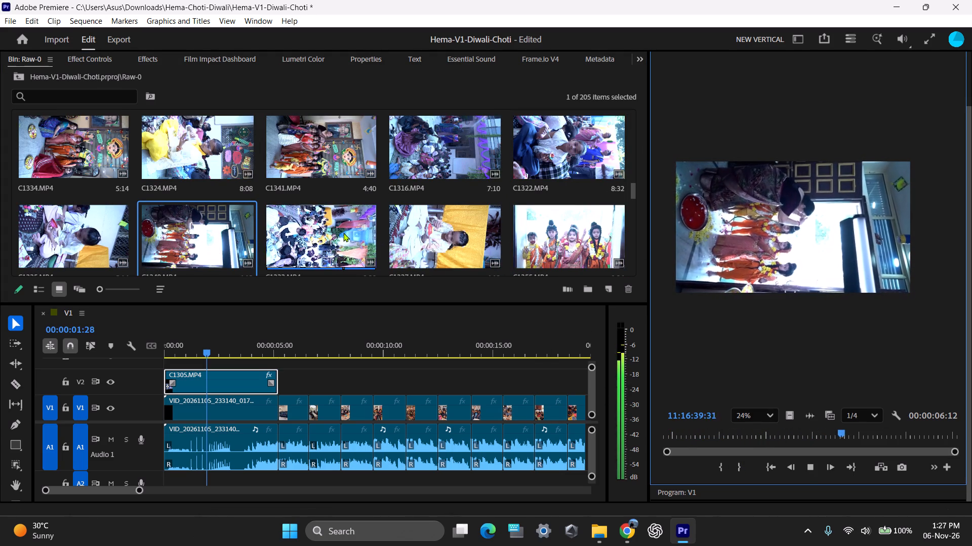
{"action": "key", "text": "space"}
Review C1341.MP4, the costumed children and women beside the framed portrait and decorated wall, replaying its opening repeatedly.
{"action": "double_click", "coordinate": [314, 147]}
{"action": "key", "text": "space"}
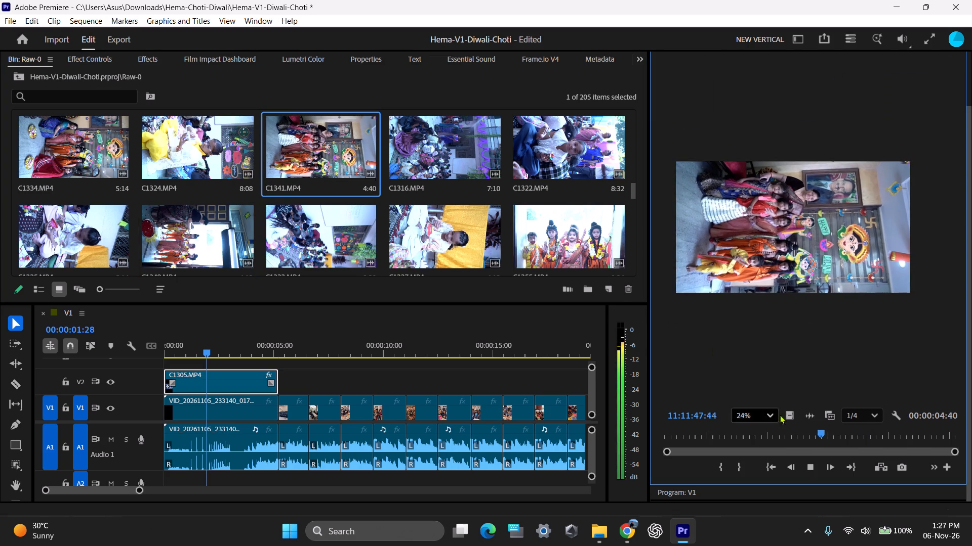
{"action": "key", "text": "space"}
{"action": "left_click_drag", "start_coordinate": [777, 435], "coordinate": [609, 438]}
{"action": "key", "text": "space"}
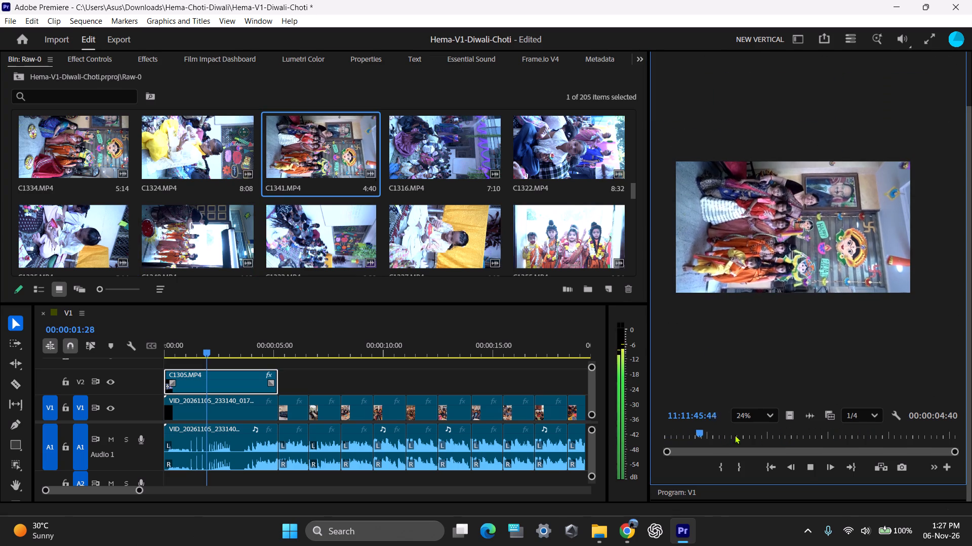
{"action": "key", "text": "space"}
{"action": "left_click_drag", "start_coordinate": [757, 439], "coordinate": [565, 434]}
{"action": "key", "text": "space"}
{"action": "key", "text": "space"}
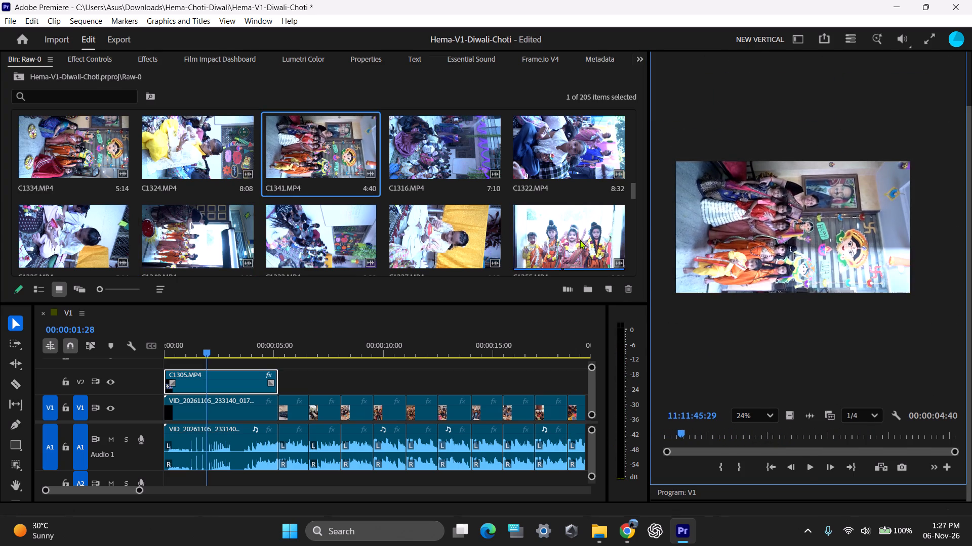
Preview C1355.MP4, the upright shot of four garlanded children in costume, from the start.
{"action": "double_click", "coordinate": [580, 240]}
{"action": "left_click_drag", "start_coordinate": [743, 433], "coordinate": [638, 433]}
{"action": "key", "text": "space"}
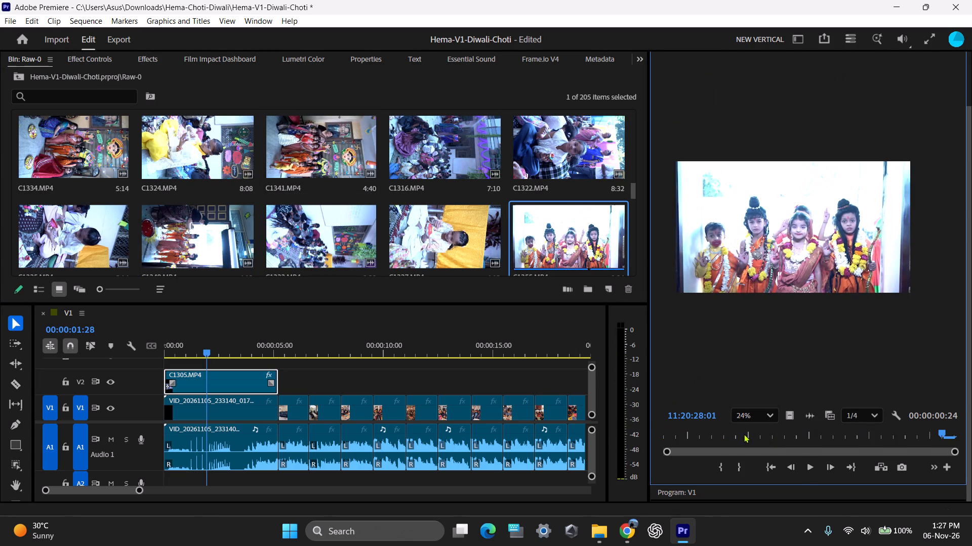
Preview the clip of costumed children and a woman in a pink sari by the decorated wall, scrubbing back to its start.
{"action": "scroll", "coordinate": [281, 231], "scroll_direction": "down", "scroll_amount": 1}
{"action": "double_click", "coordinate": [307, 225]}
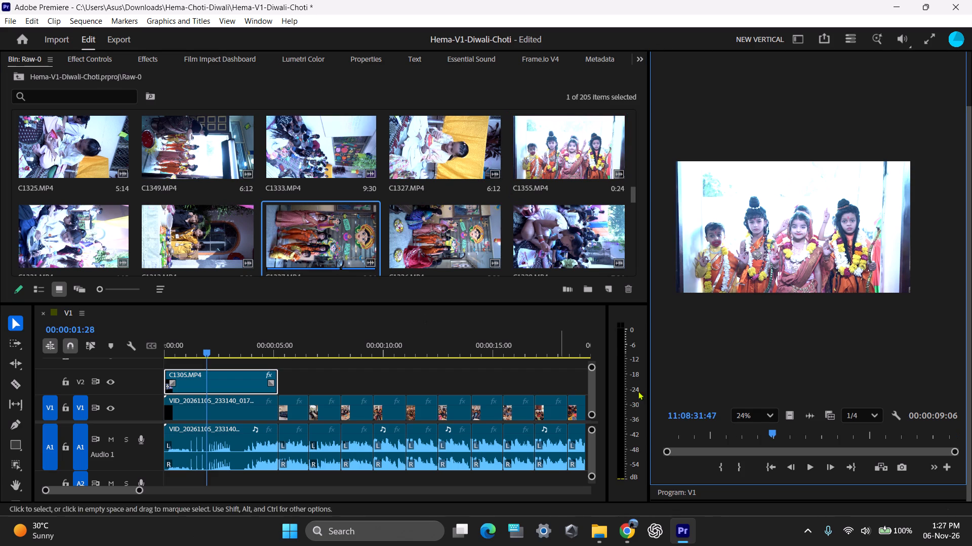
{"action": "key", "text": "space"}
{"action": "left_click_drag", "start_coordinate": [747, 430], "coordinate": [631, 436]}
{"action": "key", "text": "space"}
{"action": "left_click_drag", "start_coordinate": [726, 431], "coordinate": [572, 435]}
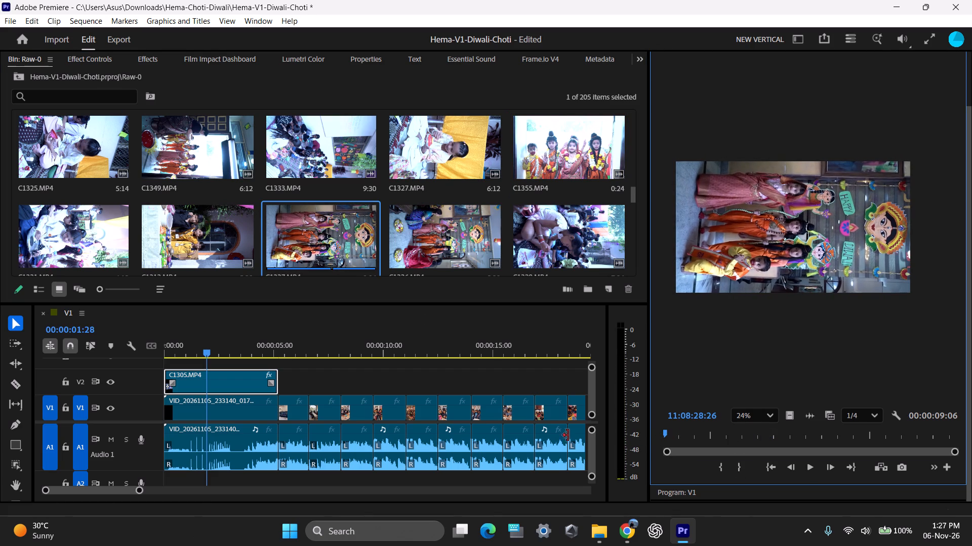
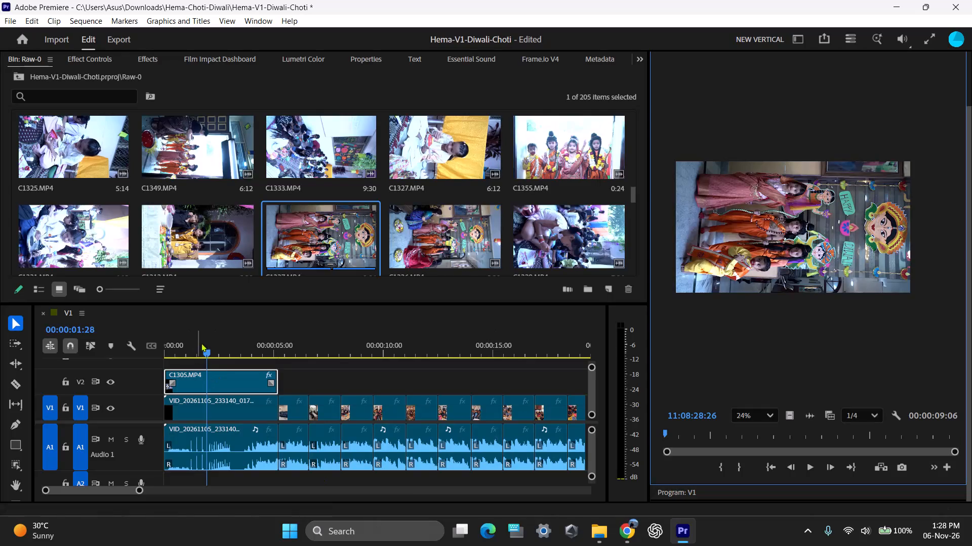
Delete all the VID_20261105_233140_017.mp4 video and audio segments from the V1 sequence, keeping C1305.MP4, and save the project.
{"action": "left_click_drag", "start_coordinate": [217, 340], "coordinate": [135, 348]}
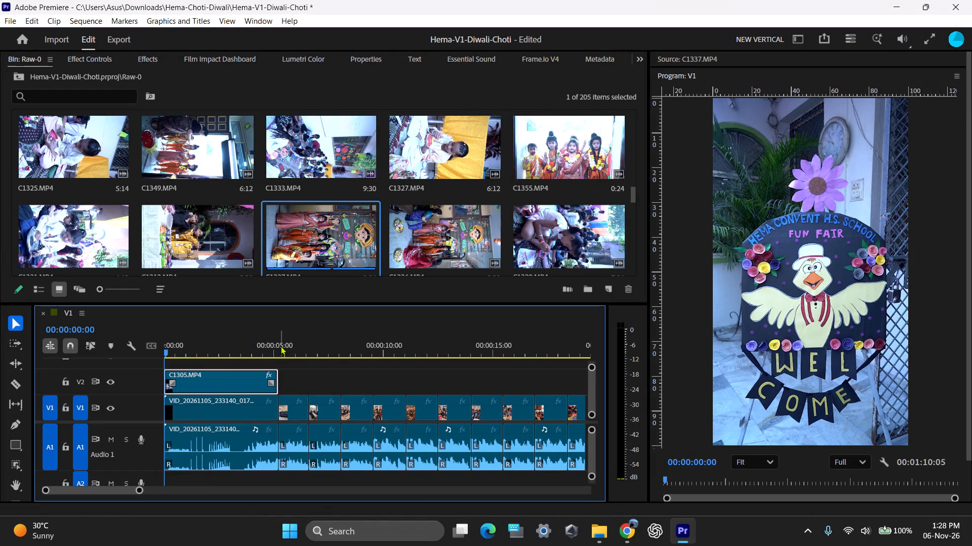
{"action": "key", "text": "backslash"}
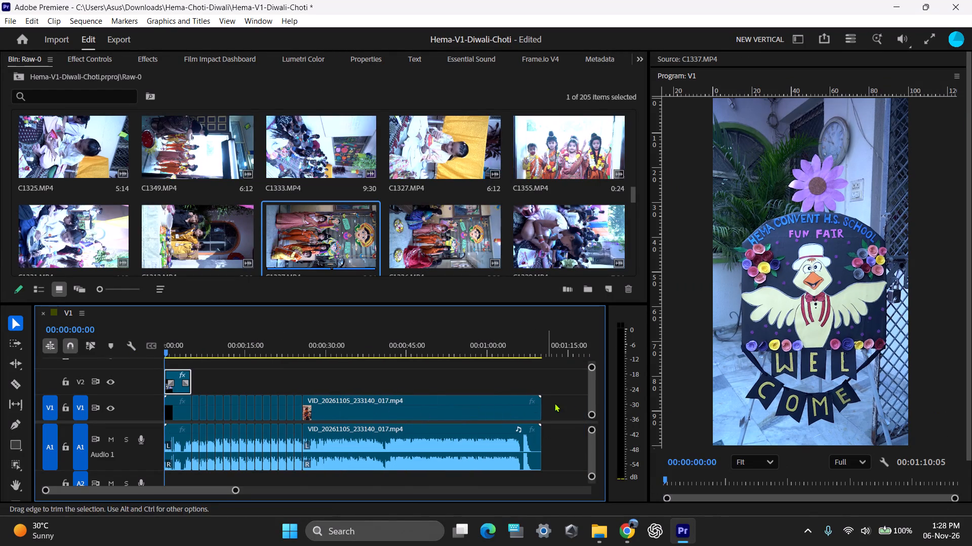
{"action": "left_click_drag", "start_coordinate": [576, 394], "coordinate": [170, 476]}
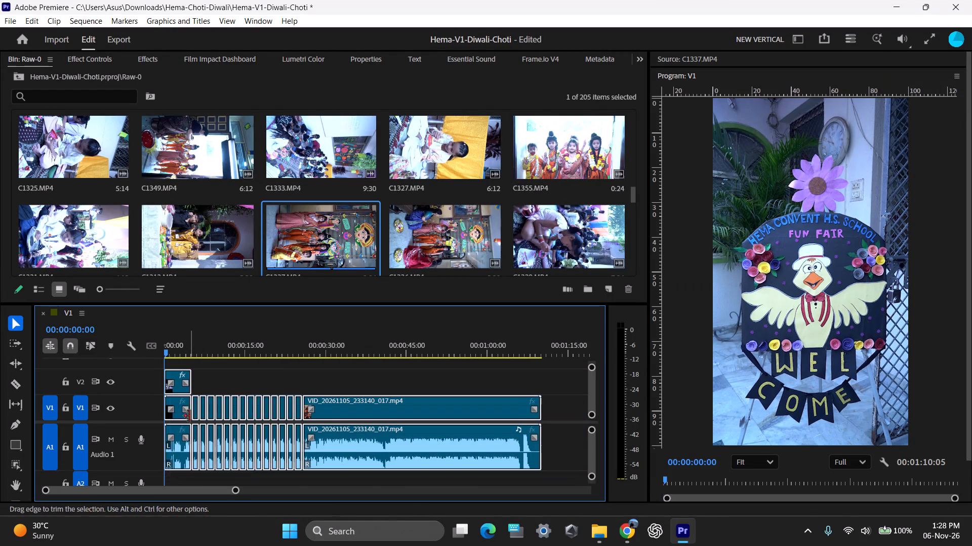
{"action": "left_click", "coordinate": [181, 383], "text": "ctrl"}
{"action": "left_click", "coordinate": [179, 387], "text": "ctrl"}
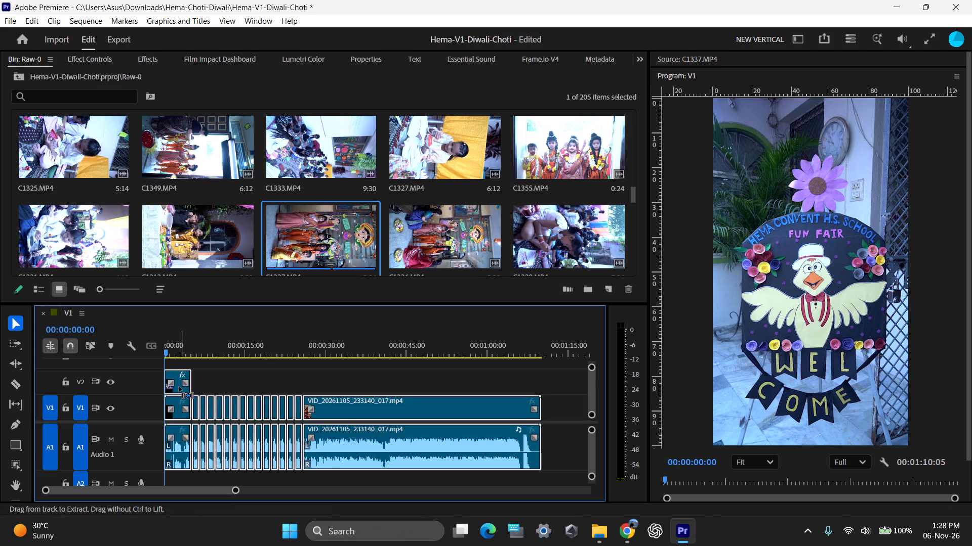
{"action": "left_click", "coordinate": [171, 375], "text": "ctrl"}
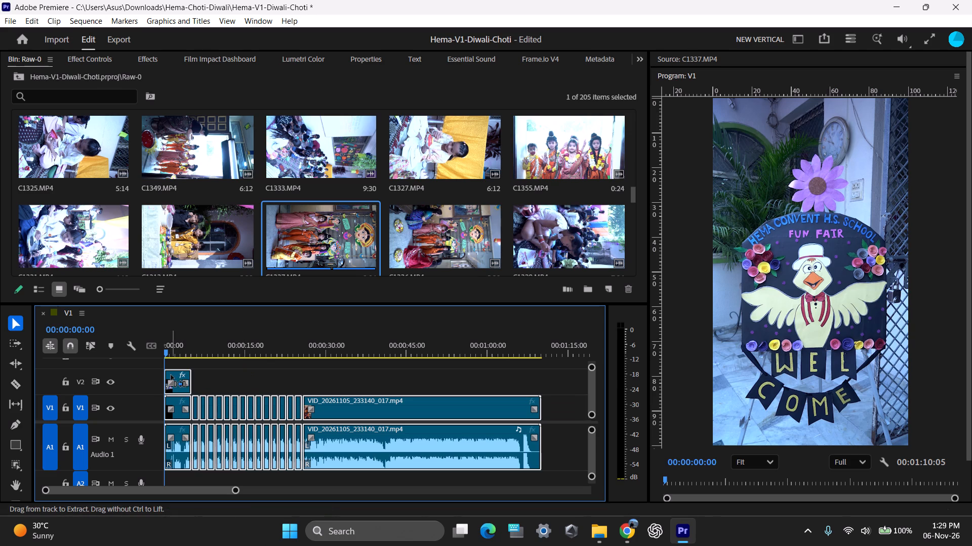
{"action": "left_click", "coordinate": [175, 381], "text": "shift"}
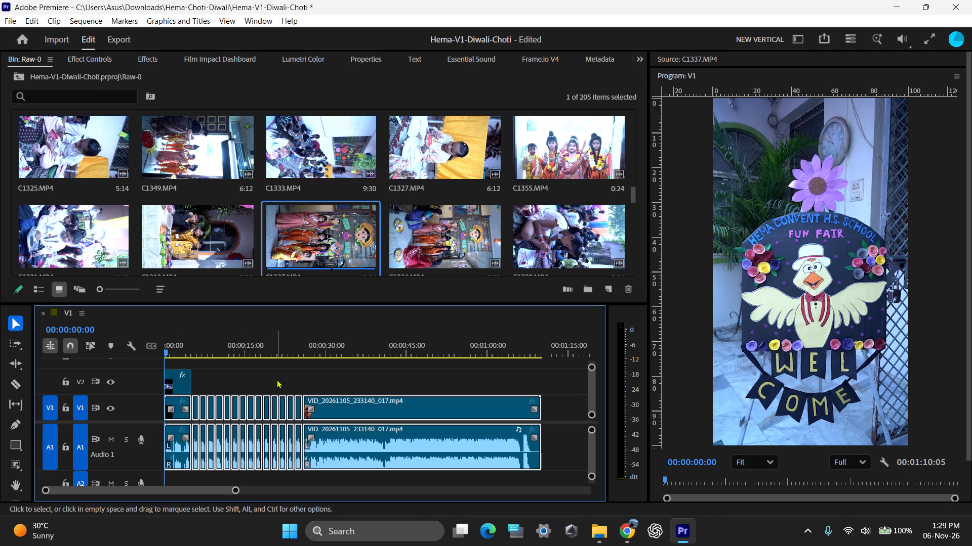
{"action": "key", "text": "Delete"}
{"action": "key", "text": "ctrl+s"}
{"action": "left_click_drag", "start_coordinate": [229, 340], "coordinate": [133, 341]}
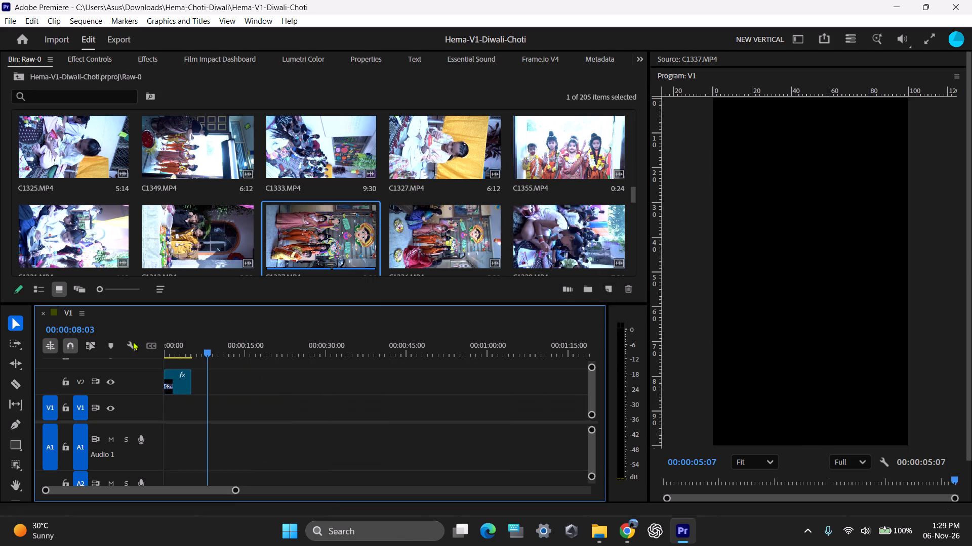
{"action": "left_click_drag", "start_coordinate": [133, 341], "coordinate": [58, 340]}
Delete the VID_20261105_233140 reference video from the project's root level, outside the Raw-0 bin.
{"action": "left_click", "coordinate": [22, 76]}
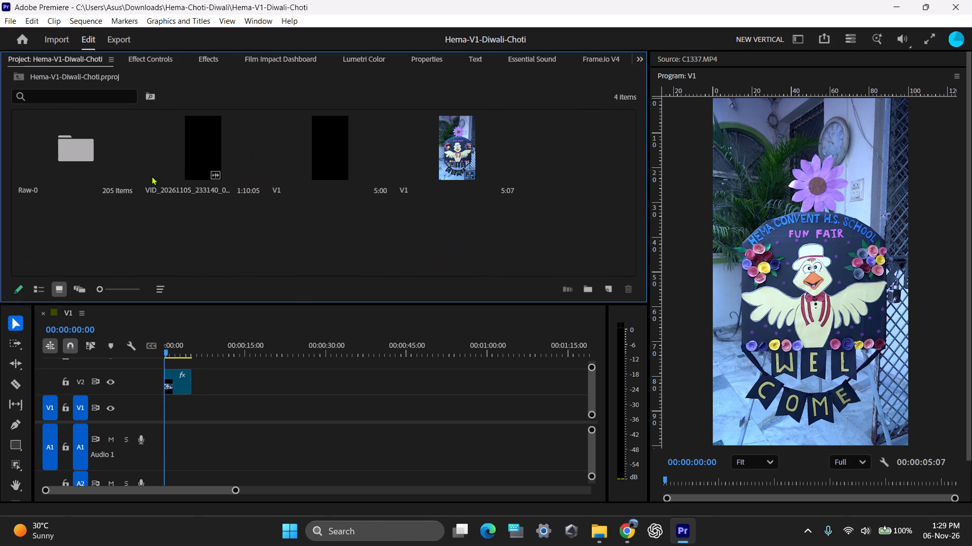
{"action": "left_click", "coordinate": [196, 160]}
{"action": "key", "text": "Delete"}
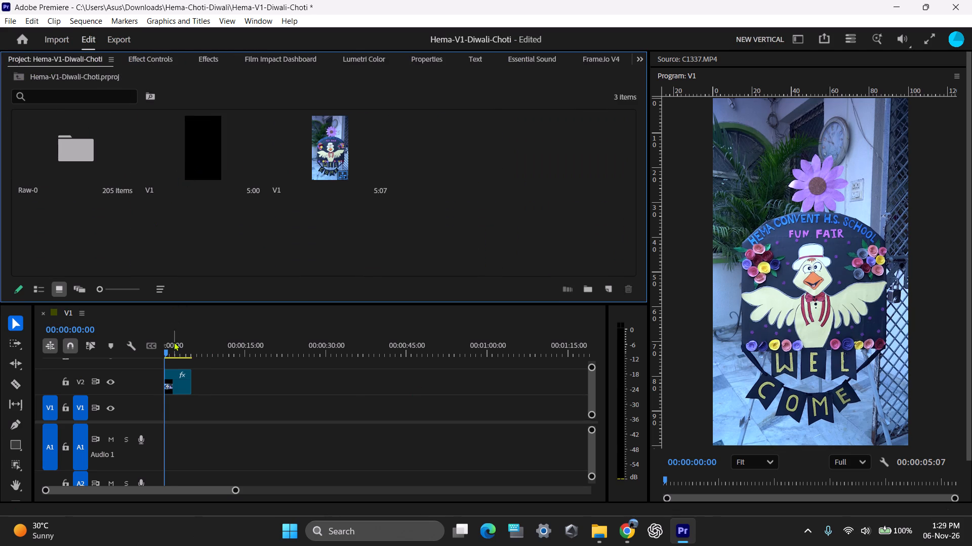
{"action": "left_click_drag", "start_coordinate": [175, 342], "coordinate": [113, 343]}
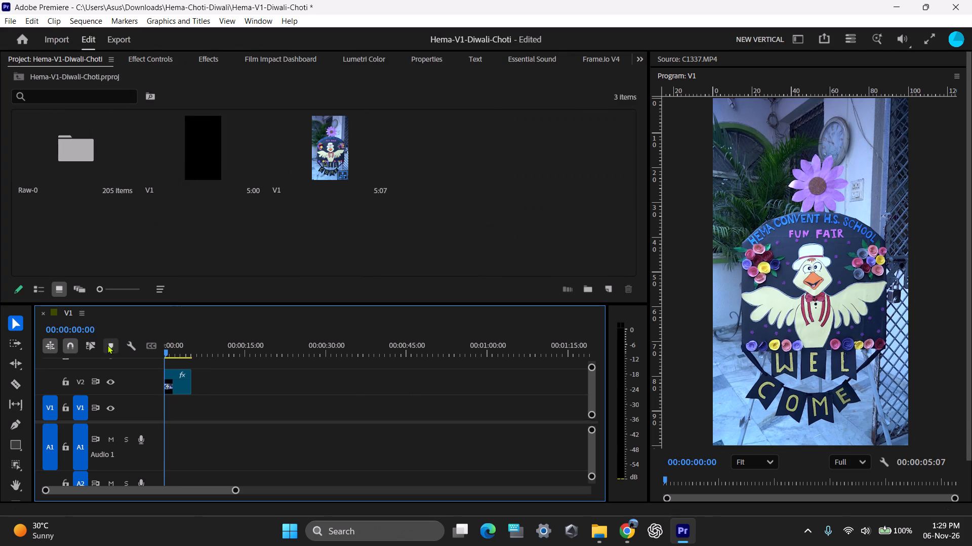
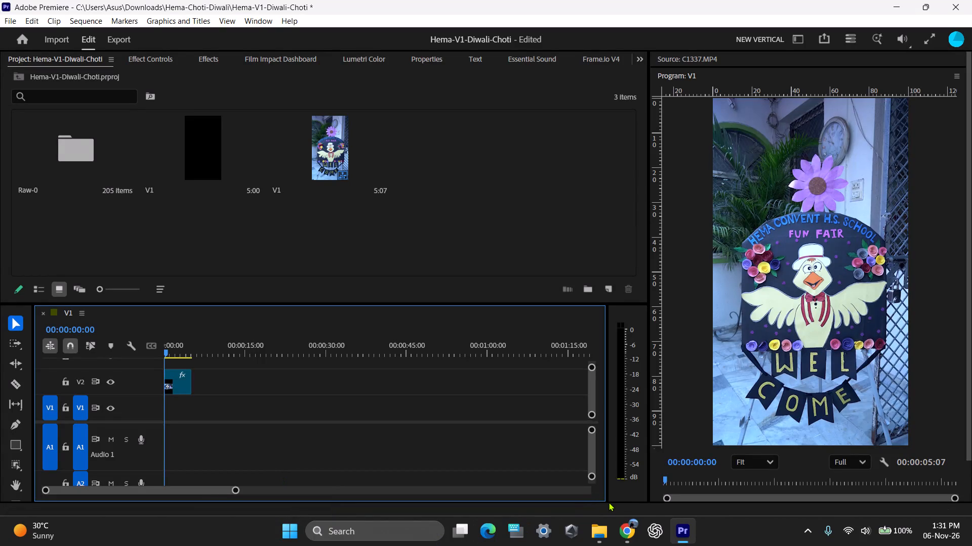
In File Explorer, move VID_20261105_235855_750 from Downloads into the Hema-Choti-Diwali folder and open that folder.
{"action": "left_click", "coordinate": [607, 523]}
{"action": "left_click", "coordinate": [476, 474]}
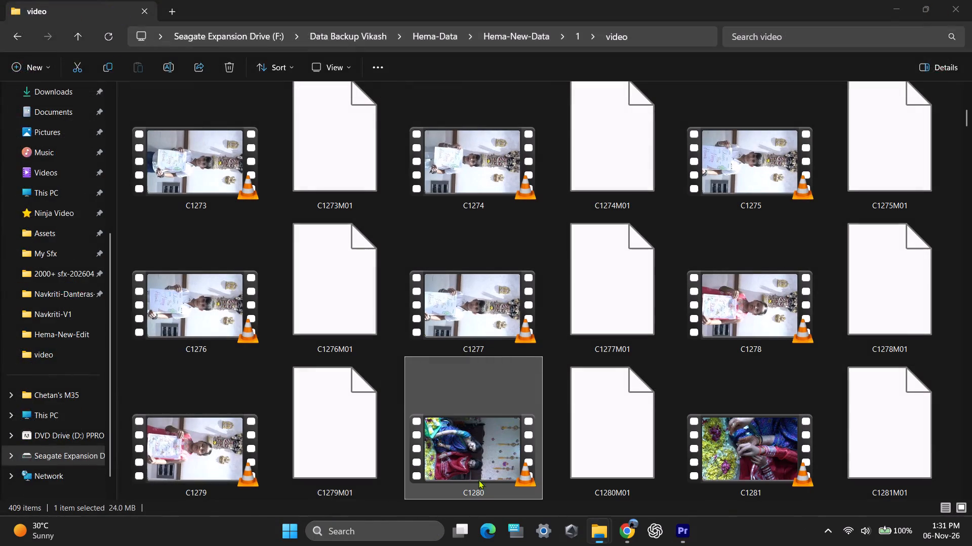
{"action": "left_click", "coordinate": [40, 129]}
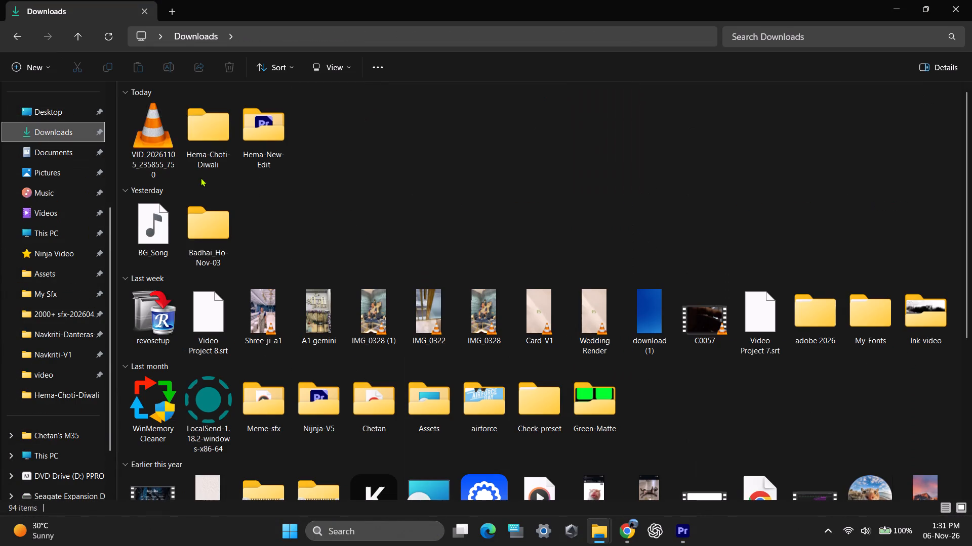
{"action": "scroll", "coordinate": [200, 177], "scroll_direction": "up", "scroll_amount": 4}
{"action": "left_click", "coordinate": [163, 134]}
{"action": "left_click_drag", "start_coordinate": [156, 124], "coordinate": [197, 149]}
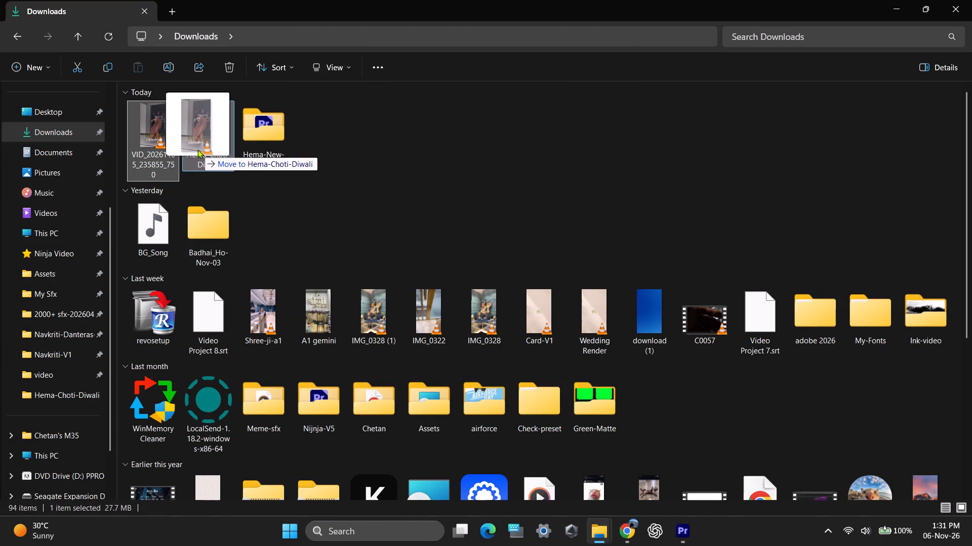
{"action": "left_click_drag", "start_coordinate": [197, 149], "coordinate": [194, 146]}
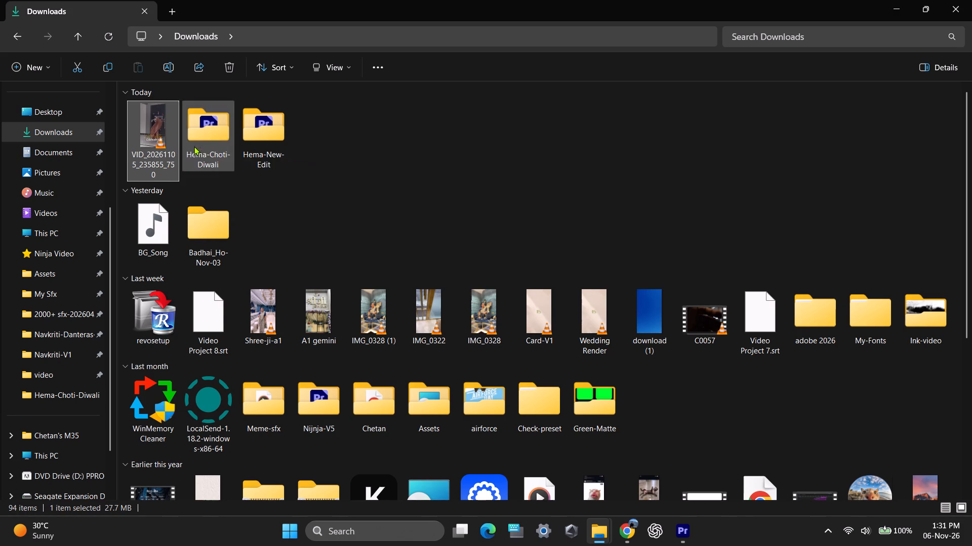
{"action": "double_click", "coordinate": [154, 132]}
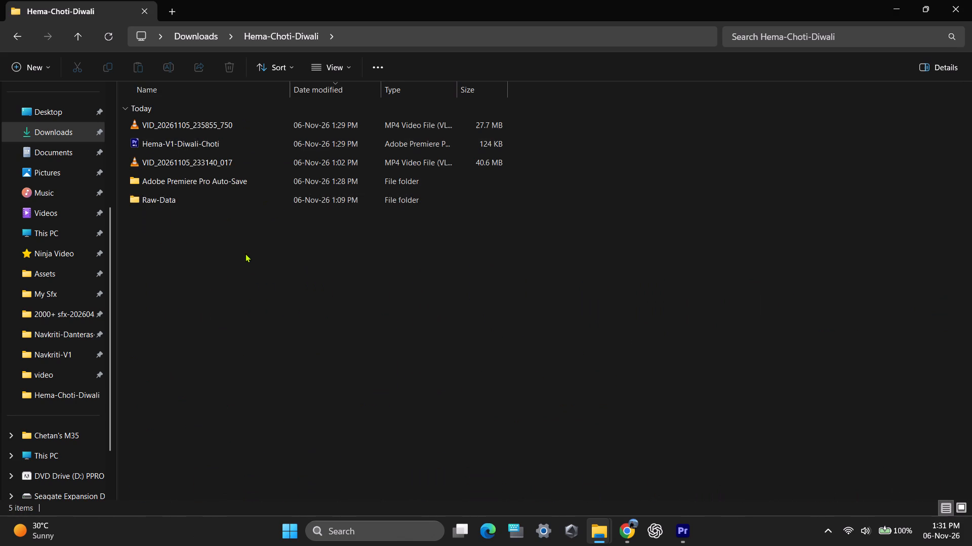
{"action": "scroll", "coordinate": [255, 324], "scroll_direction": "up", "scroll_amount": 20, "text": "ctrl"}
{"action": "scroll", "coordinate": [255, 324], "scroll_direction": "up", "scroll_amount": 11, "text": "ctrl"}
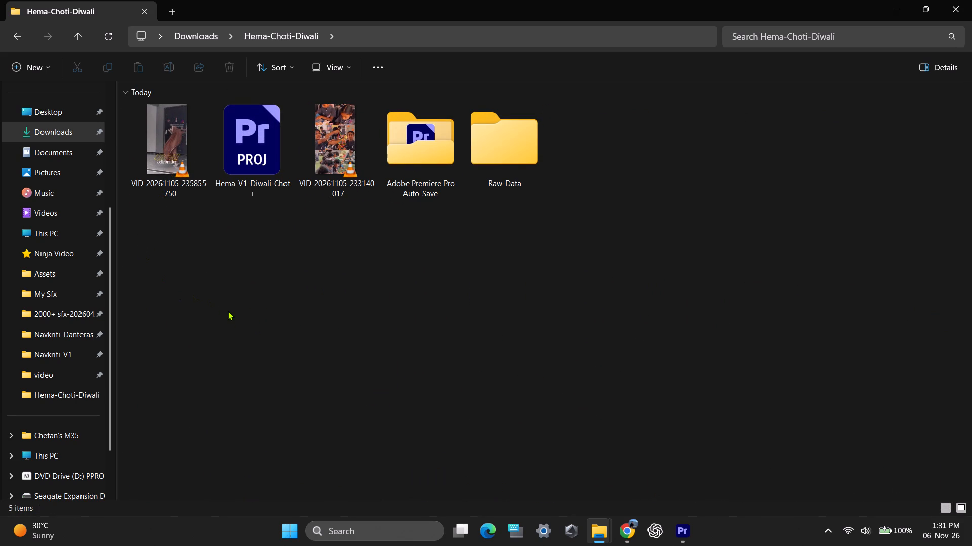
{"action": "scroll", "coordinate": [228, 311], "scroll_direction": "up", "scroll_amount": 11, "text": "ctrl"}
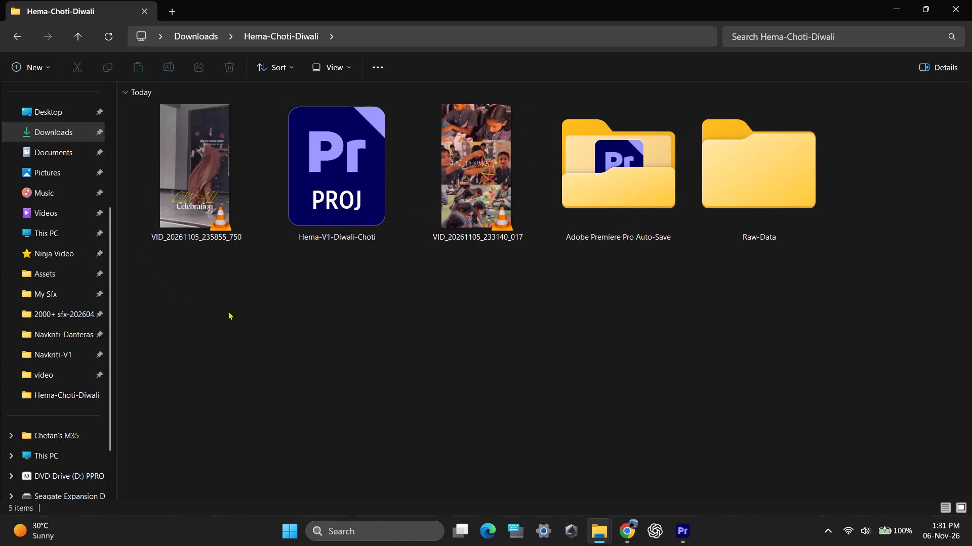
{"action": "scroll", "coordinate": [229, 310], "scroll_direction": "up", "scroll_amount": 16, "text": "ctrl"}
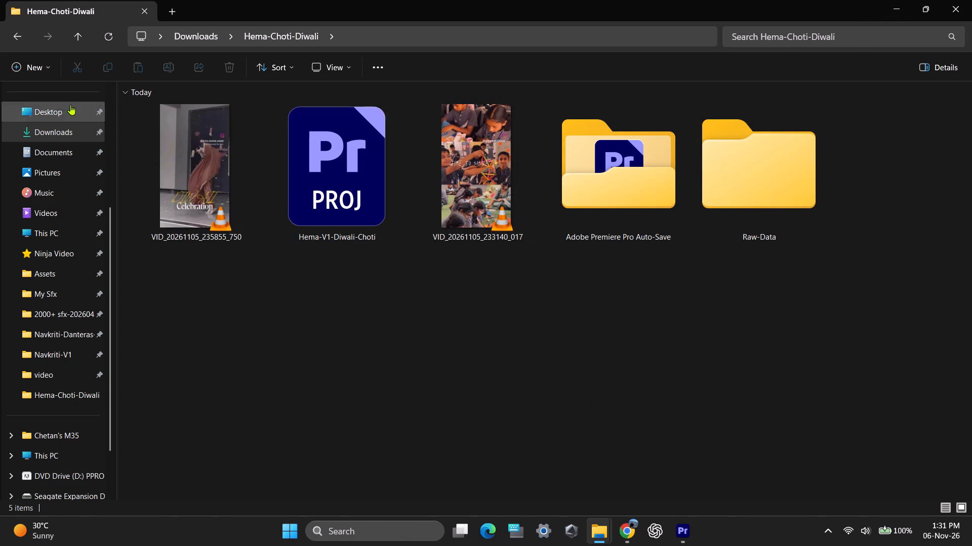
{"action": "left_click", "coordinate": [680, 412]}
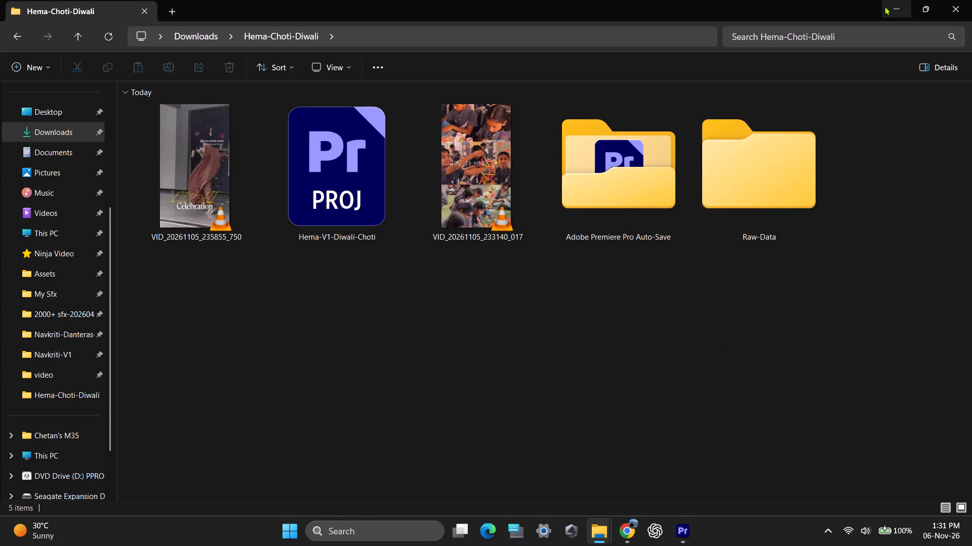
Switch back to Premiere, save the Hema-V1-Diwali-Choti project, and keep the playhead at the sequence start.
{"action": "left_click", "coordinate": [884, 6]}
{"action": "key", "text": "ctrl+s"}
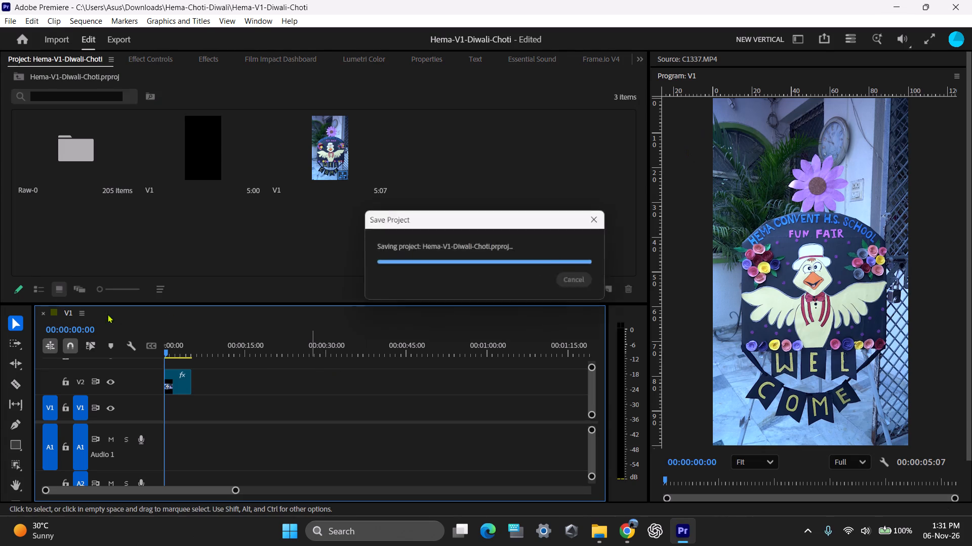
{"action": "left_click_drag", "start_coordinate": [179, 348], "coordinate": [139, 350]}
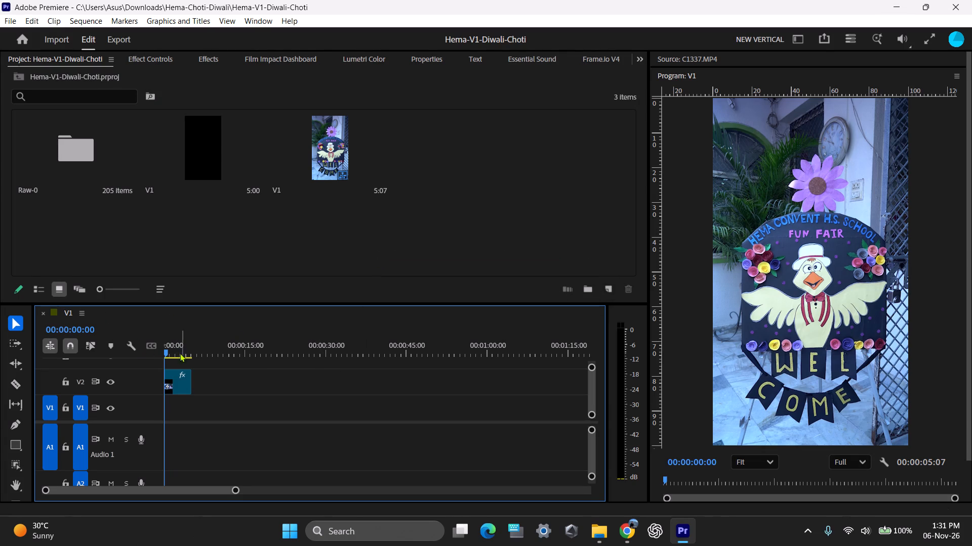
Import VID_20261105_235855_750 from Downloads > Hema-Choti-Diwali into the project's root level.
{"action": "double_click", "coordinate": [552, 187]}
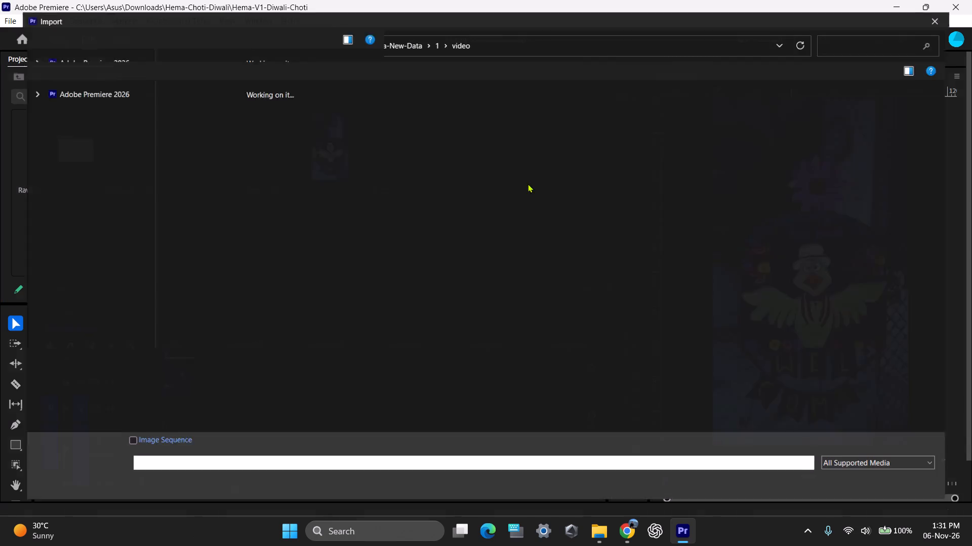
{"action": "left_click", "coordinate": [63, 312]}
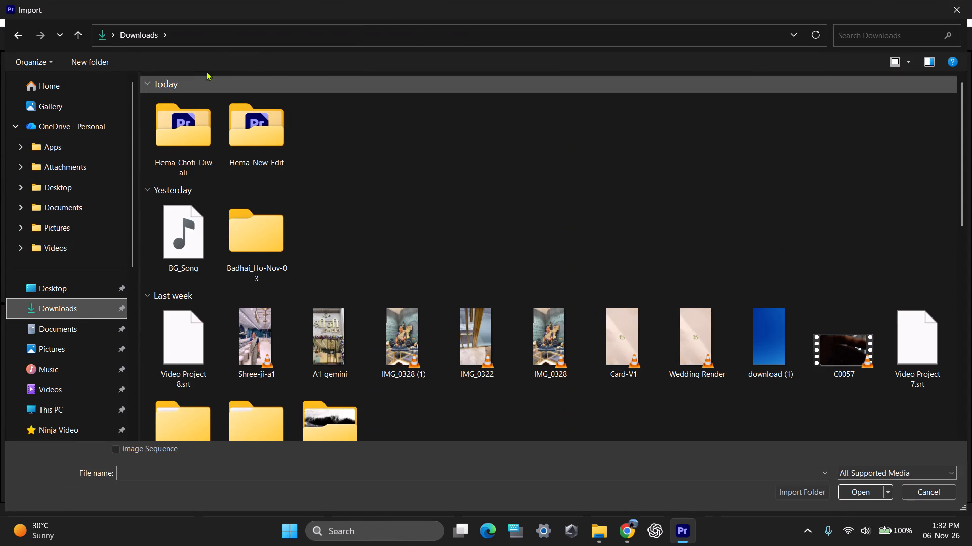
{"action": "double_click", "coordinate": [193, 123]}
{"action": "left_click", "coordinate": [239, 125]}
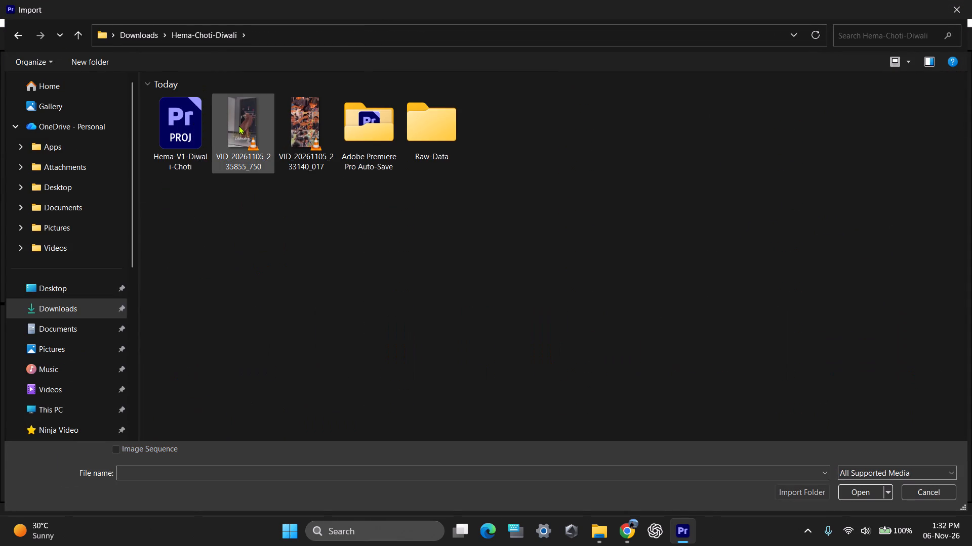
{"action": "key", "text": "Return"}
{"action": "left_click", "coordinate": [532, 201]}
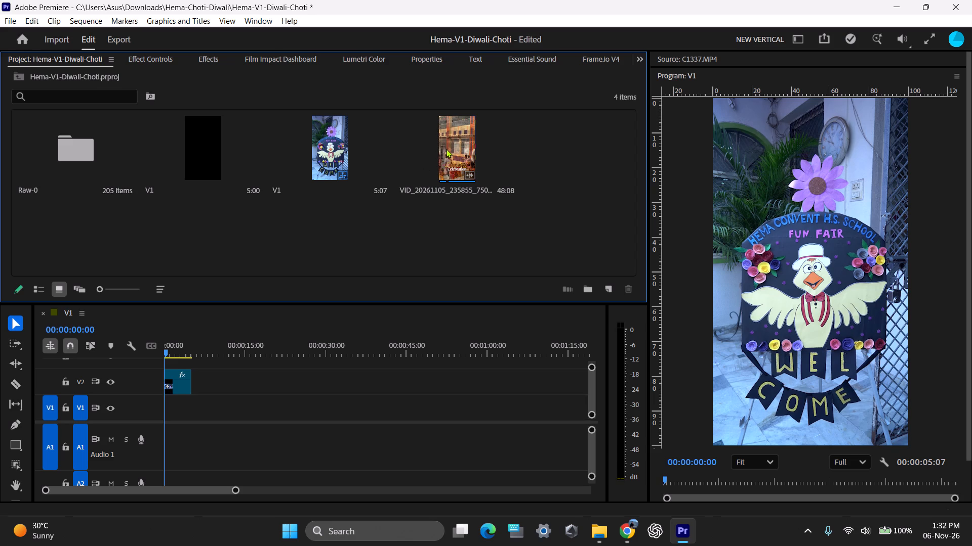
Place VID_20261105_235855_750.mp4 with its audio on tracks V1 and A1 from the sequence start, beneath C1305.MP4.
{"action": "left_click_drag", "start_coordinate": [450, 151], "coordinate": [148, 416]}
{"action": "left_click", "coordinate": [290, 399]}
{"action": "right_click", "coordinate": [290, 399]}
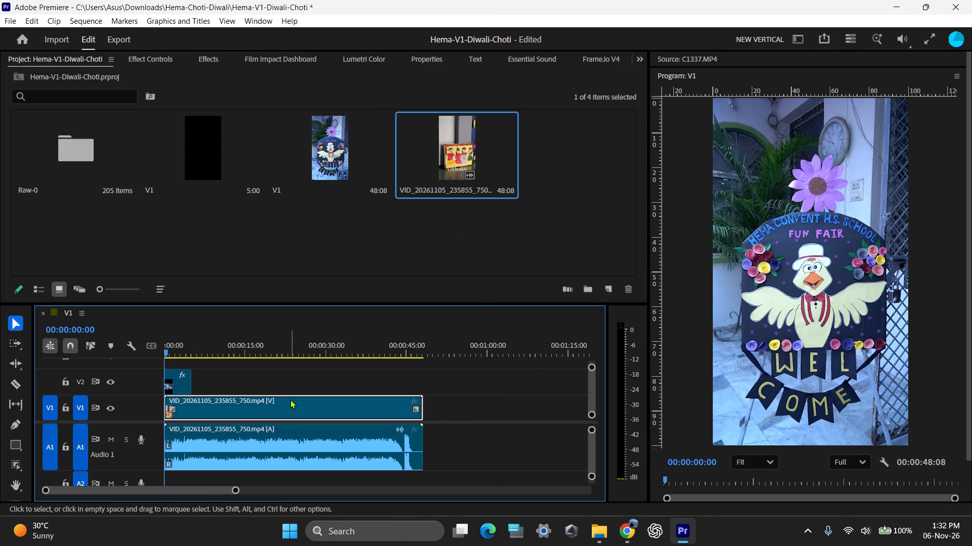
Play the new reference video from the sequence start and again from about 11 seconds.
{"action": "left_click_drag", "start_coordinate": [203, 347], "coordinate": [165, 352]}
{"action": "key", "text": "space"}
{"action": "left_click_drag", "start_coordinate": [188, 349], "coordinate": [224, 349]}
{"action": "key", "text": "space"}
{"action": "key", "text": "space"}
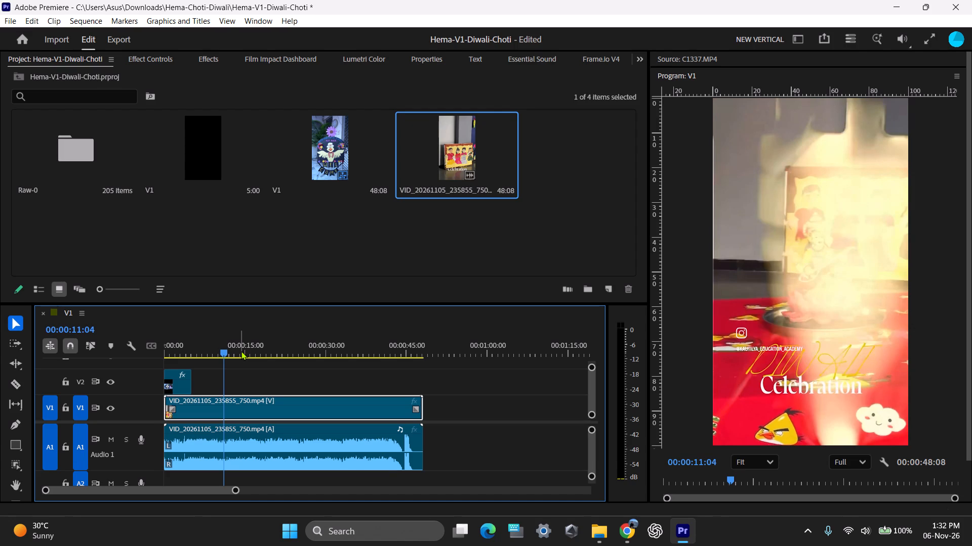
Hide the V2 track's output so C1305.MP4 does not cover the reference video, and save the project.
{"action": "key", "text": "ctrl+s"}
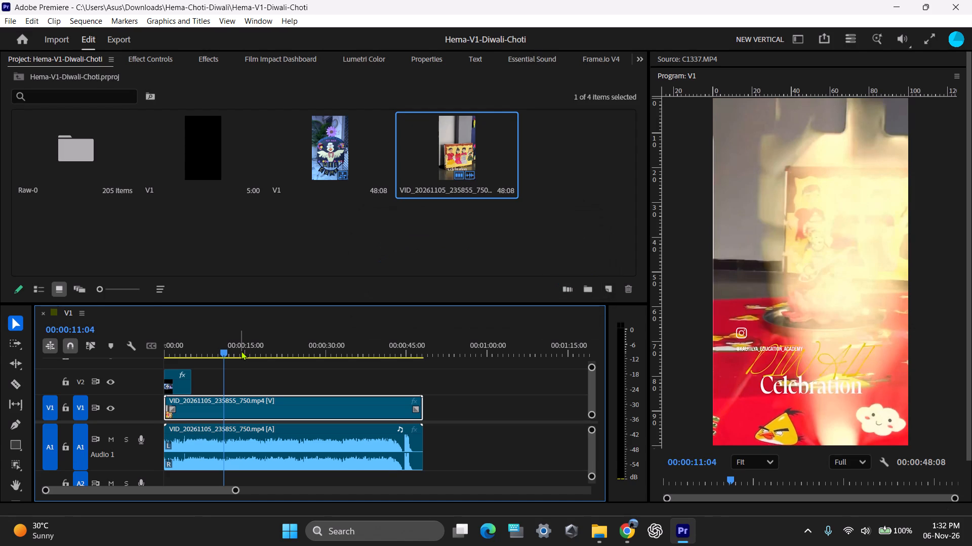
{"action": "left_click_drag", "start_coordinate": [228, 345], "coordinate": [160, 348]}
{"action": "left_click", "coordinate": [111, 382]}
{"action": "key", "text": "ctrl+s"}
Play the uncovered opening of the reference video from the sequence start.
{"action": "left_click_drag", "start_coordinate": [186, 346], "coordinate": [145, 349]}
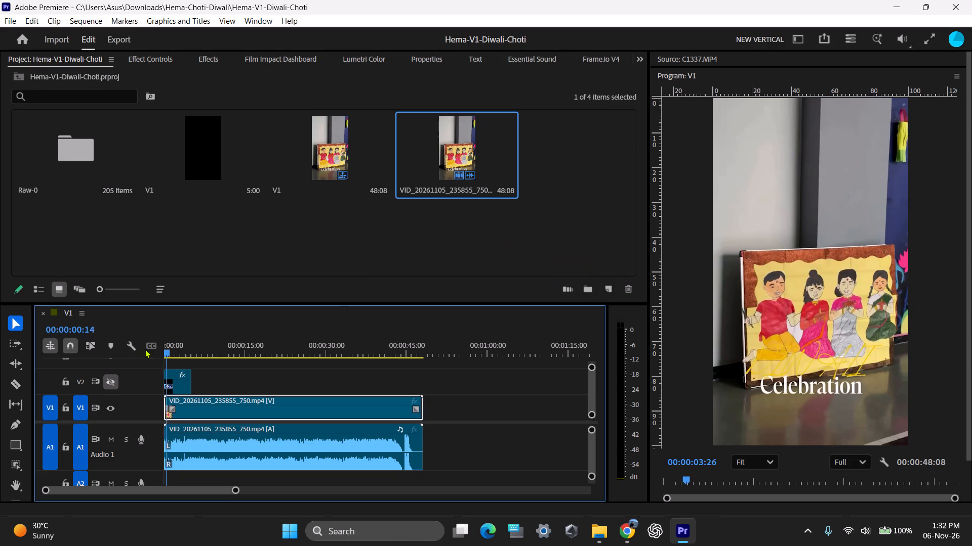
{"action": "left_click_drag", "start_coordinate": [145, 349], "coordinate": [130, 351]}
{"action": "key", "text": "space"}
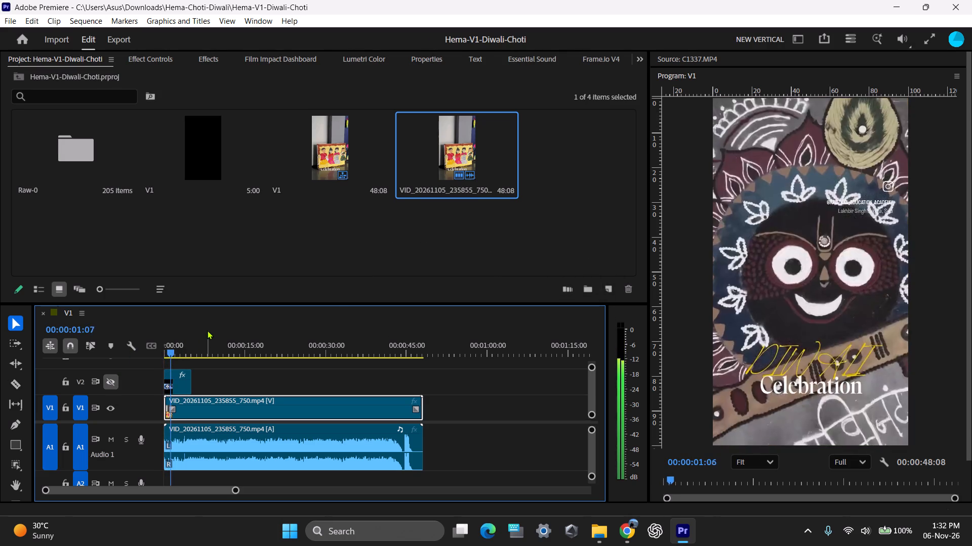
{"action": "key", "text": "space"}
Run Scene Edit Detection on VID_20261105_235855_750.mp4 to cut it at every scene change.
{"action": "right_click", "coordinate": [211, 397]}
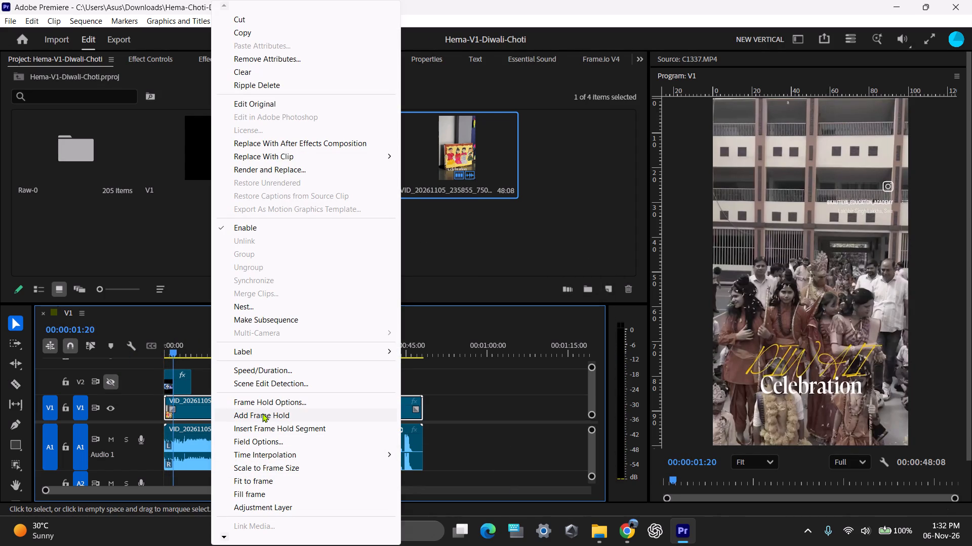
{"action": "left_click", "coordinate": [315, 384]}
{"action": "left_click", "coordinate": [509, 307]}
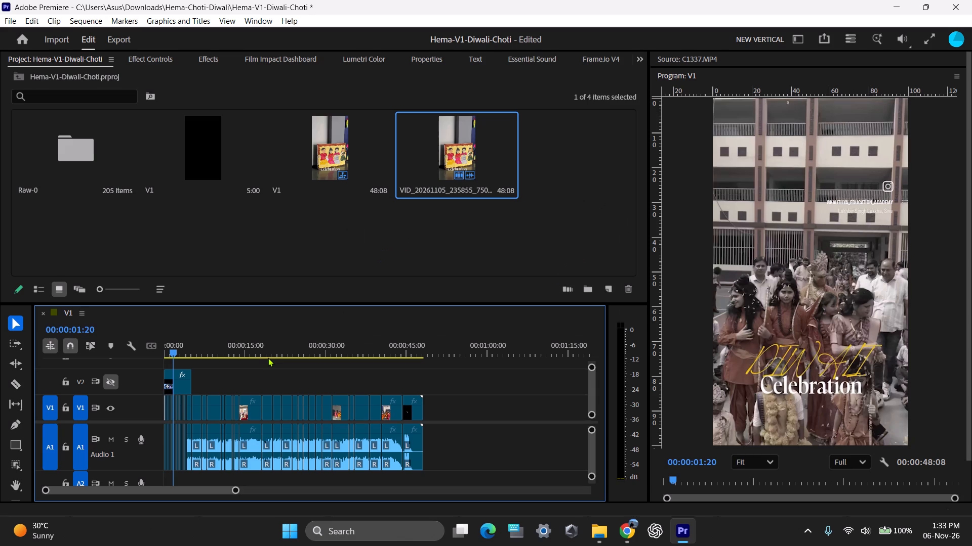
Deselect the clips and examine the reference video's opening cuts from the start of the V1 sequence.
{"action": "key", "text": "equal"}
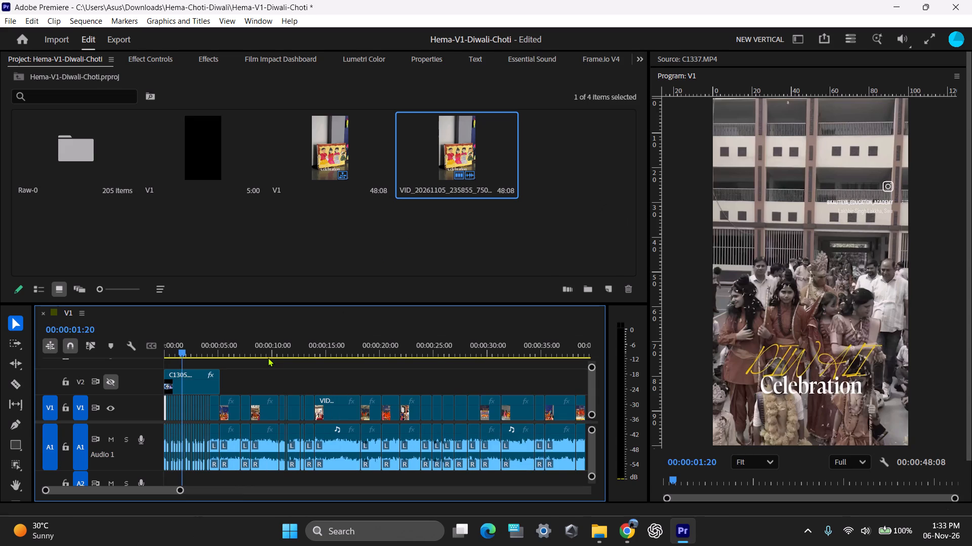
{"action": "type", "text": "=="}
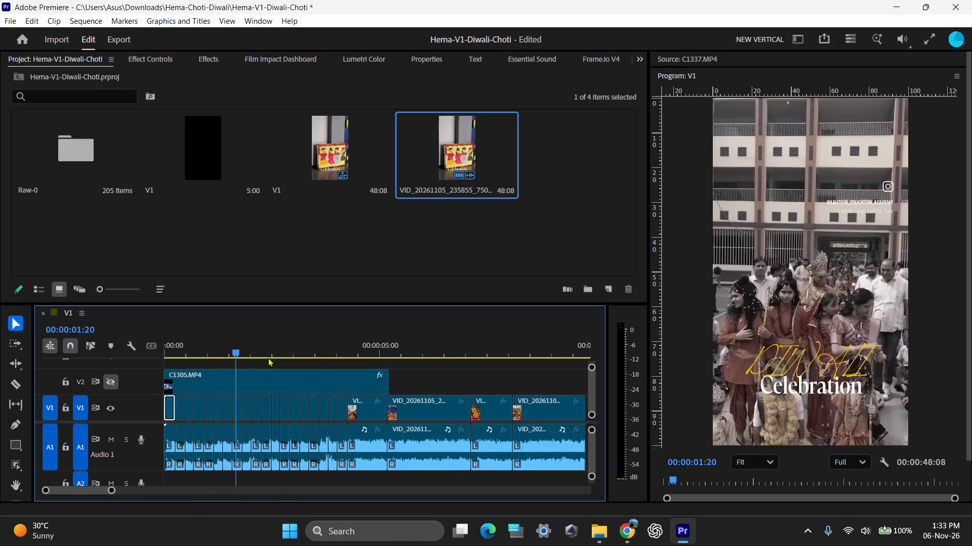
{"action": "left_click", "coordinate": [423, 375]}
{"action": "left_click_drag", "start_coordinate": [232, 351], "coordinate": [65, 387]}
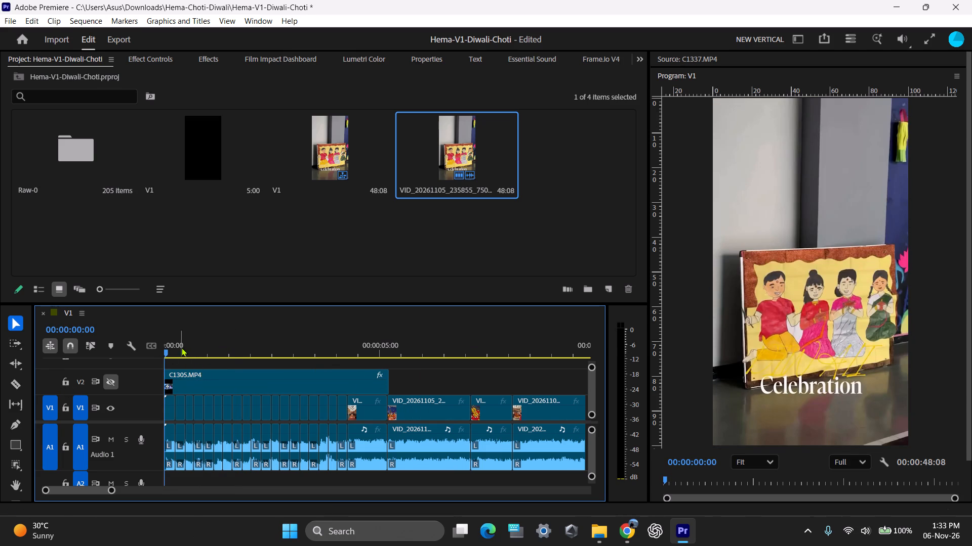
{"action": "left_click_drag", "start_coordinate": [177, 347], "coordinate": [135, 354]}
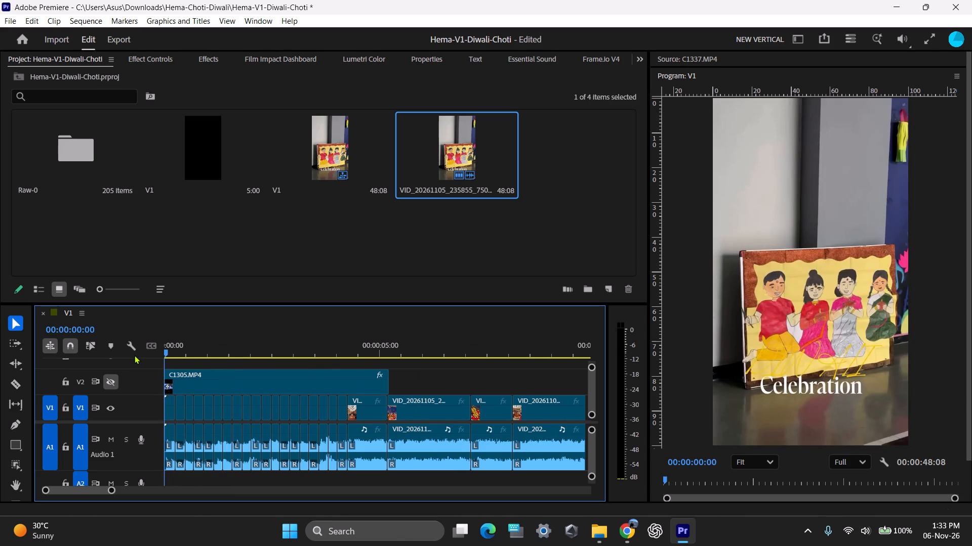
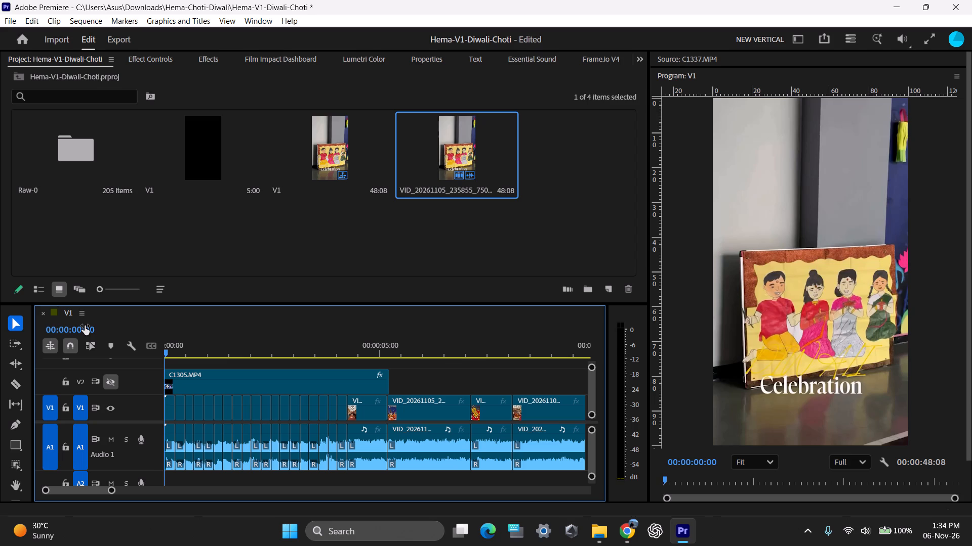
Trim the end of C1305.MP4 on V2 back to a brief opening cut near the sequence start, and save the project.
{"action": "key", "text": "ctrl+s"}
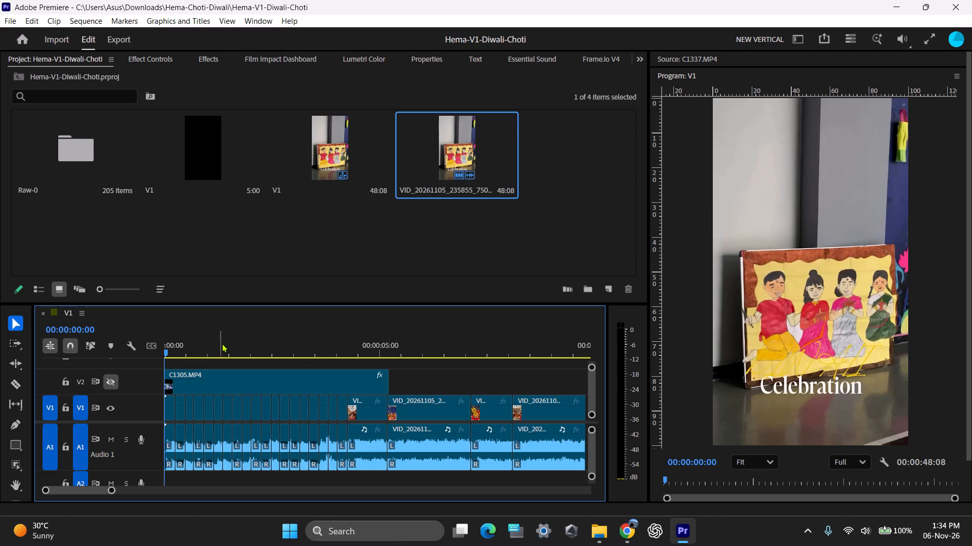
{"action": "left_click_drag", "start_coordinate": [219, 345], "coordinate": [85, 347]}
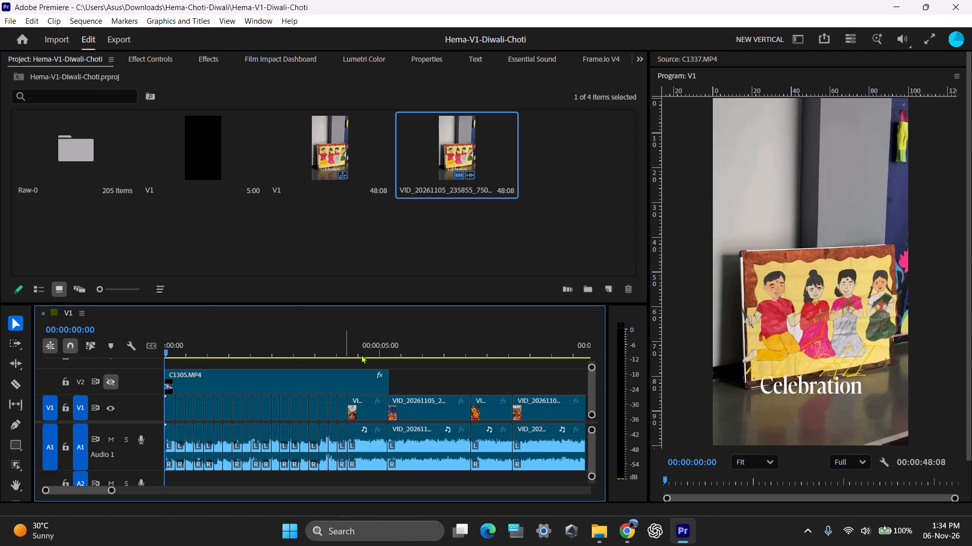
{"action": "left_click_drag", "start_coordinate": [337, 337], "coordinate": [348, 337]}
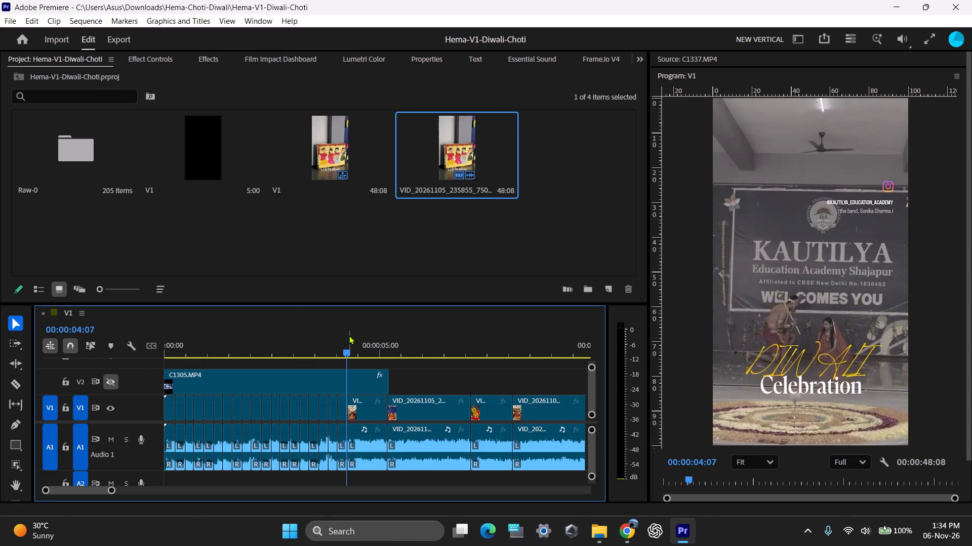
{"action": "left_click_drag", "start_coordinate": [347, 336], "coordinate": [361, 337]}
{"action": "left_click_drag", "start_coordinate": [363, 342], "coordinate": [343, 349]}
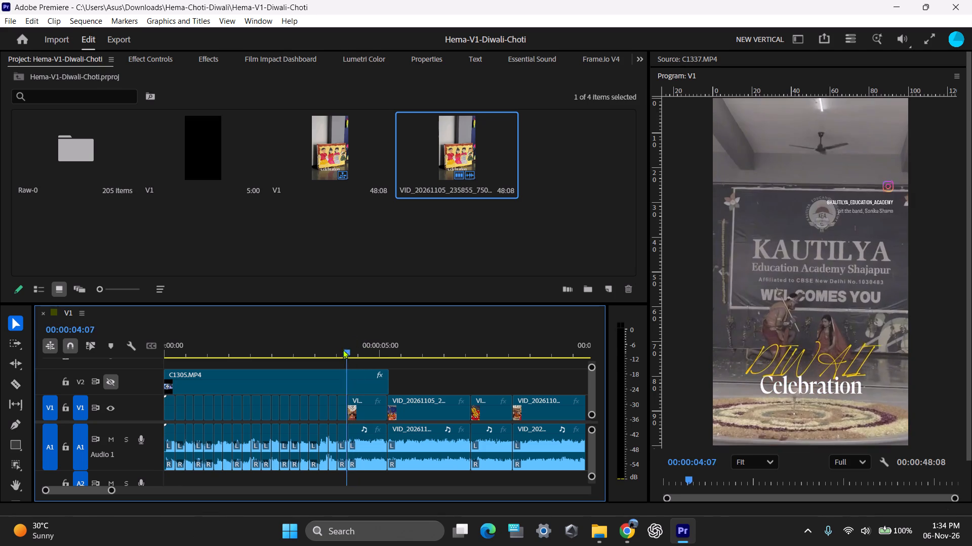
{"action": "left_click_drag", "start_coordinate": [343, 349], "coordinate": [342, 349]}
{"action": "left_click_drag", "start_coordinate": [389, 372], "coordinate": [346, 380]}
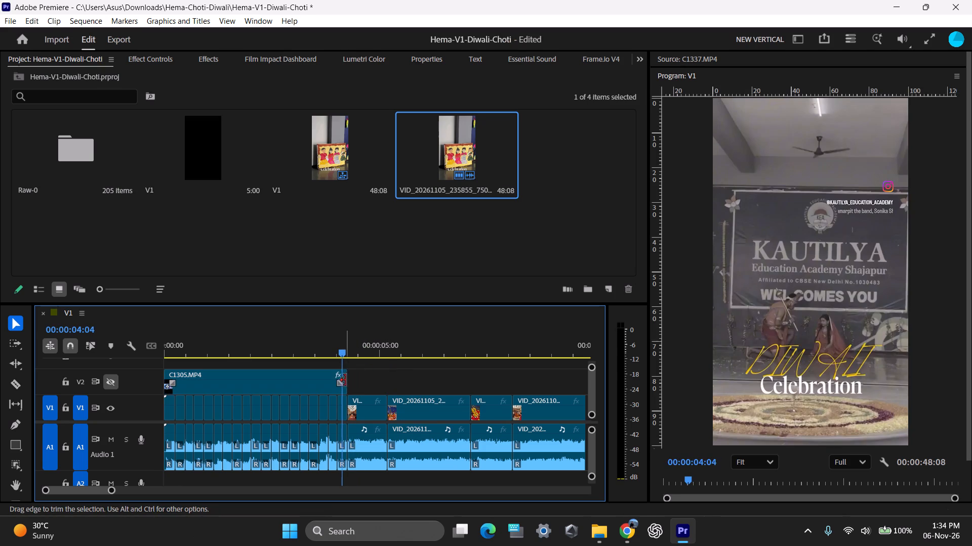
{"action": "key", "text": "ctrl+s"}
{"action": "left_click_drag", "start_coordinate": [351, 375], "coordinate": [180, 378]}
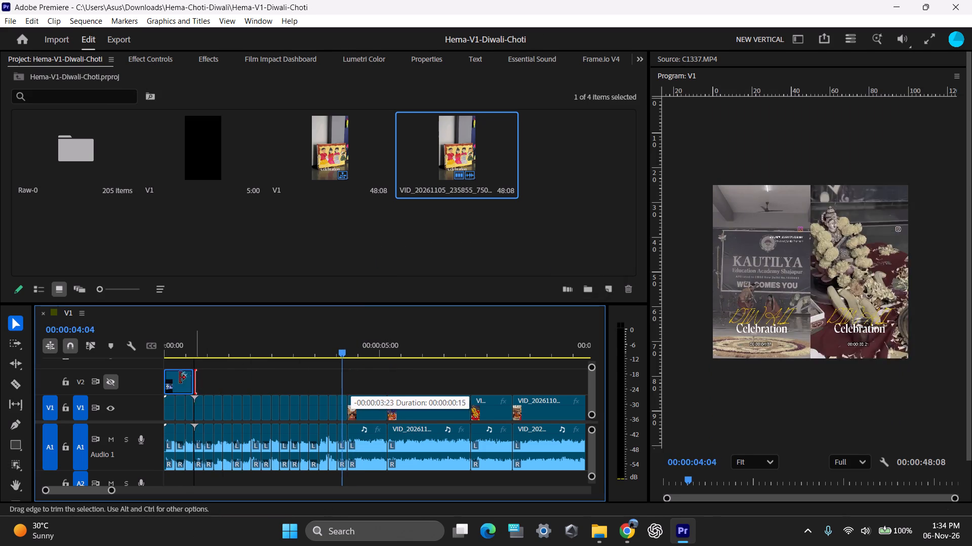
{"action": "left_click_drag", "start_coordinate": [180, 378], "coordinate": [175, 378]}
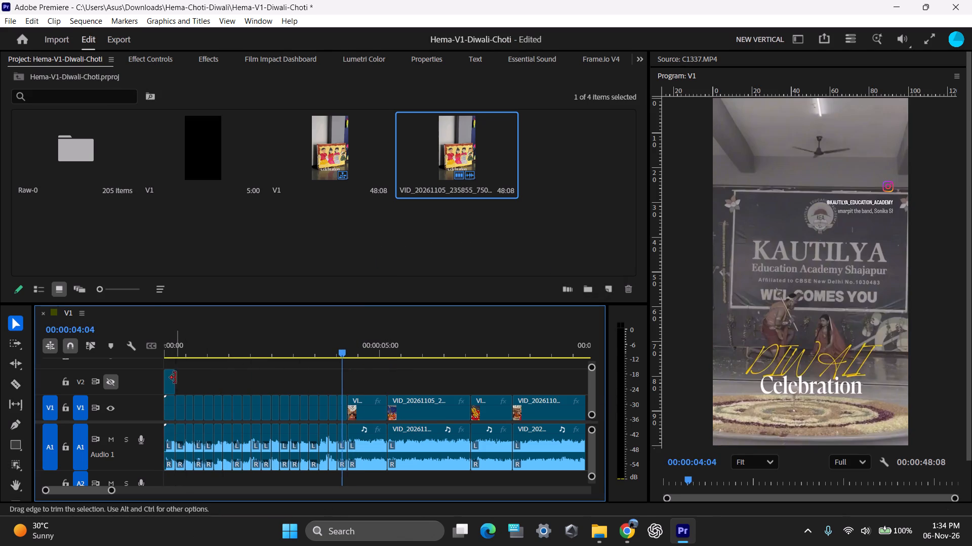
{"action": "key", "text": "ctrl+s"}
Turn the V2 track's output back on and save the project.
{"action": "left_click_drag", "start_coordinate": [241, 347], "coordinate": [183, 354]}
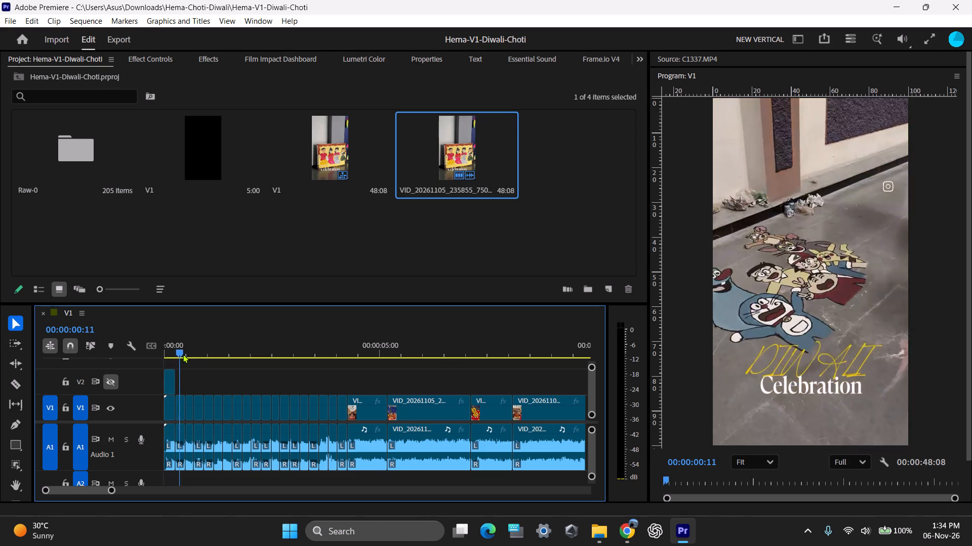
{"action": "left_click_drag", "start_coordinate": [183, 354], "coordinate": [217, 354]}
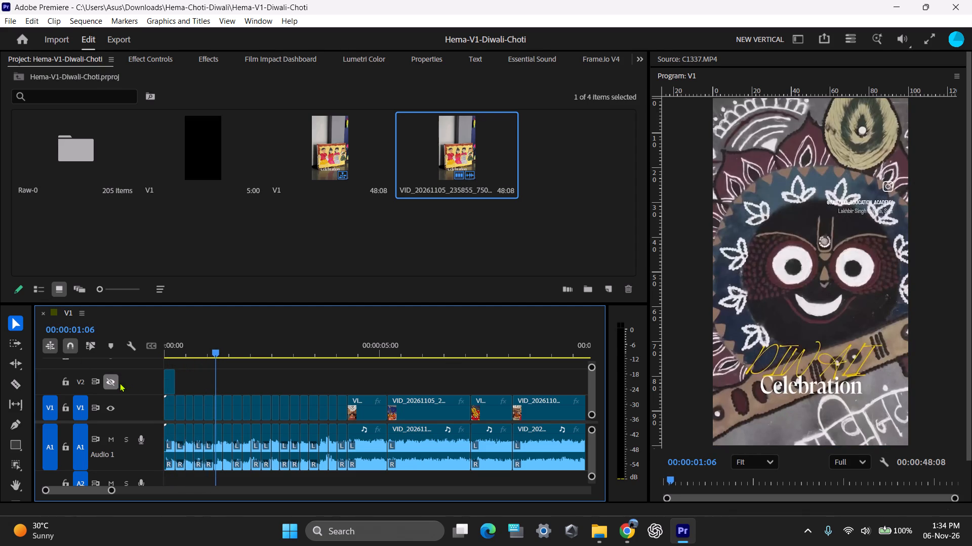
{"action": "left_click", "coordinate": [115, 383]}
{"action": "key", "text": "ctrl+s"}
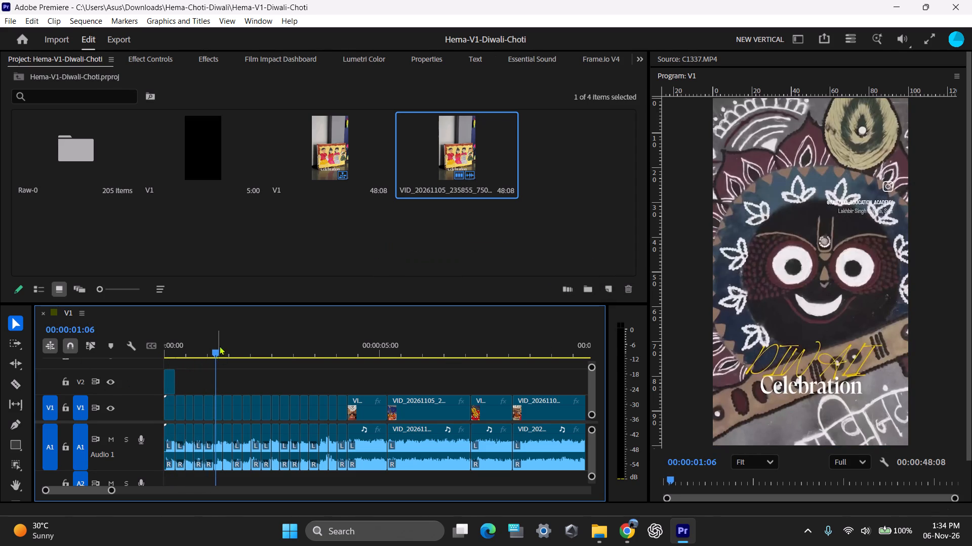
Scrub the opening cuts back to the sequence start to examine how shortened C1305.MP4 sits over the reference video.
{"action": "left_click_drag", "start_coordinate": [217, 346], "coordinate": [205, 355]}
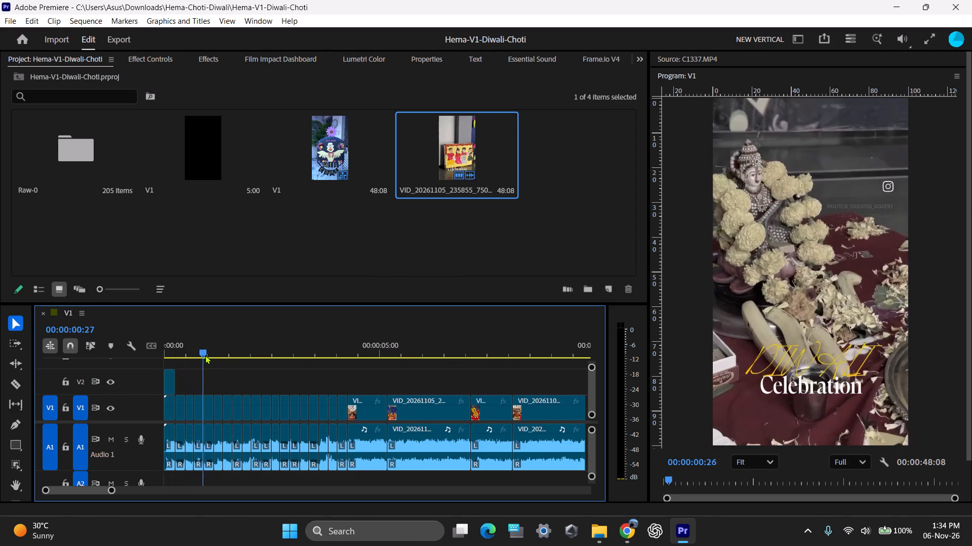
{"action": "left_click_drag", "start_coordinate": [205, 355], "coordinate": [231, 355]}
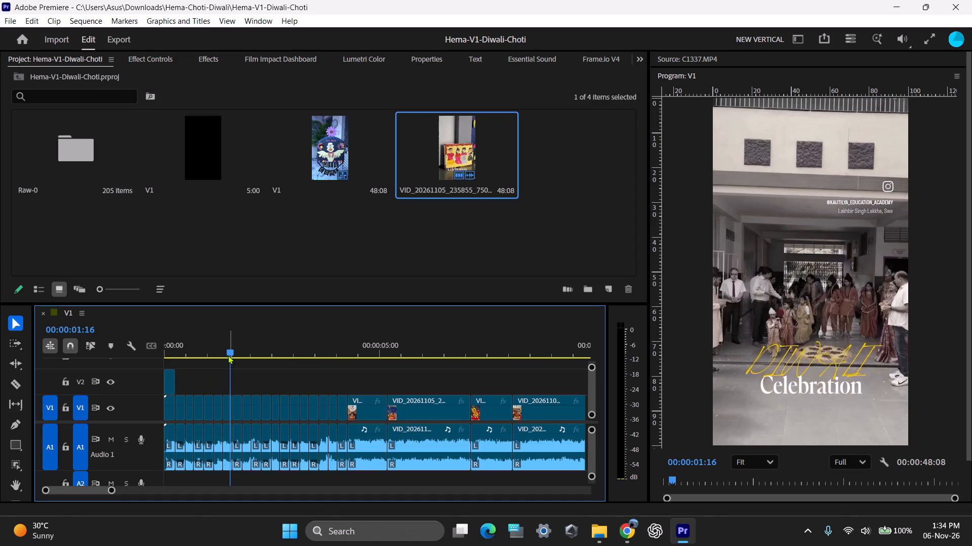
{"action": "key", "text": "ctrl+s"}
{"action": "left_click_drag", "start_coordinate": [225, 346], "coordinate": [136, 347]}
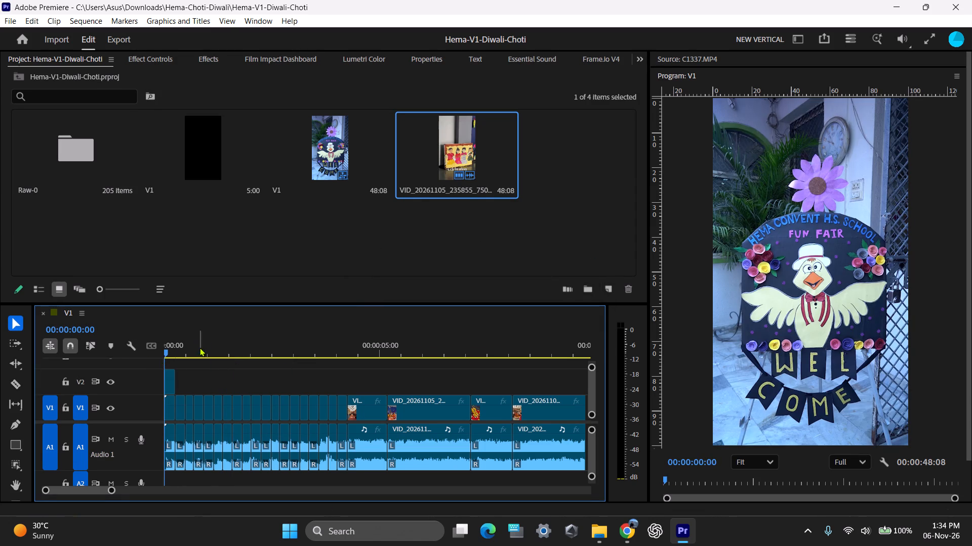
{"action": "left_click_drag", "start_coordinate": [205, 344], "coordinate": [145, 351]}
{"action": "key", "text": "ctrl+s"}
{"action": "left_click_drag", "start_coordinate": [186, 342], "coordinate": [143, 346]}
{"action": "left_click_drag", "start_coordinate": [189, 351], "coordinate": [110, 359]}
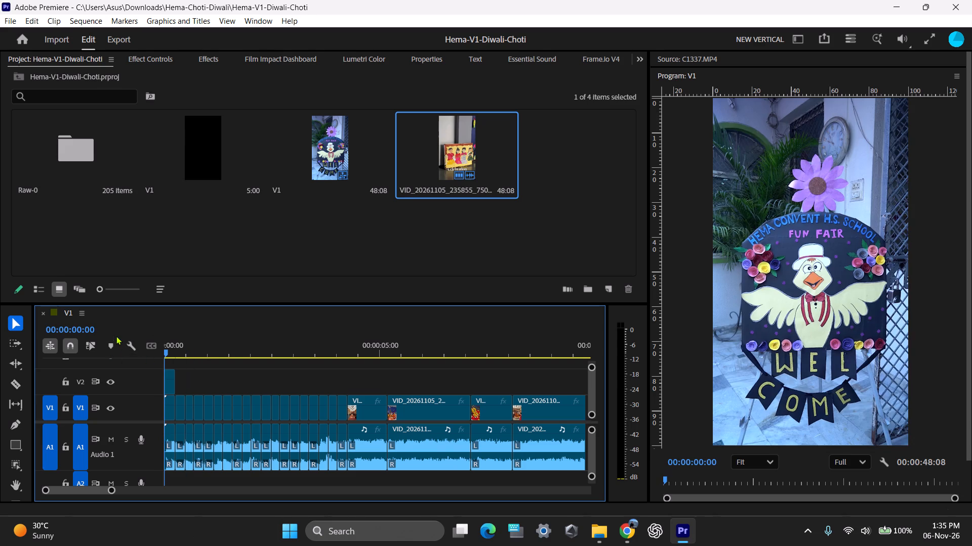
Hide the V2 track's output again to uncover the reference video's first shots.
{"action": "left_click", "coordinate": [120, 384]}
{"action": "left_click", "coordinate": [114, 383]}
Play the reference video from the sequence start through its fast opening montage into the first longer shots.
{"action": "left_click_drag", "start_coordinate": [186, 336], "coordinate": [146, 341]}
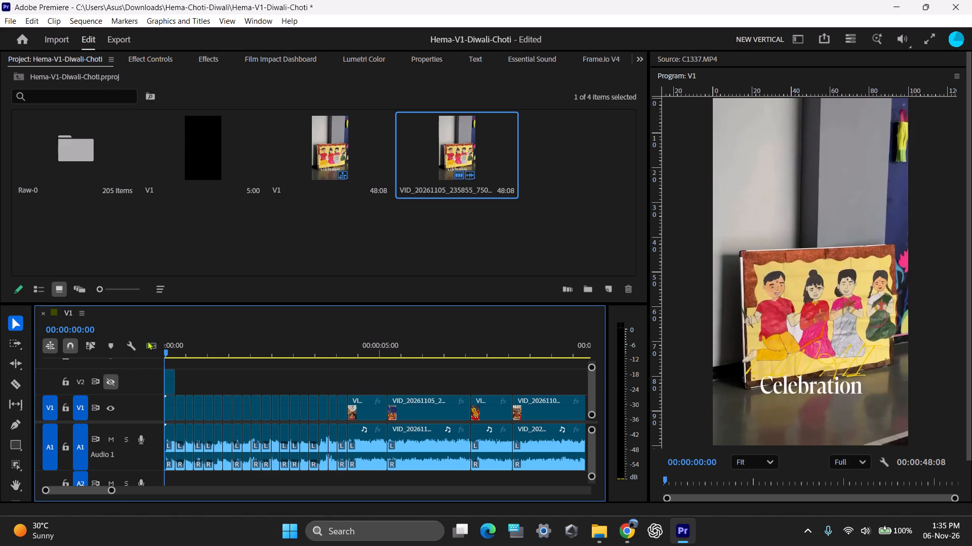
{"action": "key", "text": "space"}
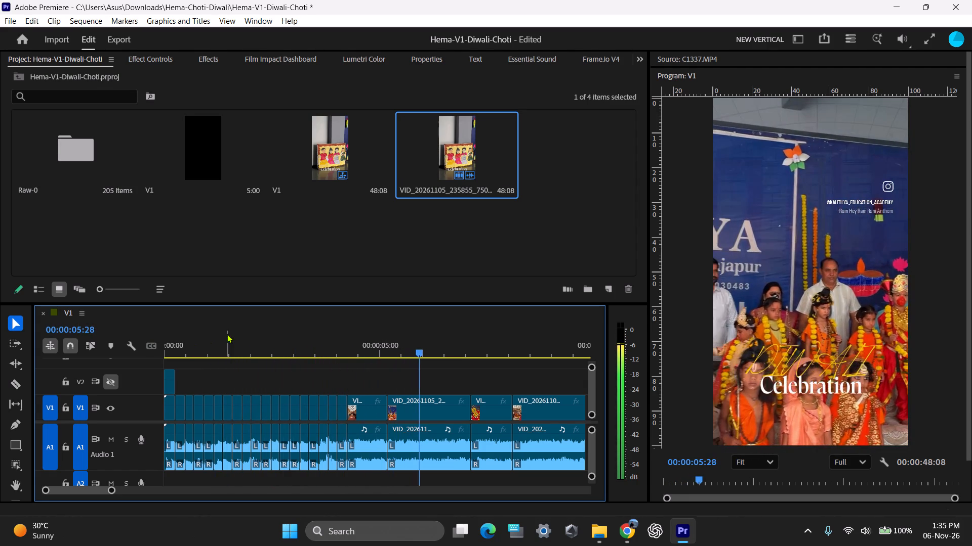
{"action": "key", "text": "space"}
Examine frame by frame the reference video's transition between the courtyard shot and the costumed children around 00:00:05:00.
{"action": "left_click_drag", "start_coordinate": [390, 348], "coordinate": [371, 354]}
{"action": "key", "text": "Right"}
{"action": "key", "text": "Right"}
{"action": "key", "text": "Right"}
{"action": "key", "text": "Right"}
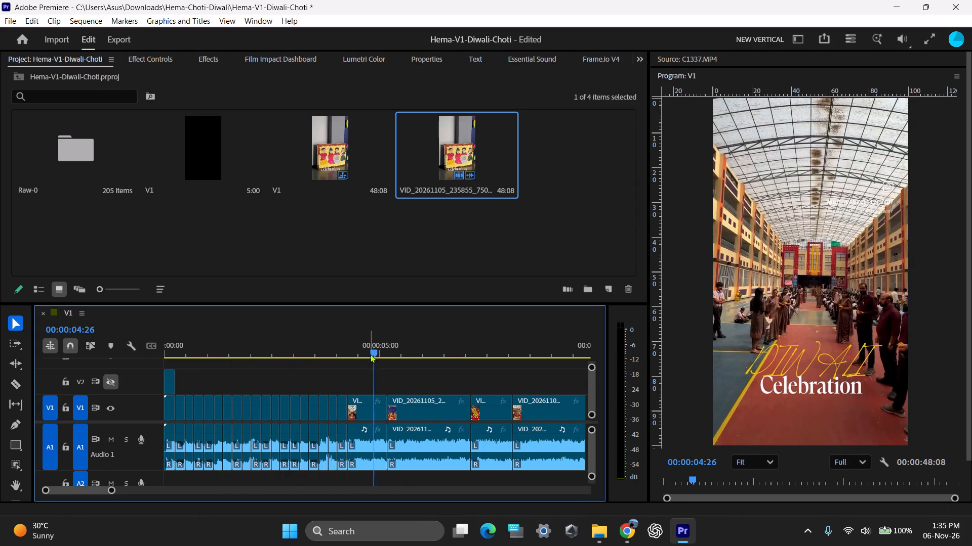
{"action": "key", "text": "Right"}
{"action": "key", "text": "Right"}
{"action": "key", "text": "Right"}
{"action": "key", "text": "Right"}
{"action": "key", "text": "Right"}
{"action": "key", "text": "Right"}
{"action": "key", "text": "Right"}
{"action": "key", "text": "Right"}
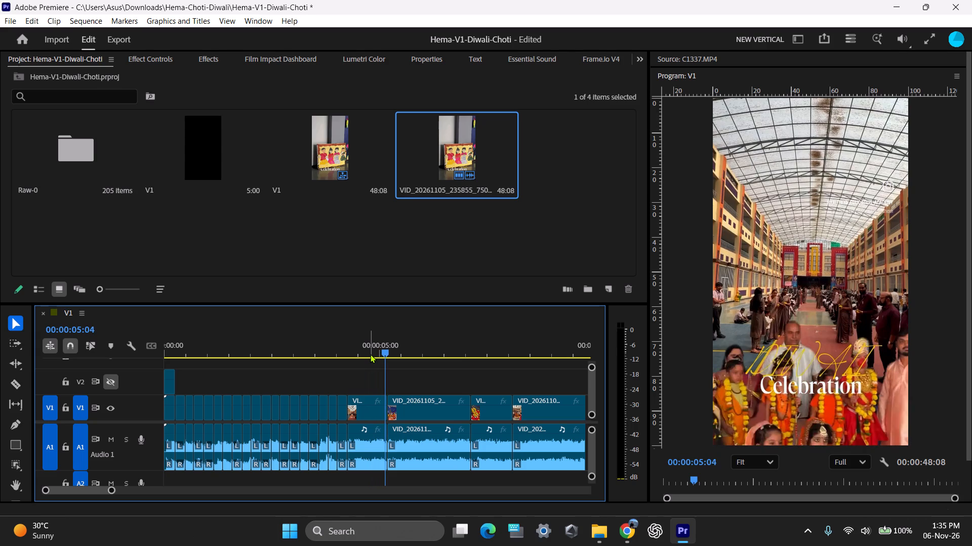
{"action": "key", "text": "Right"}
{"action": "key", "text": "Right"}
{"action": "left_click", "coordinate": [381, 347]}
{"action": "key", "text": "Right"}
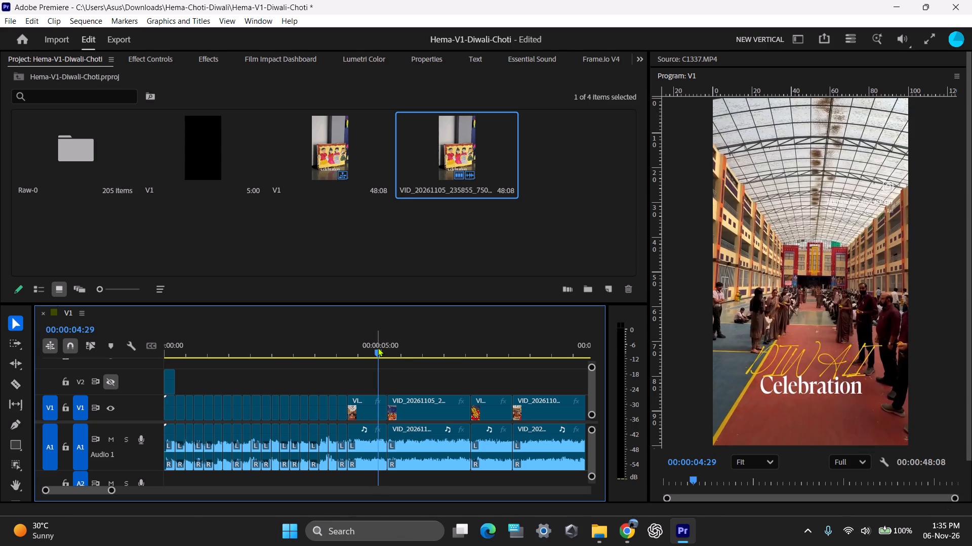
{"action": "key", "text": "Right"}
{"action": "key", "text": "Right"}
{"action": "key", "text": "Right"}
{"action": "key", "text": "Right"}
{"action": "key", "text": "Right"}
{"action": "key", "text": "Right"}
{"action": "key", "text": "Right"}
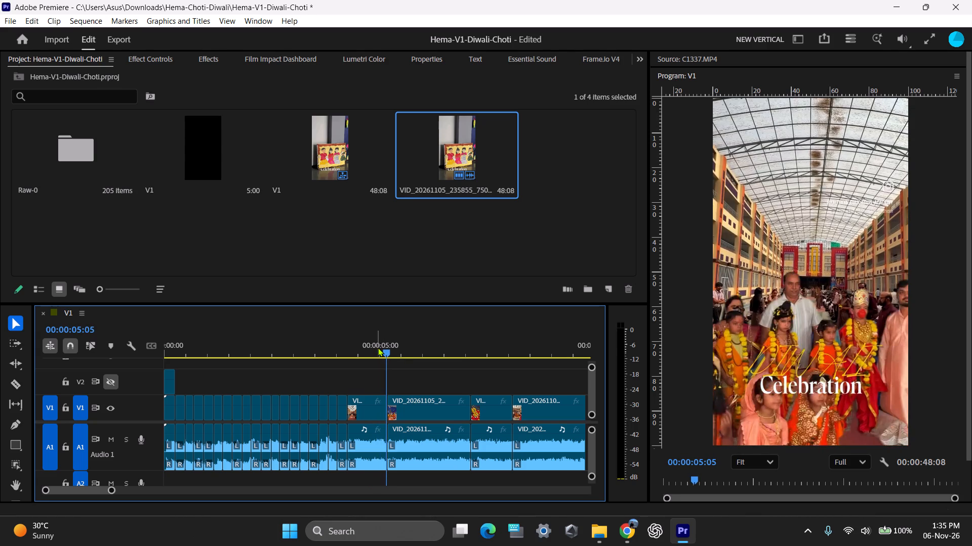
Examine frame by frame the reference video's dissolve from the costumed children to the school building around 00:00:06:00.
{"action": "key", "text": "Right"}
{"action": "key", "text": "Right"}
{"action": "key", "text": "Right"}
{"action": "key", "text": "Right"}
{"action": "key", "text": "Right"}
{"action": "key", "text": "Right"}
{"action": "key", "text": "Right"}
{"action": "key", "text": "Right"}
{"action": "key", "text": "Right"}
{"action": "key", "text": "Right"}
{"action": "key", "text": "Right"}
{"action": "key", "text": "Right"}
{"action": "key", "text": "Right"}
{"action": "key", "text": "Right"}
{"action": "key", "text": "Right"}
{"action": "key", "text": "Right"}
{"action": "key", "text": "Right"}
{"action": "key", "text": "Right"}
{"action": "key", "text": "Right"}
{"action": "key", "text": "Right"}
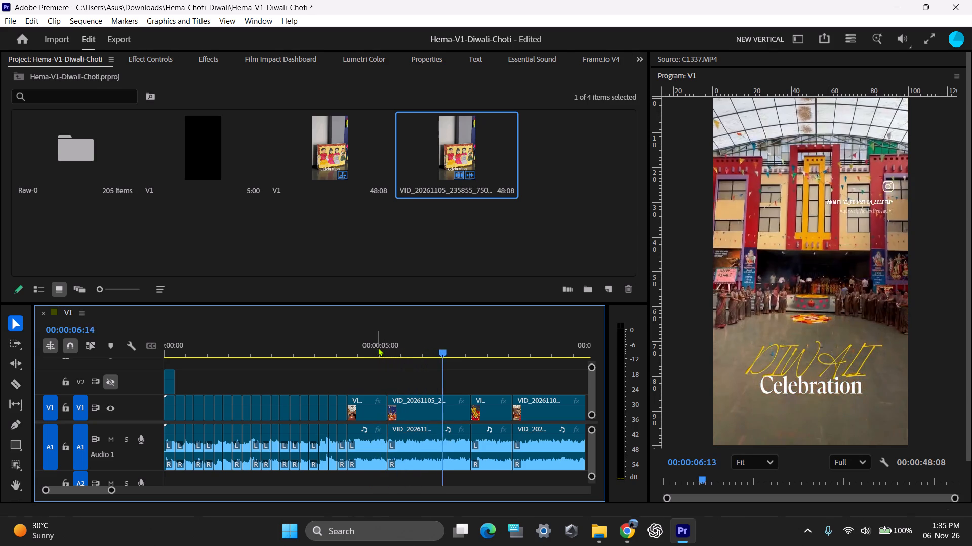
{"action": "left_click_drag", "start_coordinate": [449, 347], "coordinate": [422, 351]}
{"action": "key", "text": "Right"}
{"action": "key", "text": "Right"}
{"action": "key", "text": "Right"}
{"action": "key", "text": "Right"}
{"action": "key", "text": "Right"}
{"action": "key", "text": "Right"}
{"action": "key", "text": "Right"}
{"action": "key", "text": "Right"}
{"action": "key", "text": "Right"}
{"action": "key", "text": "Right"}
{"action": "key", "text": "Right"}
{"action": "key", "text": "Right"}
{"action": "key", "text": "Right"}
{"action": "key", "text": "Right"}
{"action": "key", "text": "Right"}
{"action": "key", "text": "Right"}
{"action": "key", "text": "Right"}
{"action": "key", "text": "Right"}
{"action": "key", "text": "Right"}
{"action": "key", "text": "Right"}
{"action": "key", "text": "Right"}
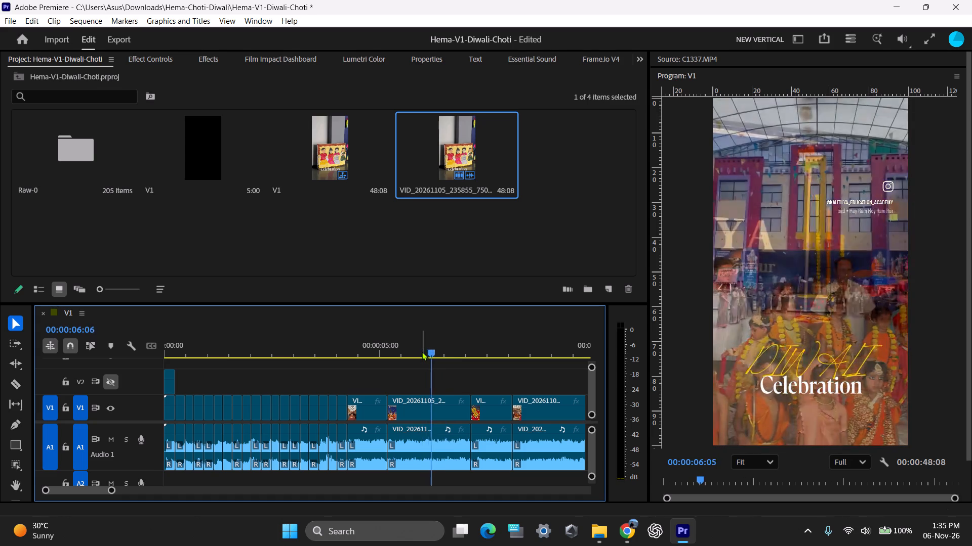
Play the reference video in short bursts from about 00:00:07:14 to 00:00:15:24, studying its shots and transitions.
{"action": "scroll", "coordinate": [472, 380], "scroll_direction": "down", "scroll_amount": 6}
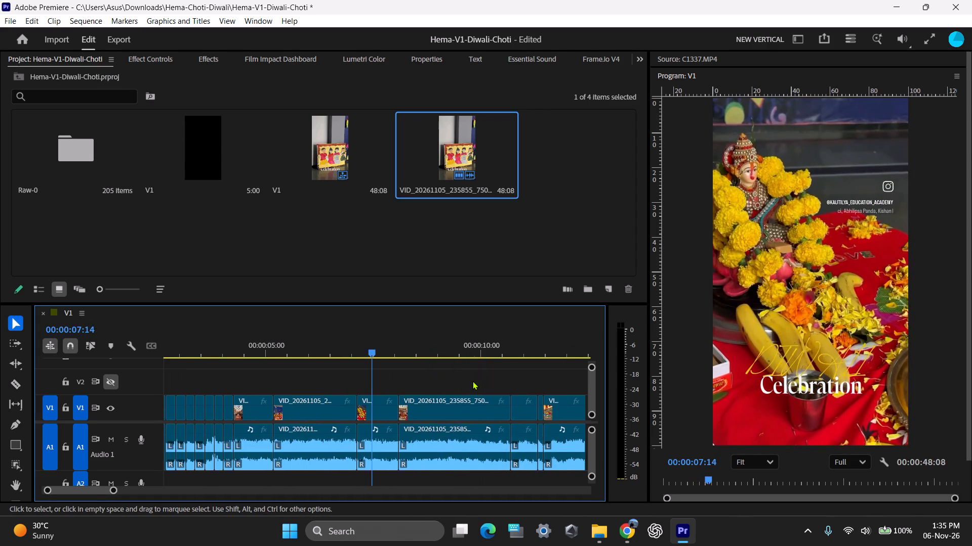
{"action": "type", "text": "--"}
{"action": "key", "text": "minus"}
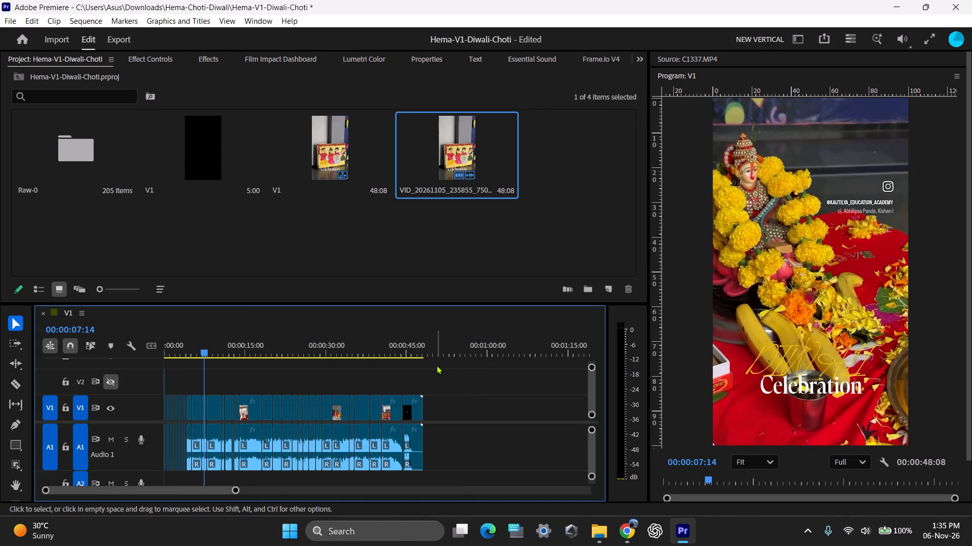
{"action": "type", "text": "=="}
{"action": "key", "text": "Right"}
{"action": "key", "text": "space"}
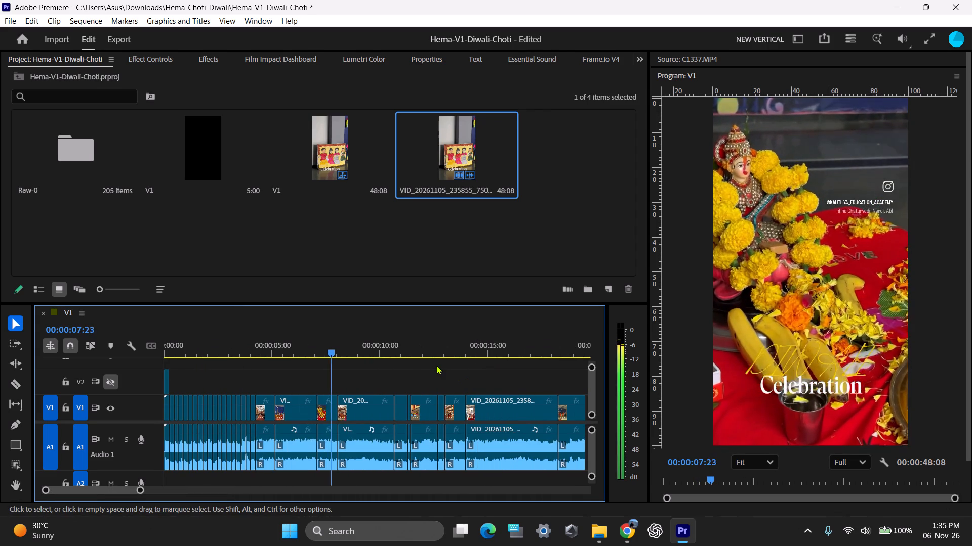
{"action": "key", "text": "space"}
{"action": "key", "text": "space"}
{"action": "key", "text": "space"}
{"action": "key", "text": "space"}
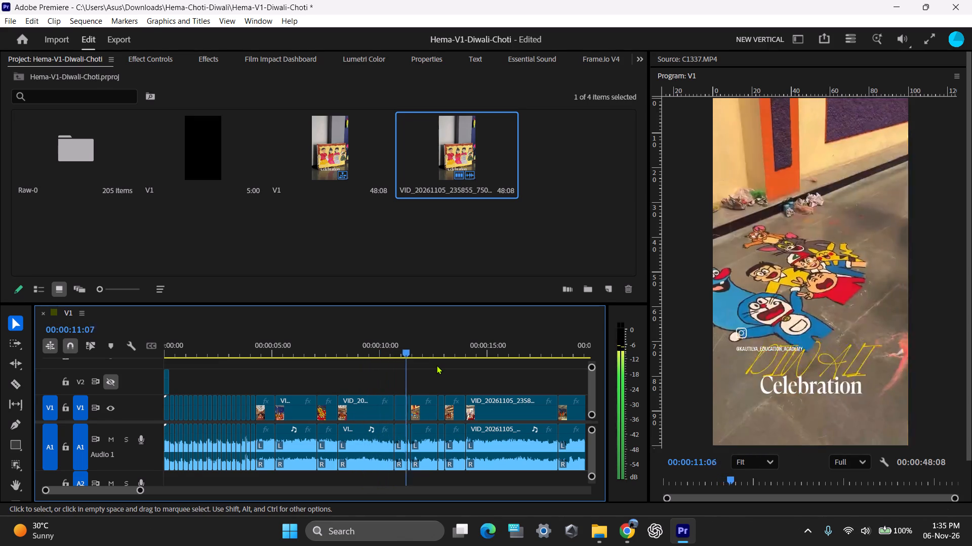
{"action": "key", "text": "space"}
{"action": "key", "text": "space"}
{"action": "key", "text": "space"}
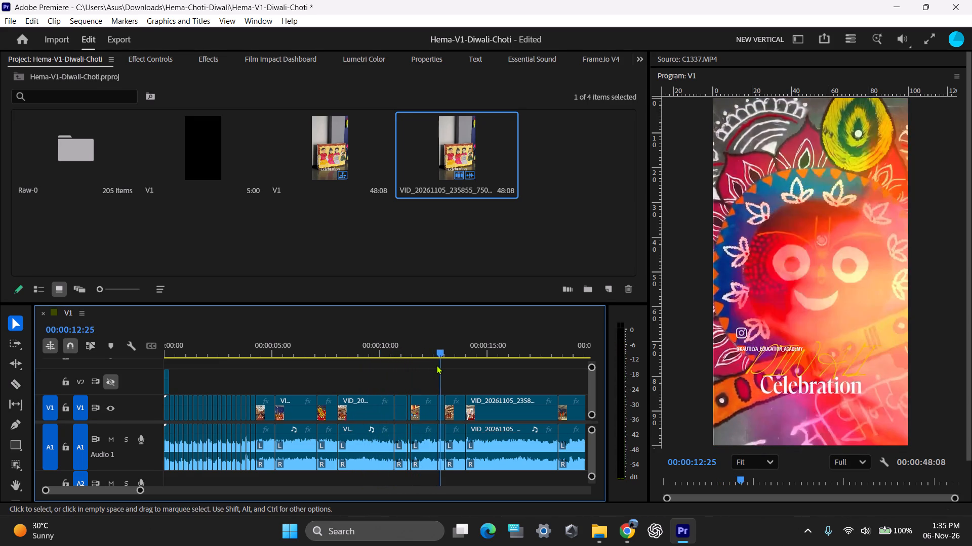
{"action": "key", "text": "space"}
{"action": "key", "text": "space"}
{"action": "key", "text": "space"}
{"action": "key", "text": "space"}
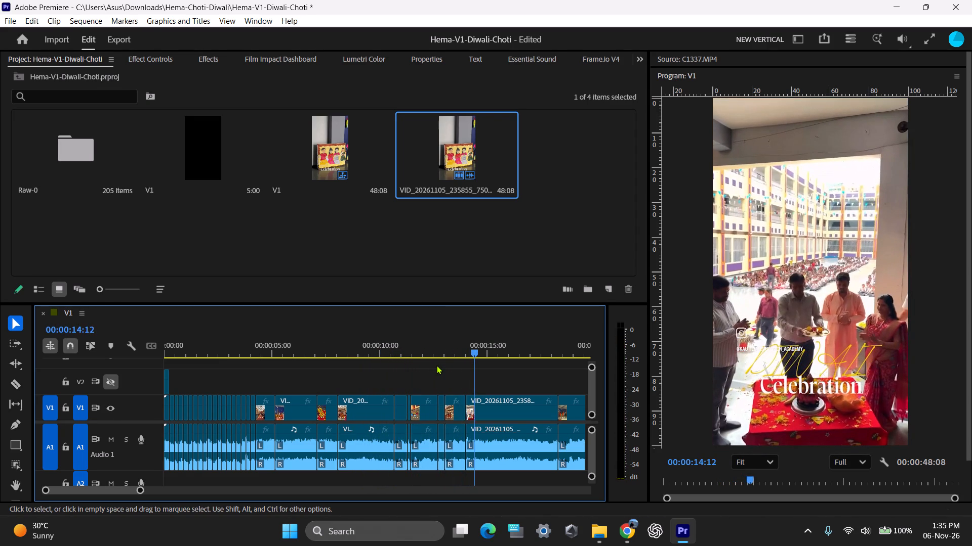
{"action": "key", "text": "space"}
{"action": "key", "text": "space"}
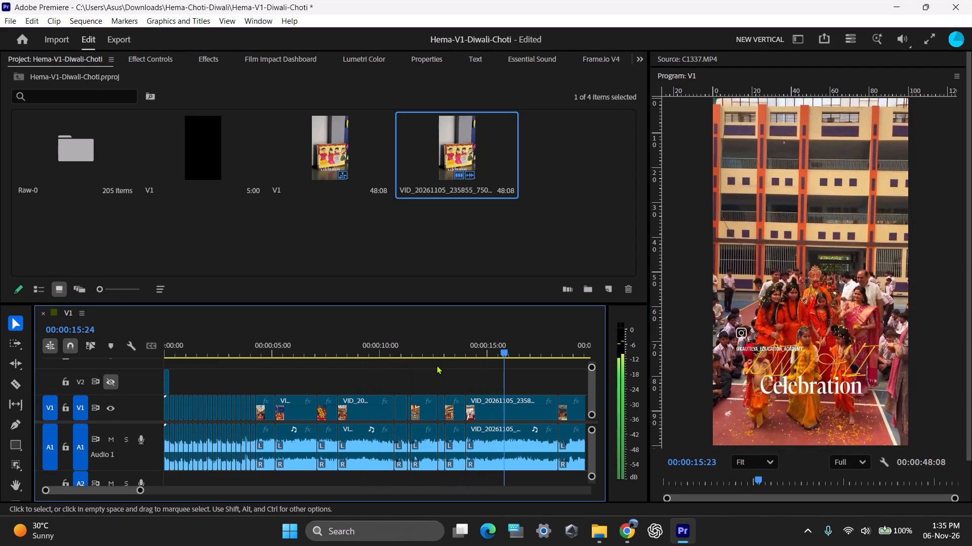
Examine the reference video's change from the courtyard group to the children dancing on stage around 00:00:16:00.
{"action": "left_click", "coordinate": [500, 350]}
{"action": "key", "text": "equal"}
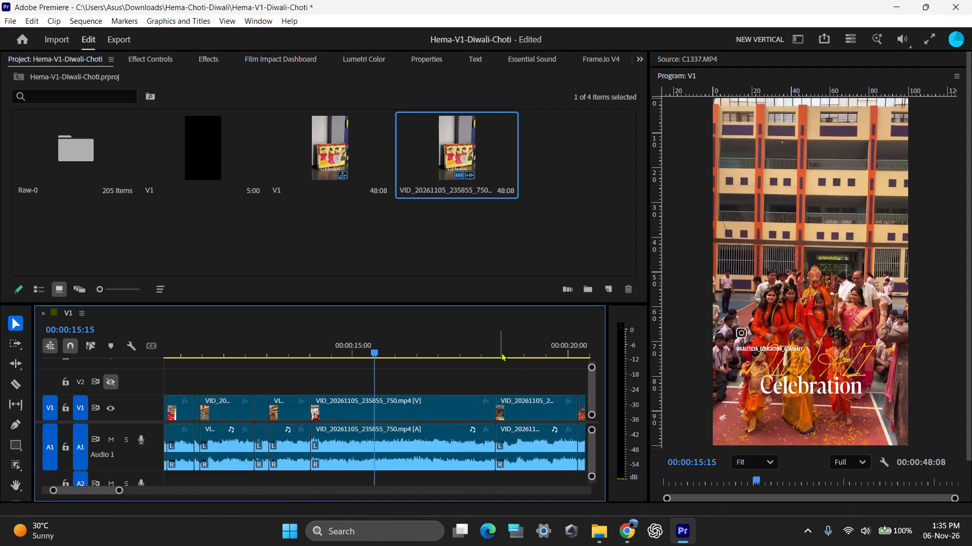
{"action": "left_click_drag", "start_coordinate": [435, 353], "coordinate": [400, 353]}
{"action": "key", "text": "space"}
{"action": "key", "text": "space"}
{"action": "key", "text": "space"}
{"action": "key", "text": "space"}
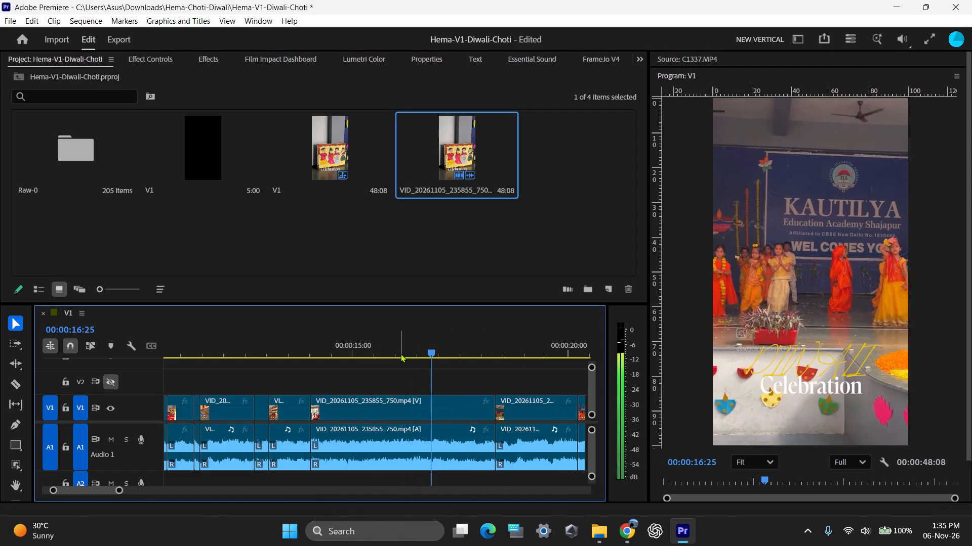
Examine in repeated short bursts the reference video's transition from the stage dance to the man greeting costumed children around 00:00:17:00.
{"action": "type", "text": "-"}
{"action": "left_click", "coordinate": [411, 350]}
{"action": "key", "text": "space"}
{"action": "key", "text": "space"}
{"action": "key", "text": "space"}
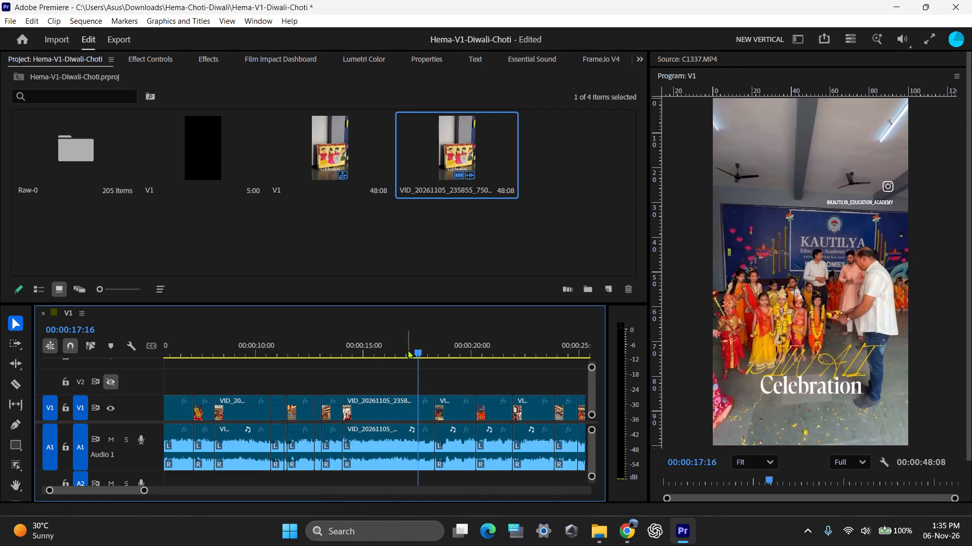
{"action": "key", "text": "space"}
{"action": "left_click_drag", "start_coordinate": [431, 347], "coordinate": [406, 356]}
{"action": "key", "text": "space"}
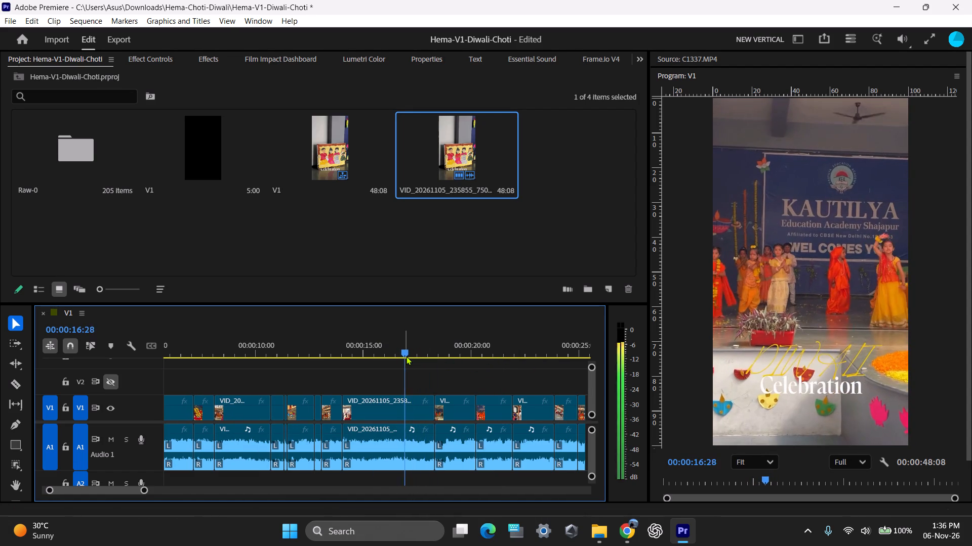
{"action": "key", "text": "space"}
{"action": "left_click_drag", "start_coordinate": [410, 351], "coordinate": [393, 354]}
{"action": "key", "text": "space"}
{"action": "key", "text": "space"}
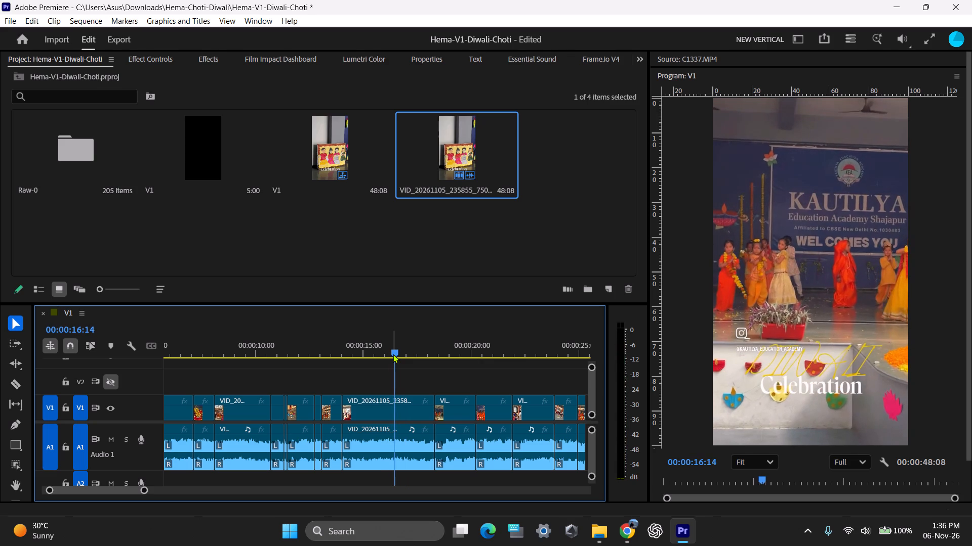
{"action": "key", "text": "space"}
{"action": "key", "text": "space"}
{"action": "key", "text": "space"}
{"action": "key", "text": "space"}
{"action": "key", "text": "space"}
{"action": "key", "text": "space"}
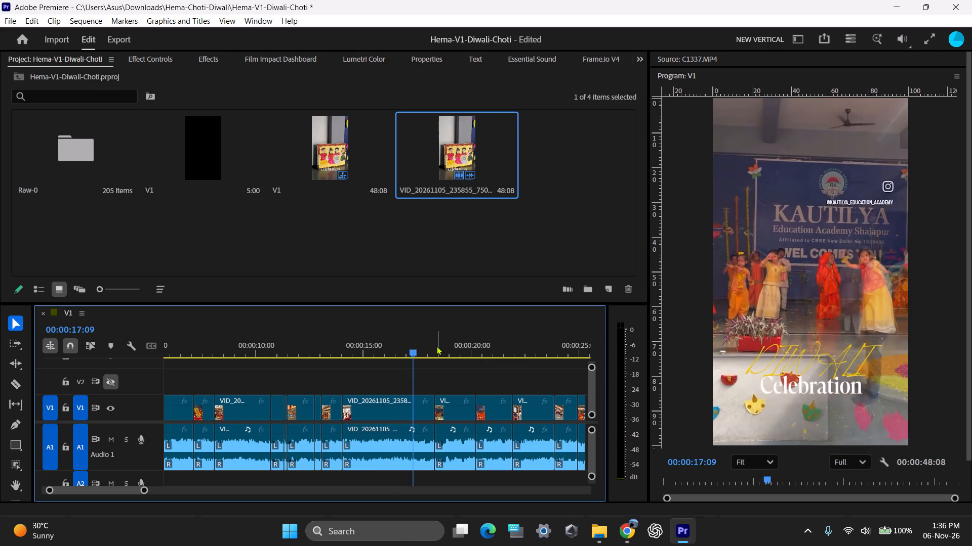
{"action": "left_click_drag", "start_coordinate": [426, 343], "coordinate": [384, 353]}
{"action": "key", "text": "space"}
{"action": "key", "text": "space"}
{"action": "key", "text": "space"}
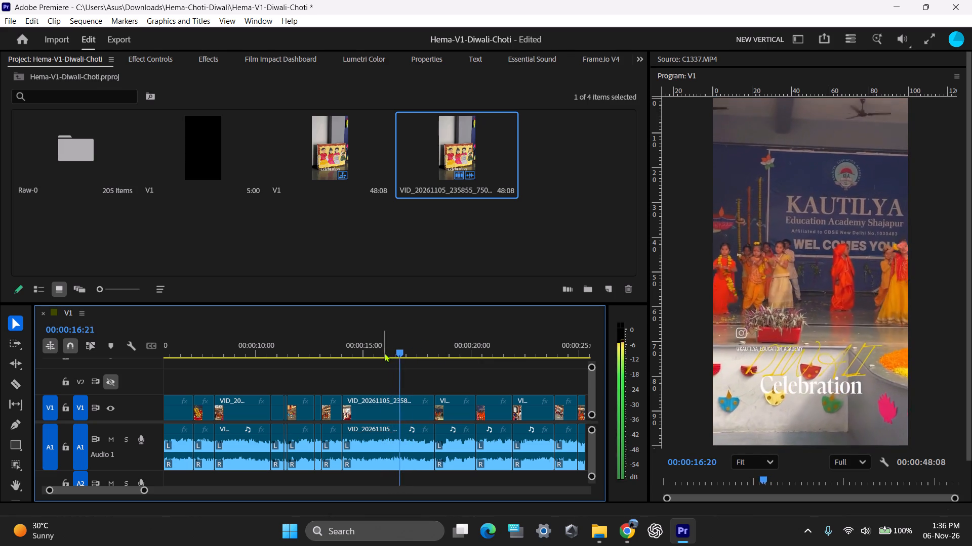
{"action": "key", "text": "space"}
{"action": "left_click_drag", "start_coordinate": [410, 348], "coordinate": [388, 354]}
{"action": "key", "text": "space"}
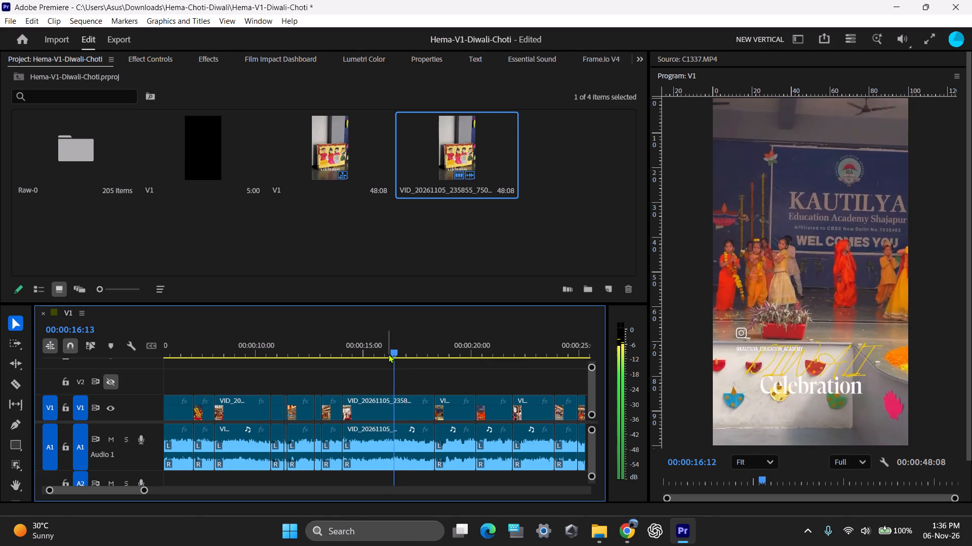
{"action": "key", "text": "space"}
{"action": "key", "text": "space"}
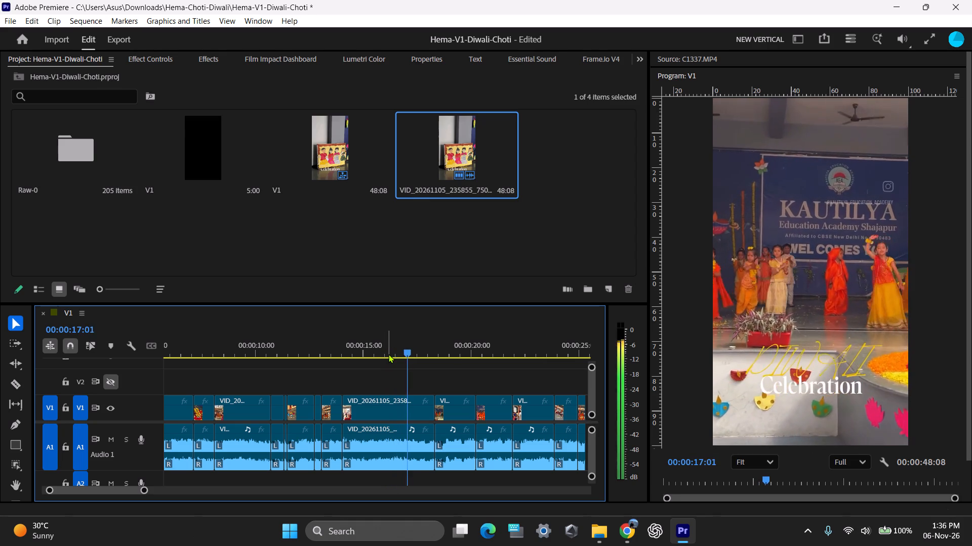
{"action": "key", "text": "space"}
{"action": "key", "text": "space"}
{"action": "key", "text": "space"}
{"action": "key", "text": "space"}
{"action": "key", "text": "space"}
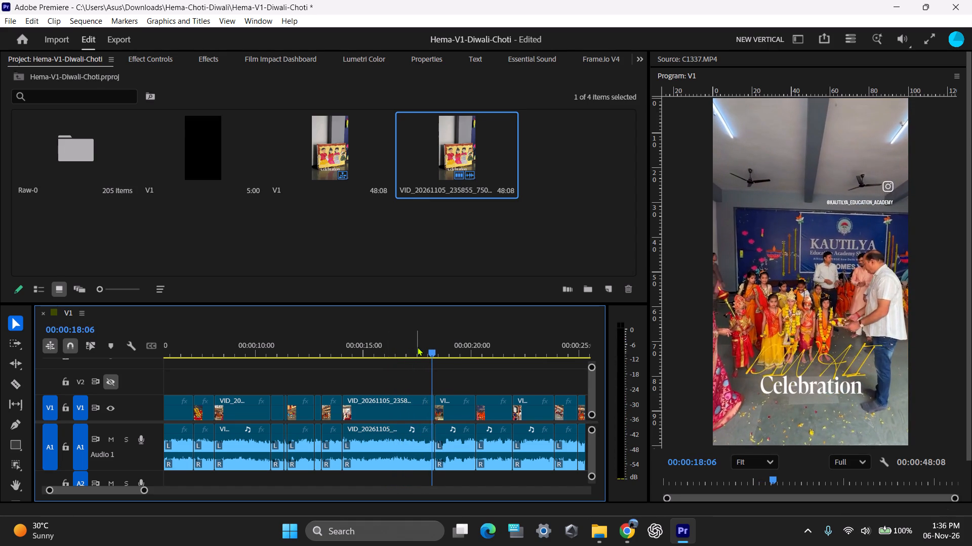
Play the reference video in short bursts from 00:00:18:06 past the covered courtyard shot to the orange-costumed group after 00:00:20:00.
{"action": "key", "text": "space"}
{"action": "key", "text": "space"}
{"action": "key", "text": "space"}
{"action": "key", "text": "space"}
{"action": "key", "text": "space"}
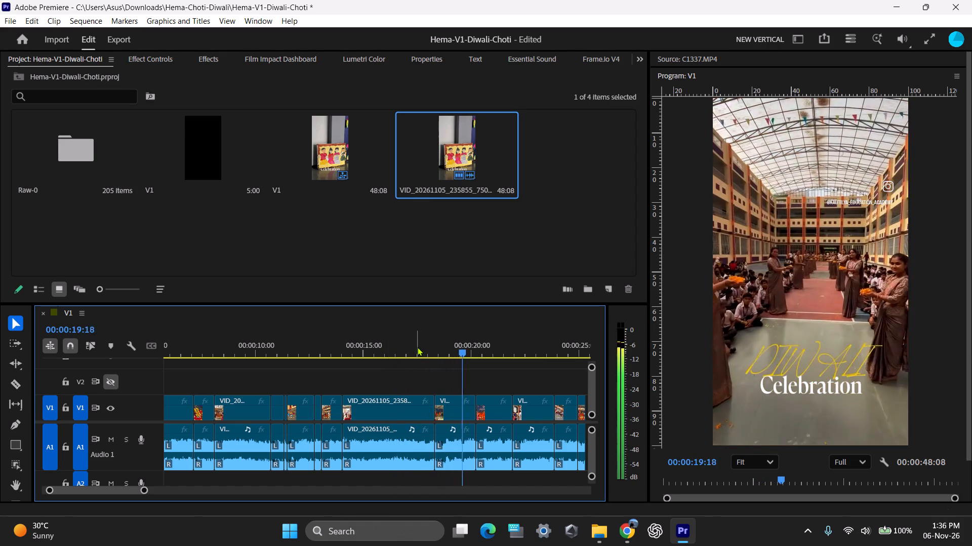
{"action": "key", "text": "space"}
{"action": "key", "text": "space"}
{"action": "key", "text": "space"}
{"action": "key", "text": "space"}
{"action": "key", "text": "space"}
{"action": "key", "text": "space"}
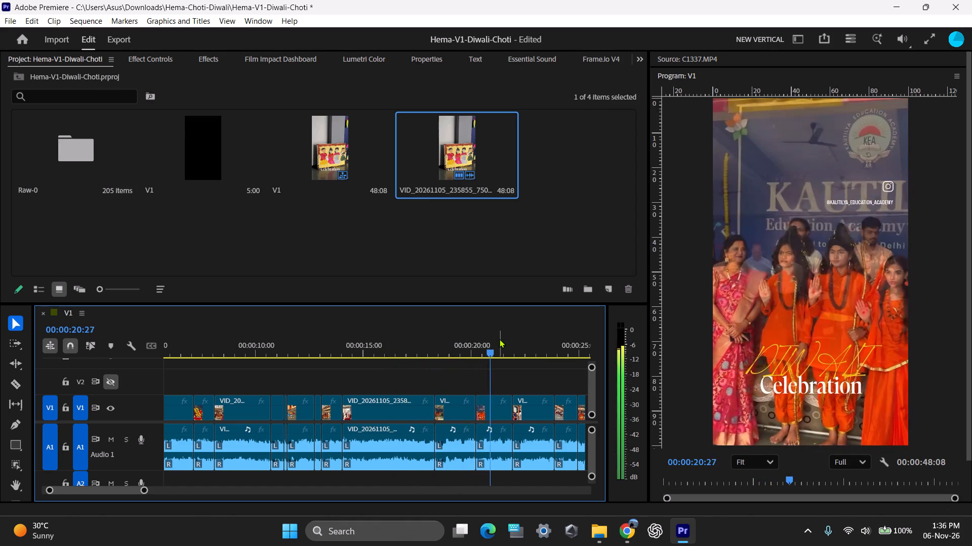
{"action": "key", "text": "space"}
{"action": "key", "text": "space"}
{"action": "key", "text": "space"}
Replay the reference video from about 00:00:20:14 through the rangoli shot to past 00:00:27:06, studying its cuts.
{"action": "left_click_drag", "start_coordinate": [514, 344], "coordinate": [478, 354]}
{"action": "key", "text": "space"}
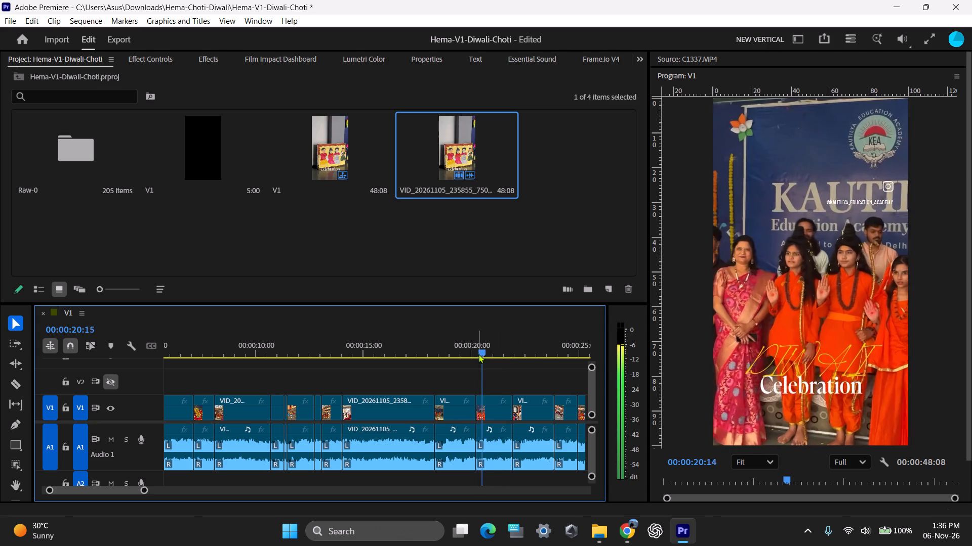
{"action": "key", "text": "space"}
{"action": "key", "text": "space"}
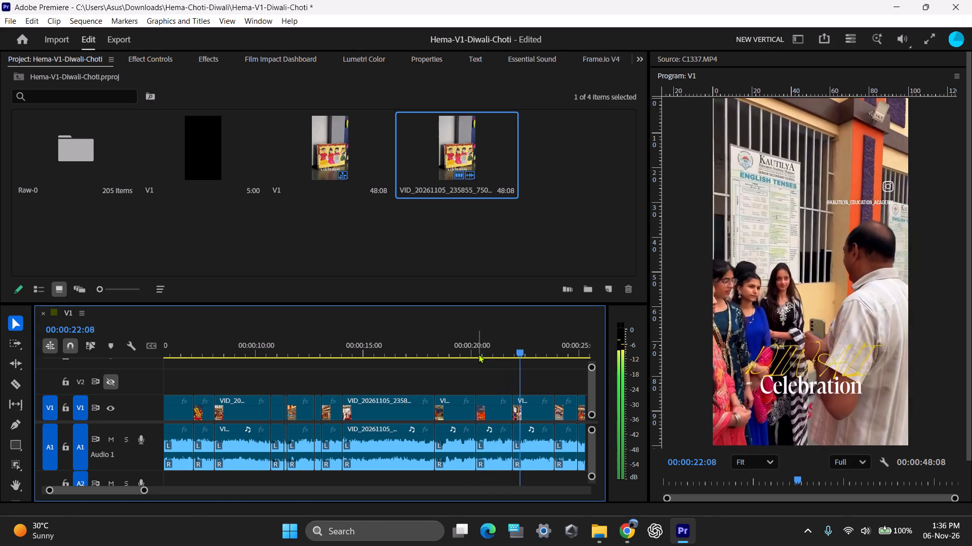
{"action": "scroll", "coordinate": [513, 379], "scroll_direction": "down", "scroll_amount": 6}
{"action": "key", "text": "space"}
{"action": "type", "text": "-"}
{"action": "key", "text": "space"}
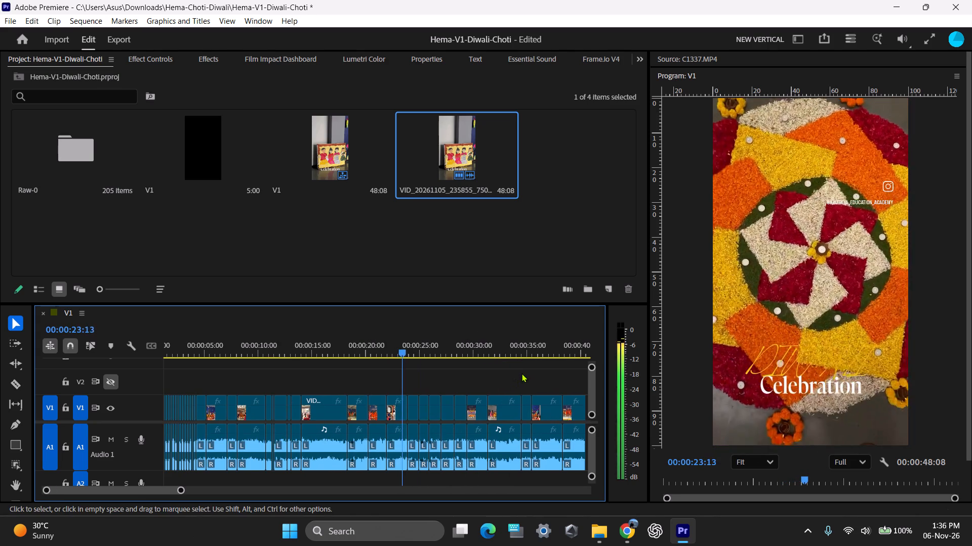
{"action": "key", "text": "space"}
{"action": "key", "text": "space"}
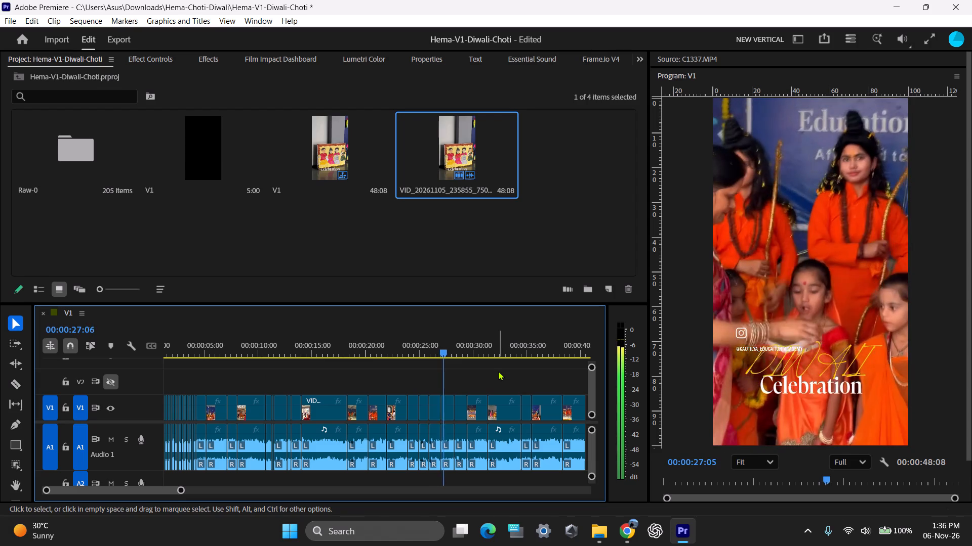
{"action": "key", "text": "space"}
Return to the sequence start and replay the first second of the reference's opening montage in short bursts, studying its cuts.
{"action": "left_click_drag", "start_coordinate": [464, 348], "coordinate": [2, 414]}
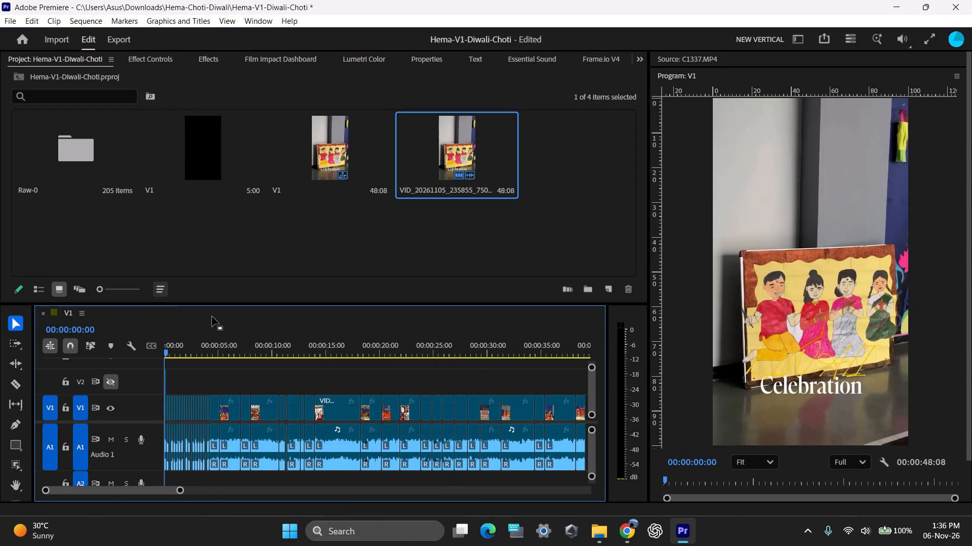
{"action": "key", "text": "equal"}
{"action": "key", "text": "equal"}
{"action": "left_click_drag", "start_coordinate": [196, 341], "coordinate": [157, 350]}
{"action": "key", "text": "space"}
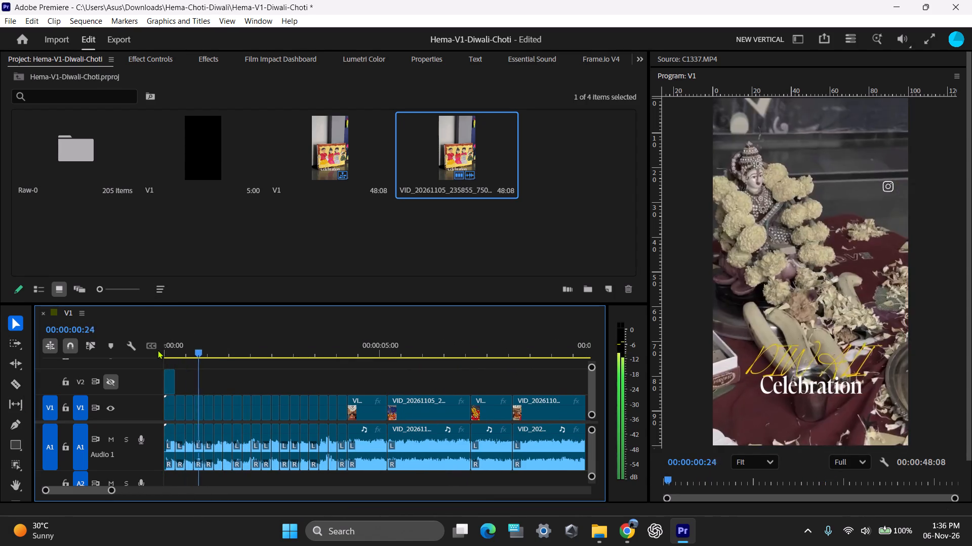
{"action": "key", "text": "space"}
{"action": "left_click_drag", "start_coordinate": [240, 350], "coordinate": [151, 357]}
{"action": "type", "text": "=="}
{"action": "left_click_drag", "start_coordinate": [222, 346], "coordinate": [119, 348]}
{"action": "key", "text": "space"}
{"action": "key", "text": "space"}
{"action": "key", "text": "space"}
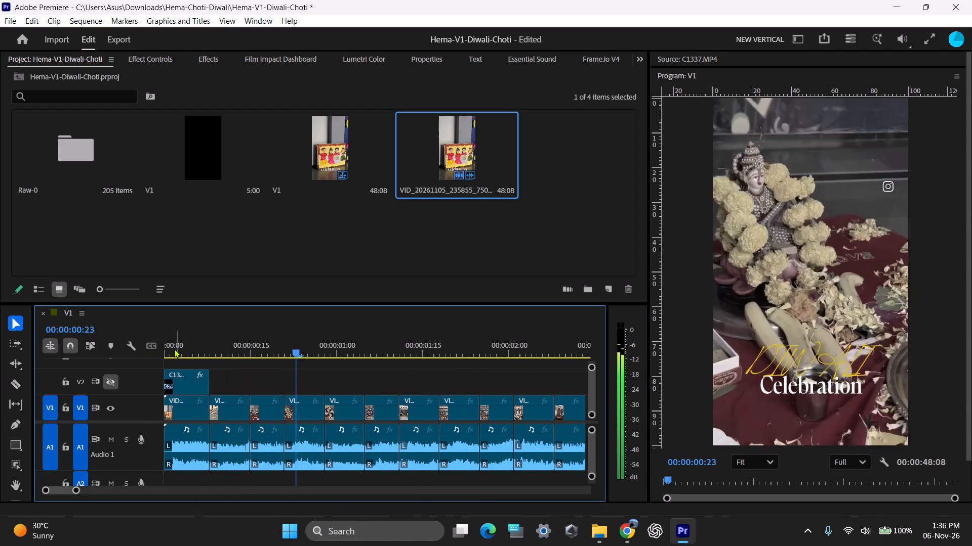
{"action": "key", "text": "space"}
{"action": "left_click_drag", "start_coordinate": [258, 343], "coordinate": [186, 343]}
Show track V2 and preview the Fun Fair welcome-sign clip at the sequence start.
{"action": "left_click", "coordinate": [108, 378]}
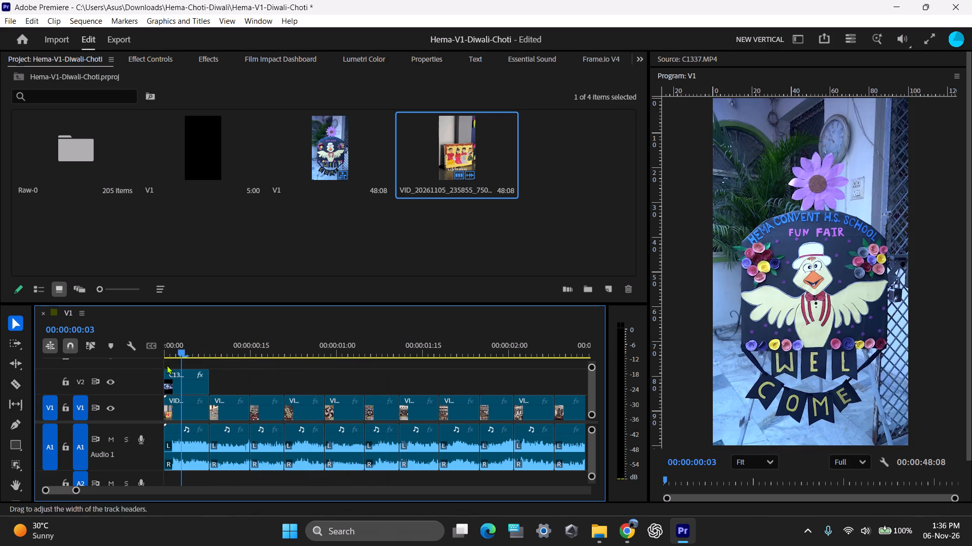
{"action": "left_click_drag", "start_coordinate": [204, 347], "coordinate": [179, 349]}
{"action": "key", "text": "space"}
{"action": "key", "text": "space"}
{"action": "left_click_drag", "start_coordinate": [215, 338], "coordinate": [123, 340]}
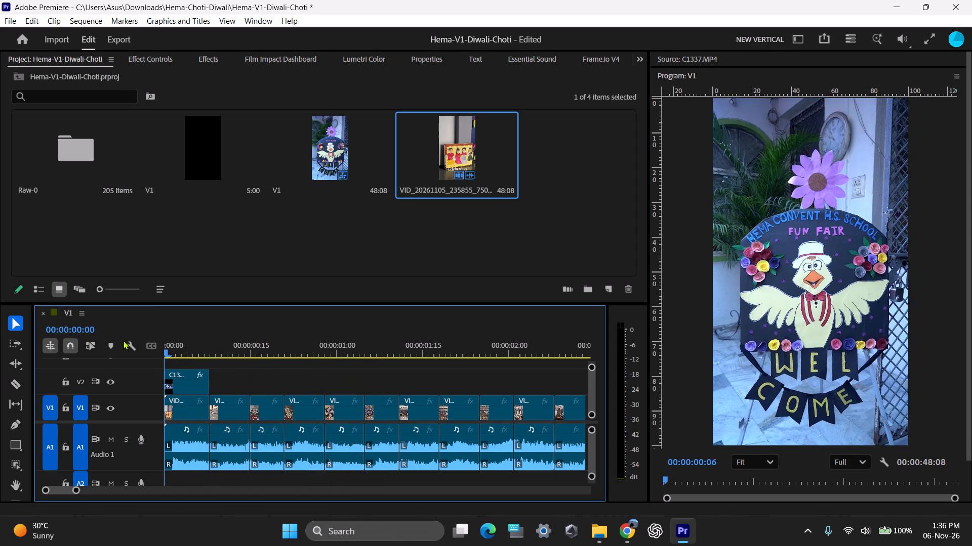
{"action": "left_click_drag", "start_coordinate": [123, 340], "coordinate": [129, 340]}
Open the Raw-0 bin of event clips.
{"action": "double_click", "coordinate": [86, 158]}
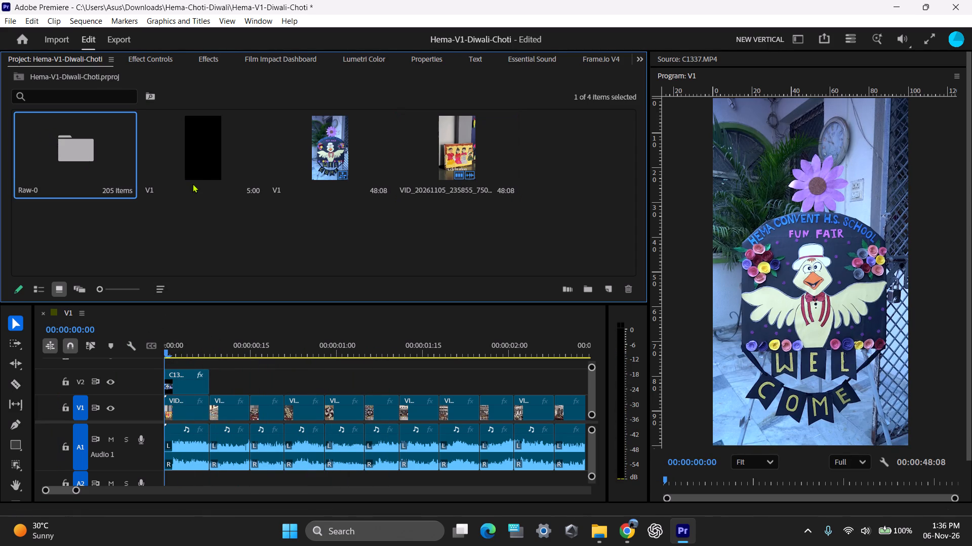
Hide track V2 and replay the reference's opening montage from the sequence start to about 00:00:03:20.
{"action": "left_click_drag", "start_coordinate": [176, 333], "coordinate": [224, 338]}
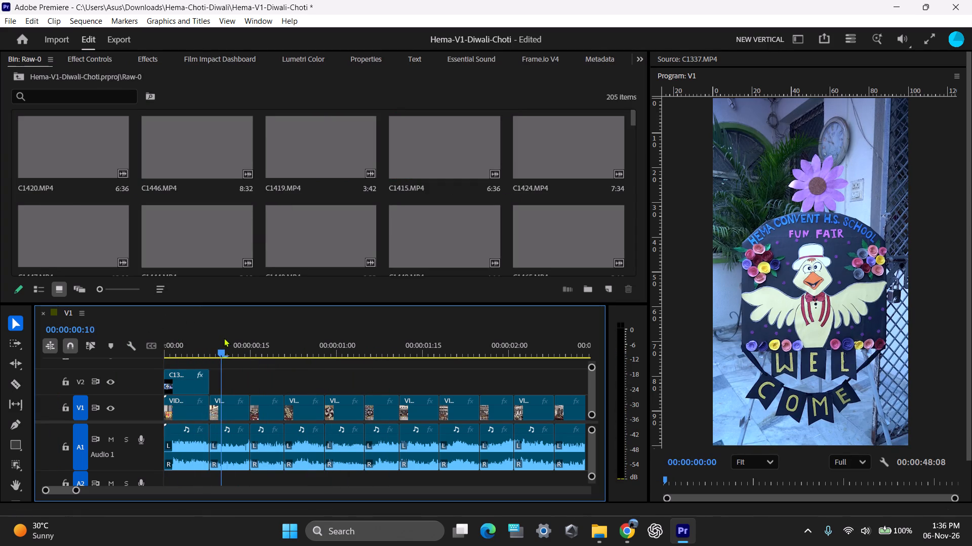
{"action": "left_click_drag", "start_coordinate": [224, 338], "coordinate": [230, 340]}
{"action": "left_click", "coordinate": [115, 377]}
{"action": "left_click_drag", "start_coordinate": [230, 352], "coordinate": [136, 351]}
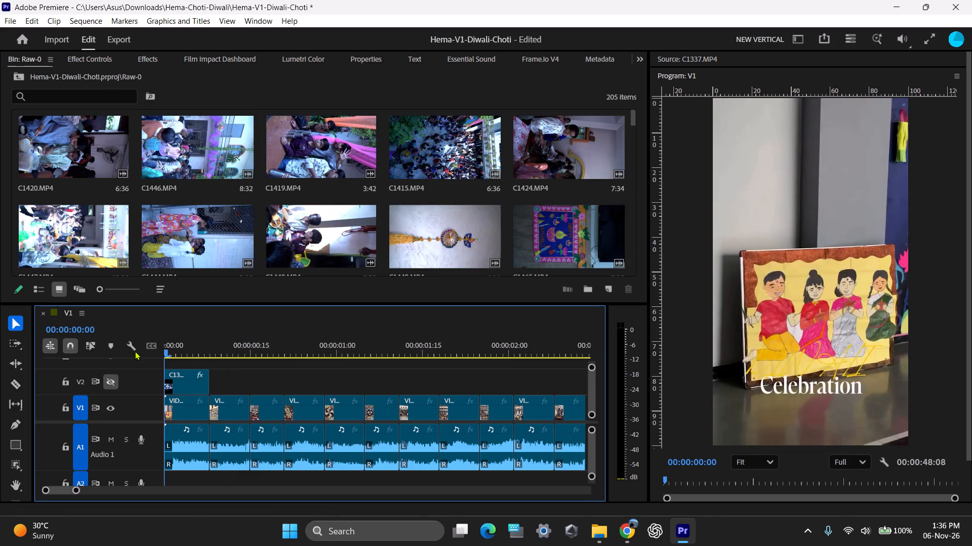
{"action": "key", "text": "space"}
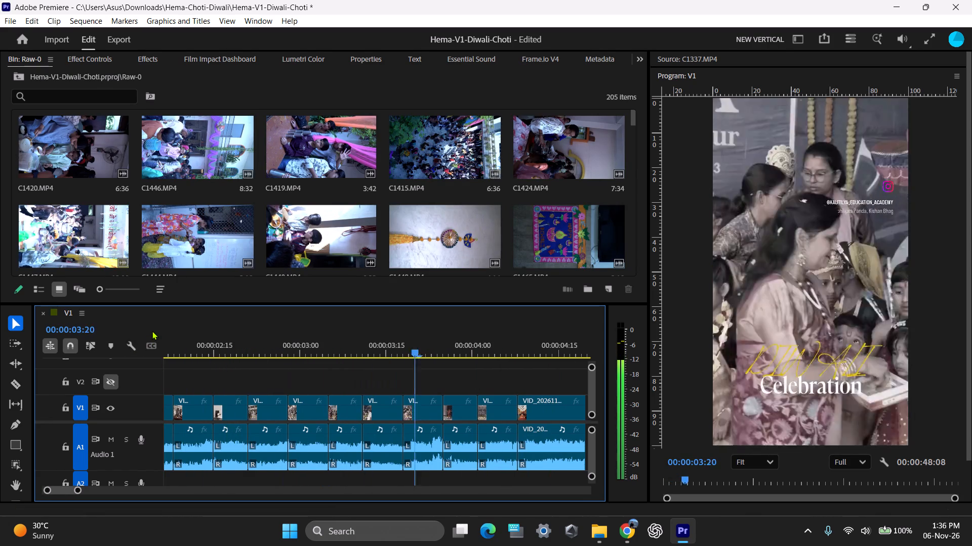
{"action": "key", "text": "space"}
{"action": "key", "text": "minus"}
{"action": "left_click_drag", "start_coordinate": [301, 347], "coordinate": [0, 359]}
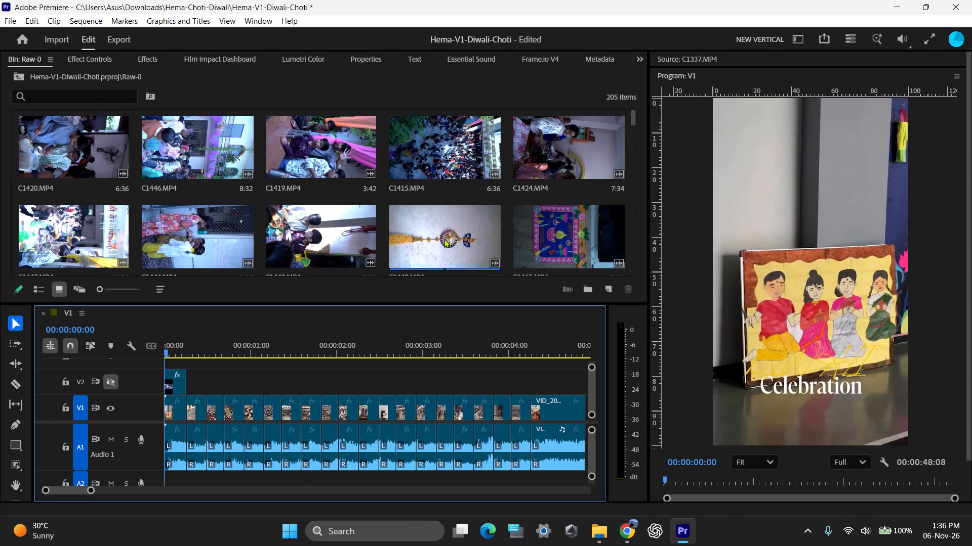
Load C1383.MP4 from the Raw-0 bin for preview and mark an 8-frame range ending at 11:36:43:25.
{"action": "scroll", "coordinate": [347, 216], "scroll_direction": "down", "scroll_amount": 2}
{"action": "left_click_drag", "start_coordinate": [631, 126], "coordinate": [629, 310]}
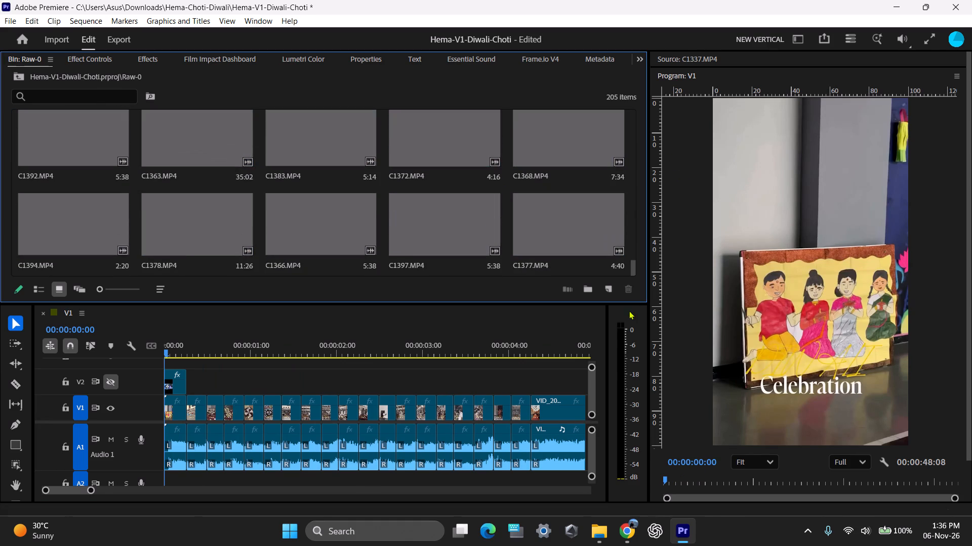
{"action": "left_click_drag", "start_coordinate": [629, 310], "coordinate": [625, 347]}
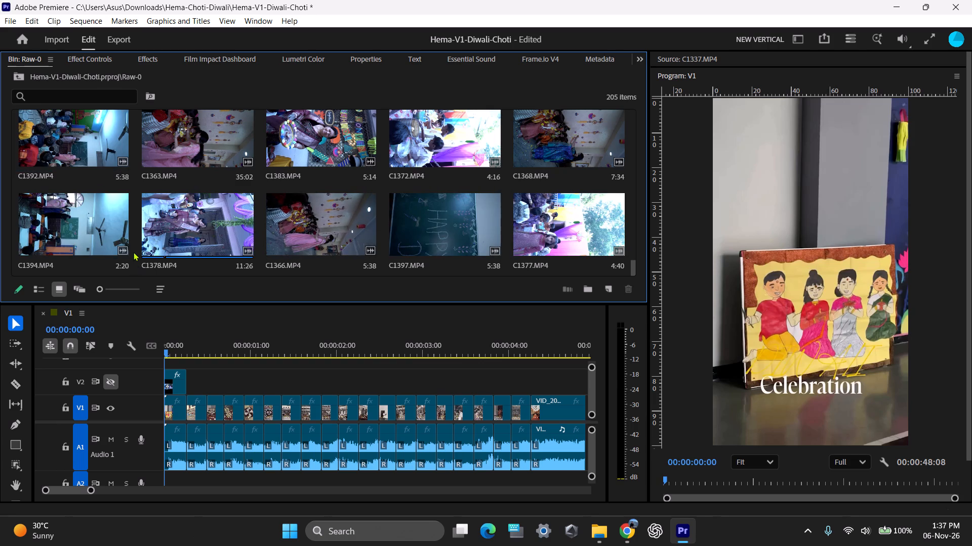
{"action": "double_click", "coordinate": [305, 143]}
{"action": "left_click_drag", "start_coordinate": [774, 495], "coordinate": [734, 501]}
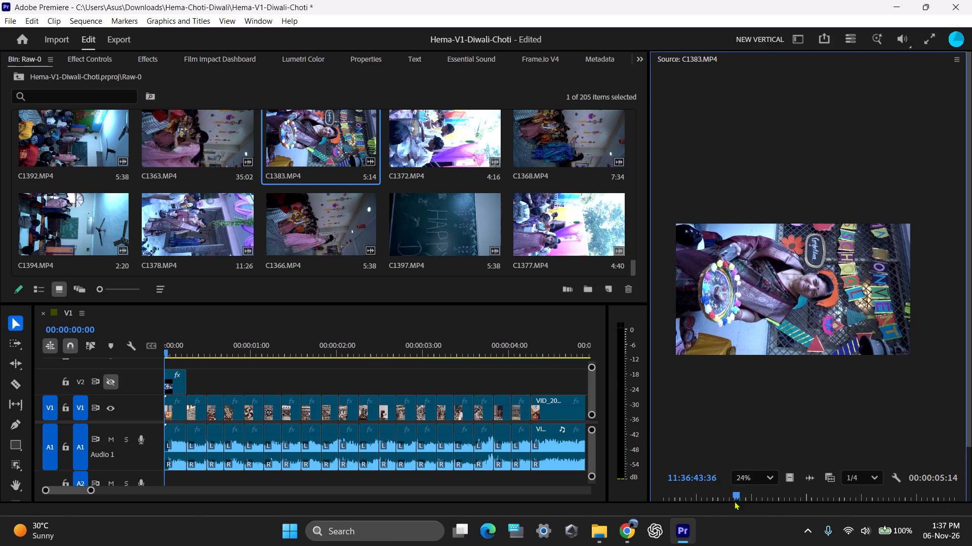
{"action": "left_click_drag", "start_coordinate": [734, 501], "coordinate": [718, 499]}
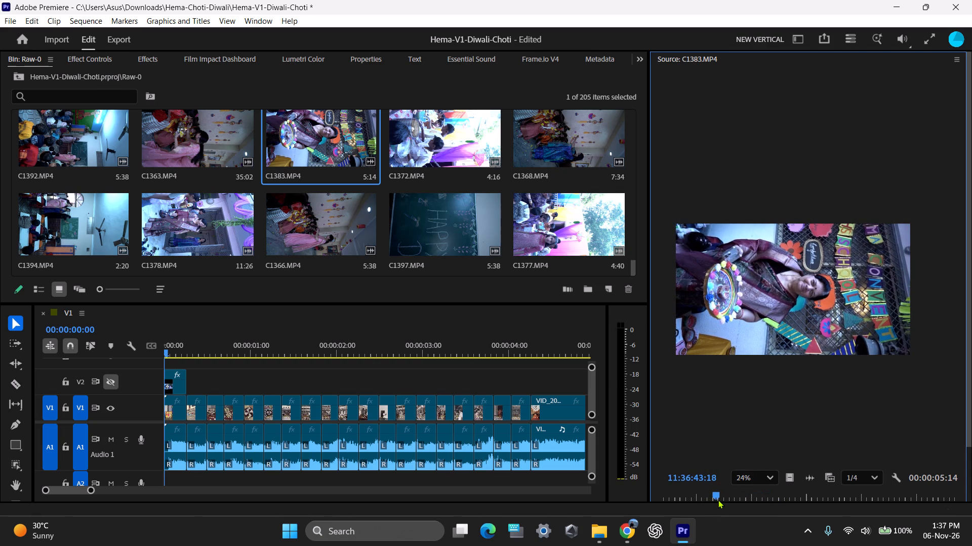
{"action": "left_click_drag", "start_coordinate": [718, 499], "coordinate": [725, 499]}
{"action": "key", "text": "i"}
{"action": "key", "text": "o"}
Place the marked C1383.MP4 video on V2 directly after the welcome-sign clip and extend its end to the second reference cut.
{"action": "left_click_drag", "start_coordinate": [789, 480], "coordinate": [256, 372]}
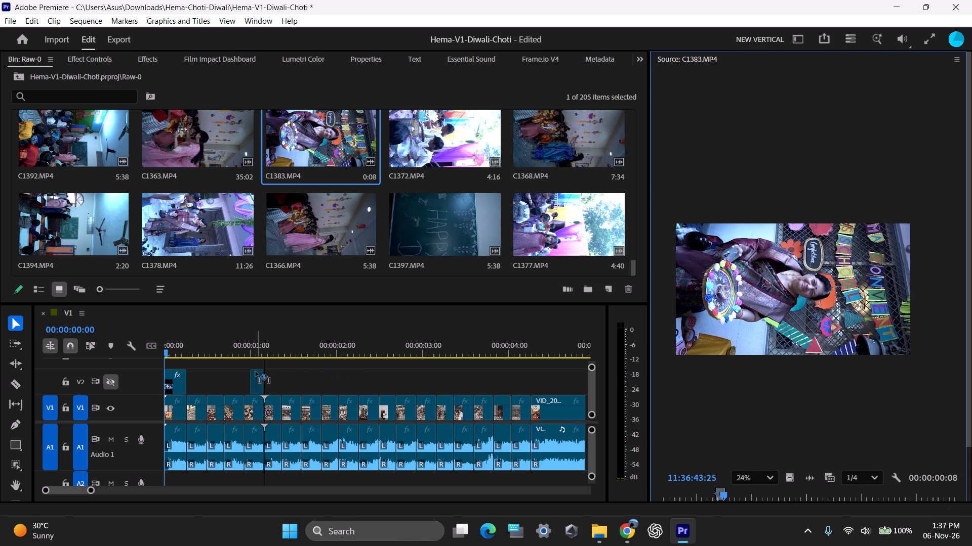
{"action": "left_click_drag", "start_coordinate": [256, 372], "coordinate": [189, 377]}
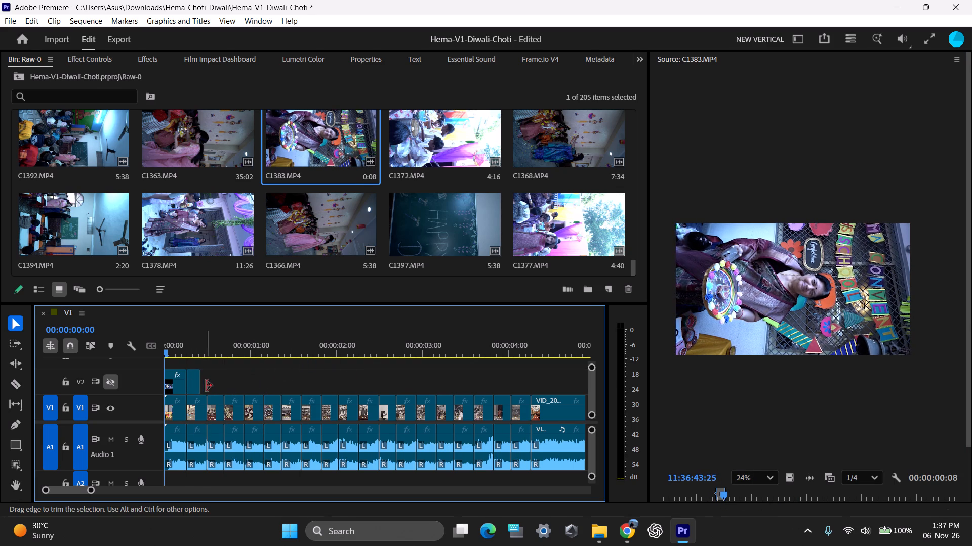
{"action": "left_click_drag", "start_coordinate": [201, 382], "coordinate": [212, 383]}
{"action": "left_click_drag", "start_coordinate": [214, 382], "coordinate": [208, 382]}
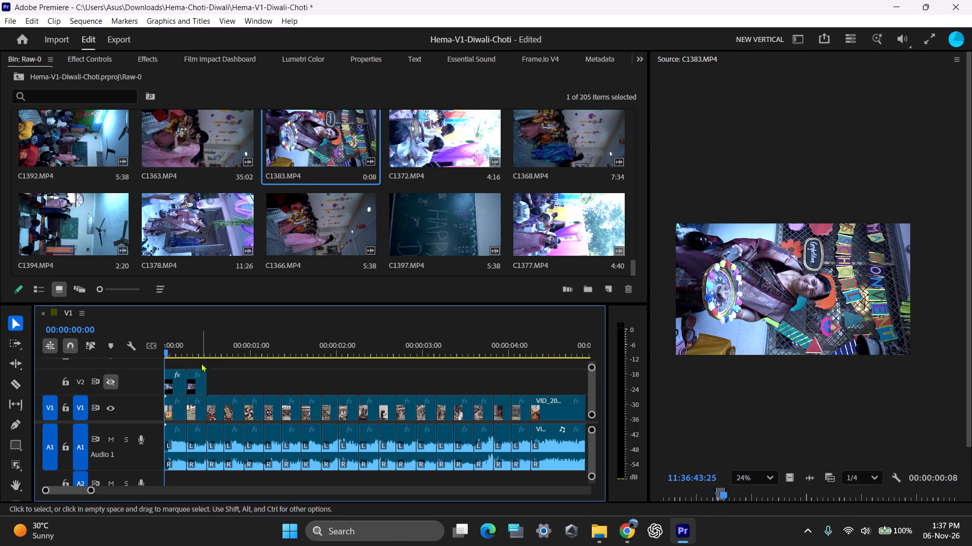
Show track V2 and check the new C1383.MP4 clip's framing over the reference at 00:00:00:12.
{"action": "left_click", "coordinate": [190, 345]}
{"action": "left_click", "coordinate": [115, 373]}
{"action": "left_click", "coordinate": [108, 378]}
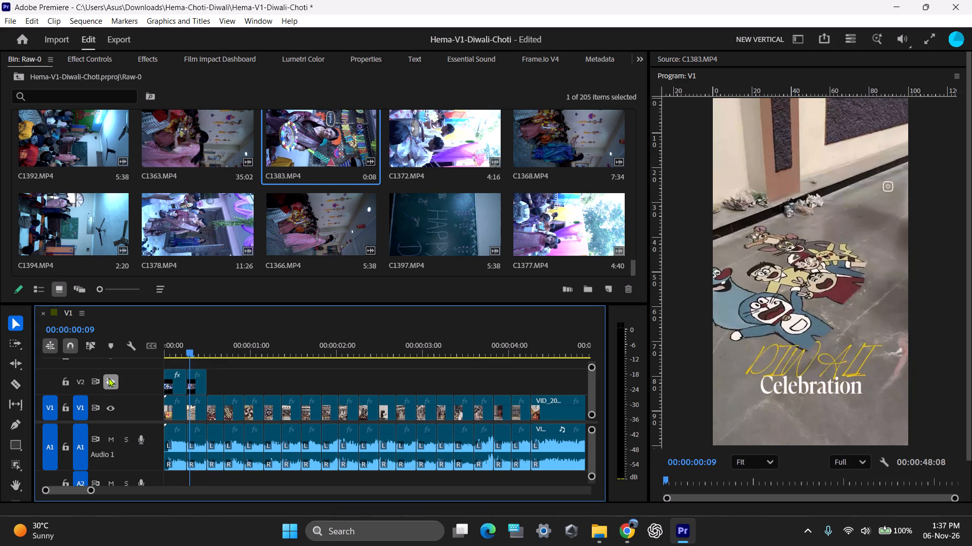
{"action": "left_click_drag", "start_coordinate": [193, 348], "coordinate": [198, 348]}
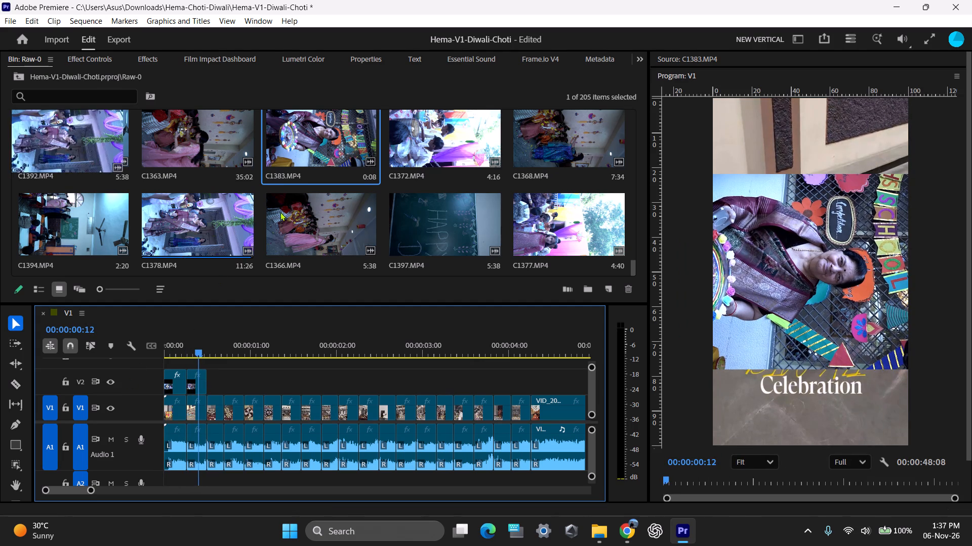
Mark an 8-frame range of C1357.MP4 ending at 11:21:25:32, place its video on V2 after the C1383.MP4 clip, and extend its end to the next reference cut.
{"action": "scroll", "coordinate": [110, 224], "scroll_direction": "down", "scroll_amount": 2}
{"action": "scroll", "coordinate": [110, 224], "scroll_direction": "up", "scroll_amount": 1}
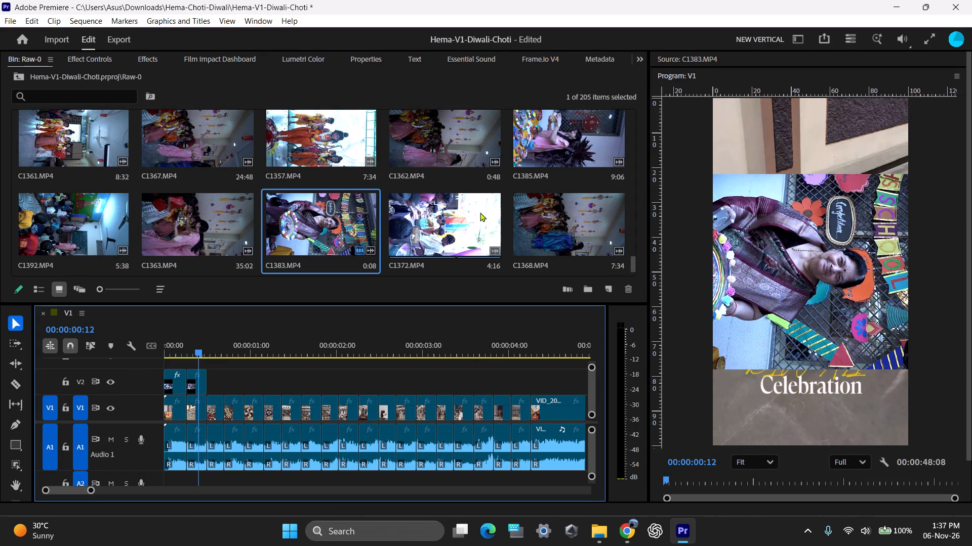
{"action": "double_click", "coordinate": [302, 150]}
{"action": "left_click_drag", "start_coordinate": [756, 493], "coordinate": [767, 495]}
{"action": "key", "text": "i"}
{"action": "key", "text": "o"}
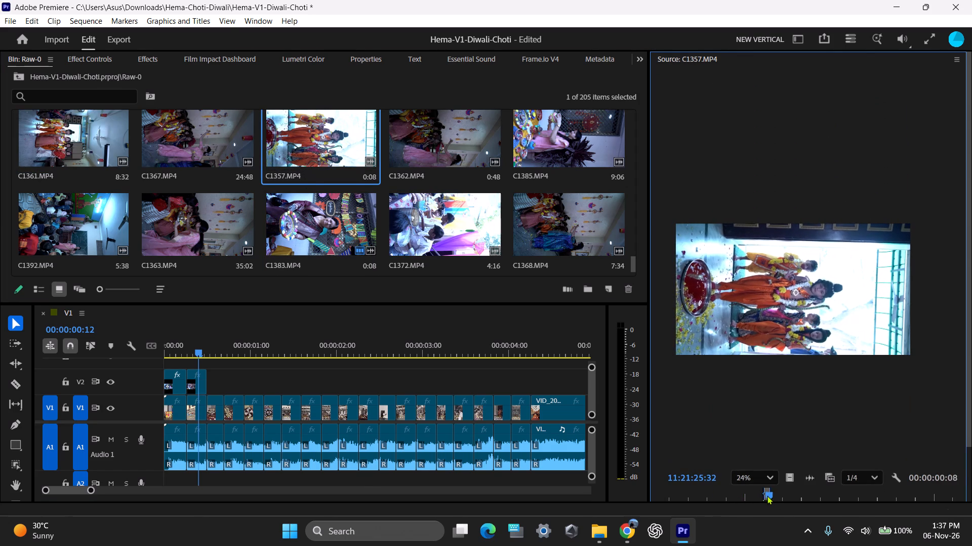
{"action": "left_click_drag", "start_coordinate": [784, 481], "coordinate": [332, 402]}
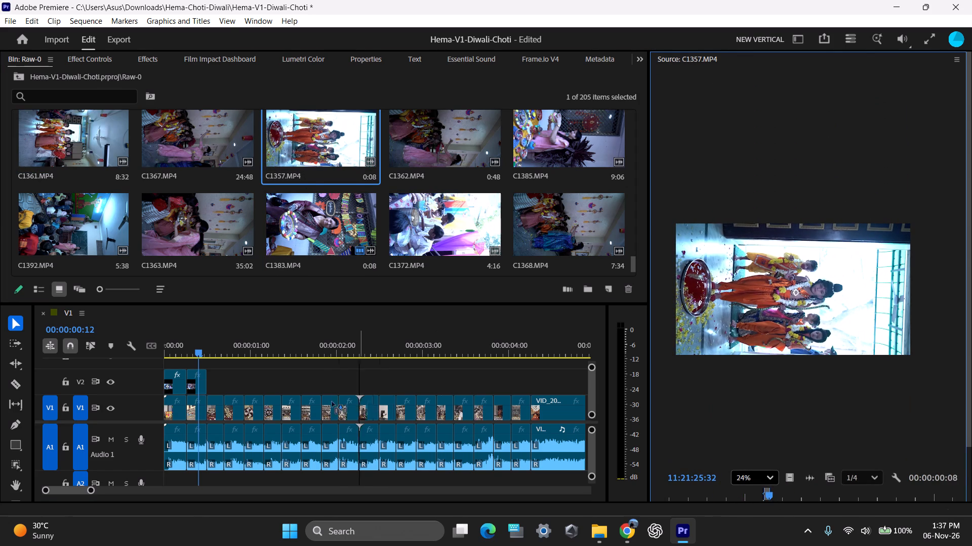
{"action": "left_click_drag", "start_coordinate": [332, 402], "coordinate": [208, 384]}
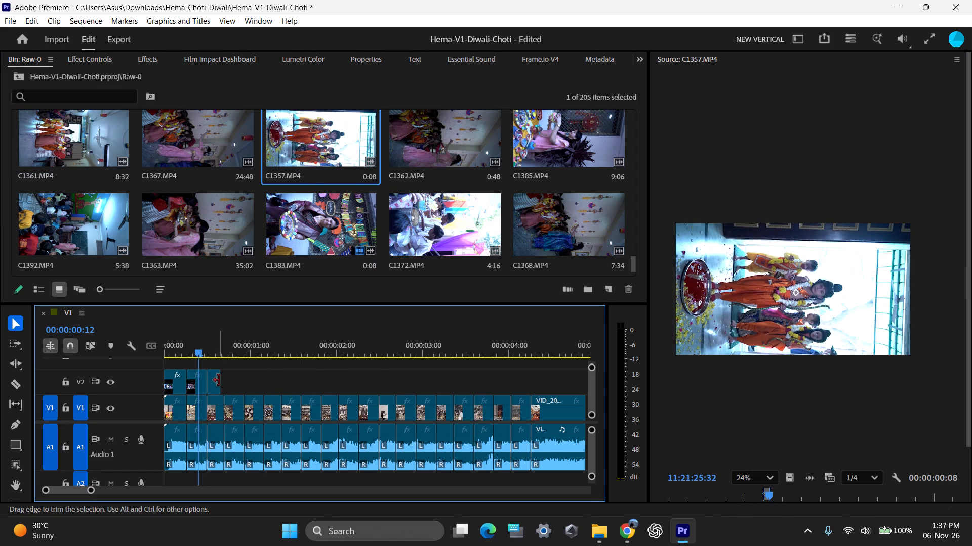
{"action": "left_click_drag", "start_coordinate": [220, 380], "coordinate": [225, 381]}
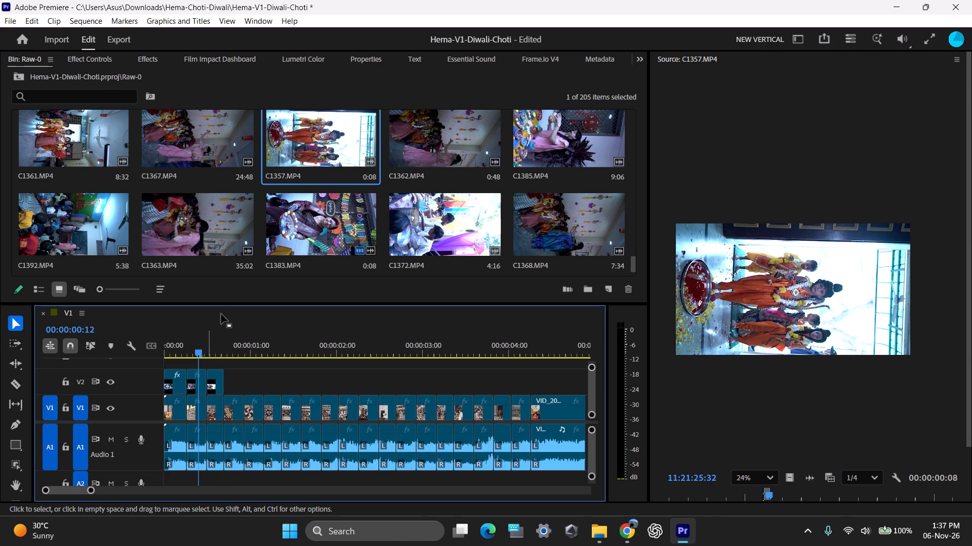
Mark a 15-frame range of C1392.MP4 ending at 11:42:15:06 and place its video on V2 directly after the C1357.MP4 clip.
{"action": "double_click", "coordinate": [66, 229]}
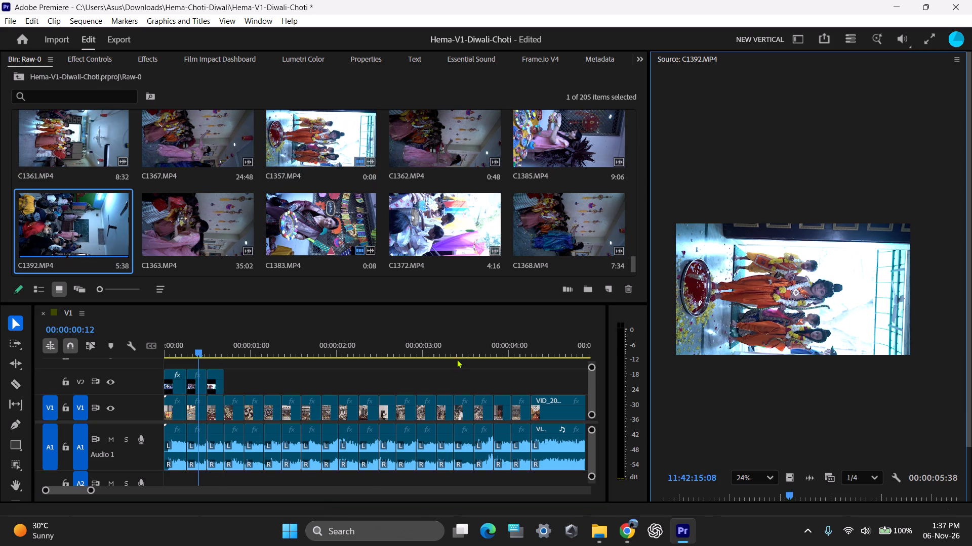
{"action": "left_click", "coordinate": [788, 496]}
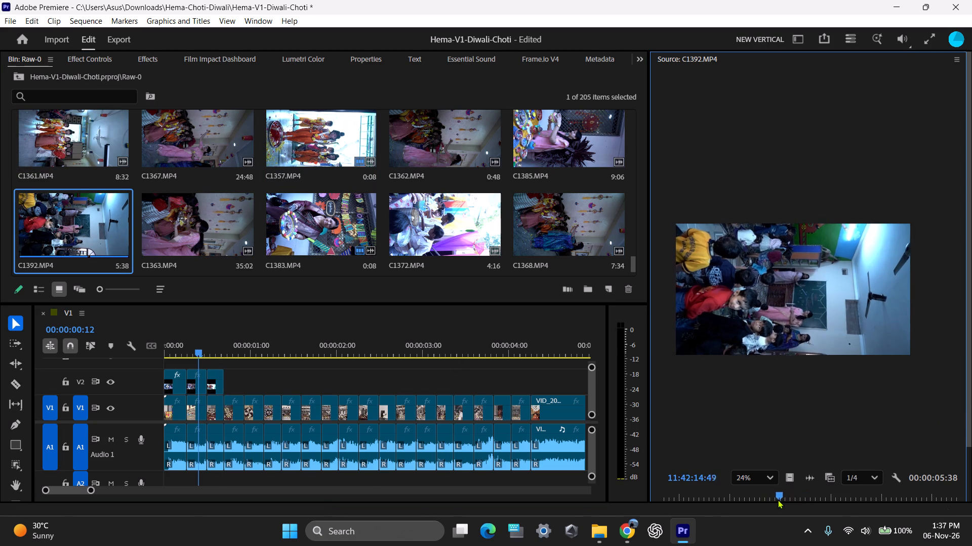
{"action": "key", "text": "i"}
{"action": "key", "text": "o"}
{"action": "left_click_drag", "start_coordinate": [793, 478], "coordinate": [273, 379]}
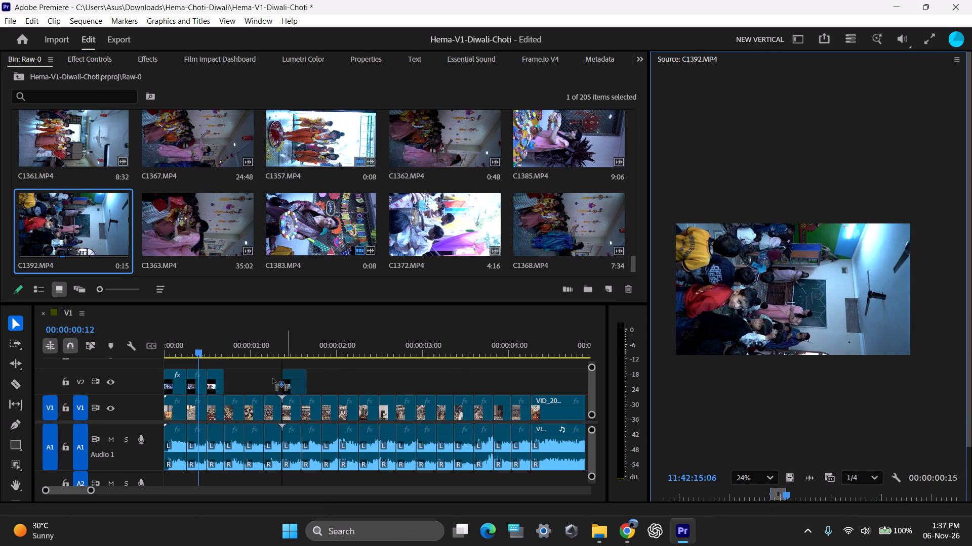
{"action": "left_click_drag", "start_coordinate": [273, 379], "coordinate": [227, 380]}
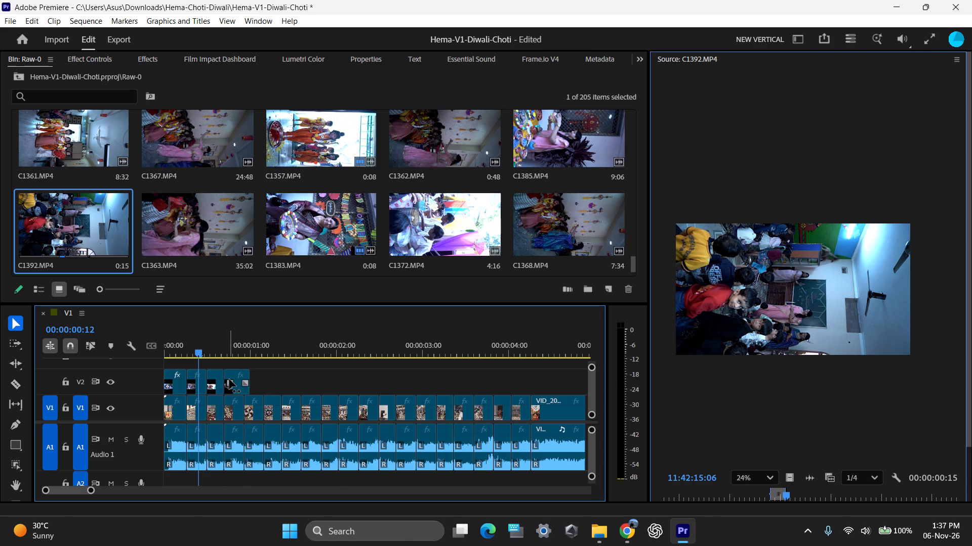
Mark a 29-frame range of C1367.MP4 ending at 11:29:39:49 and place its video on V2 at the next reference cut, over C1392.MP4's tail.
{"action": "scroll", "coordinate": [187, 209], "scroll_direction": "up", "scroll_amount": 1}
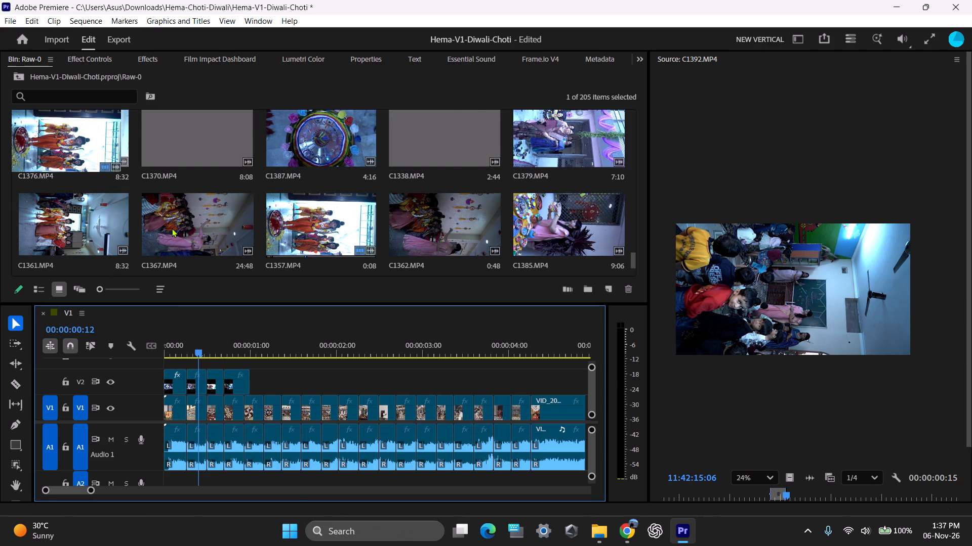
{"action": "double_click", "coordinate": [172, 228]}
{"action": "left_click_drag", "start_coordinate": [748, 499], "coordinate": [756, 499]}
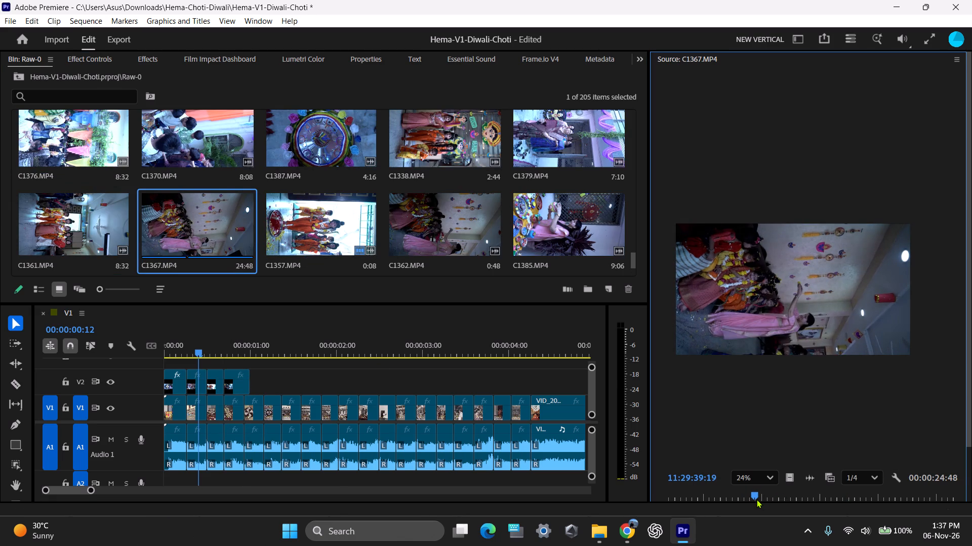
{"action": "left_click_drag", "start_coordinate": [756, 499], "coordinate": [763, 499]}
{"action": "key", "text": "i"}
{"action": "key", "text": "o"}
{"action": "left_click_drag", "start_coordinate": [788, 479], "coordinate": [275, 379]}
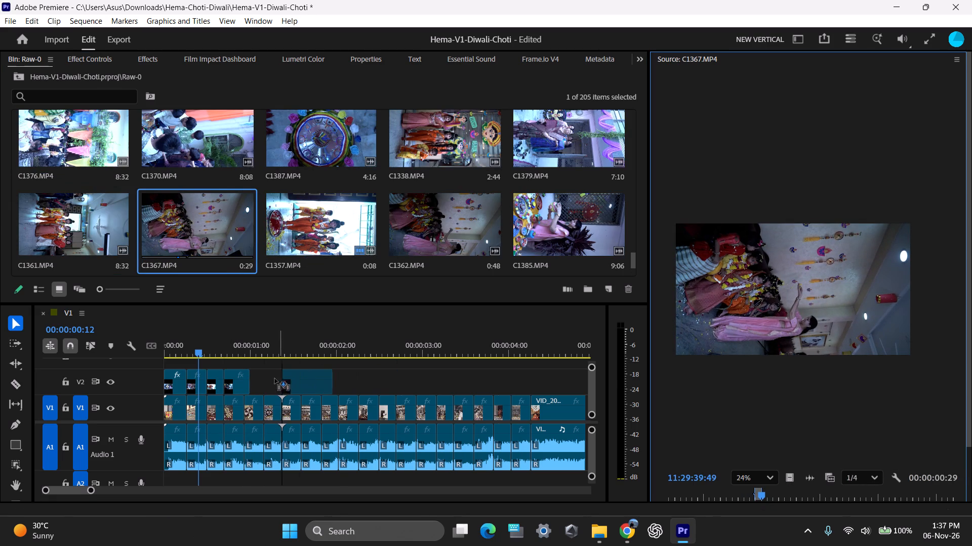
{"action": "left_click_drag", "start_coordinate": [275, 379], "coordinate": [247, 382]}
Mark C1387.MP4 from 11:39:16:13 to its end and place its video on V2 at the next reference cut, over C1367.MP4's tail.
{"action": "double_click", "coordinate": [311, 143]}
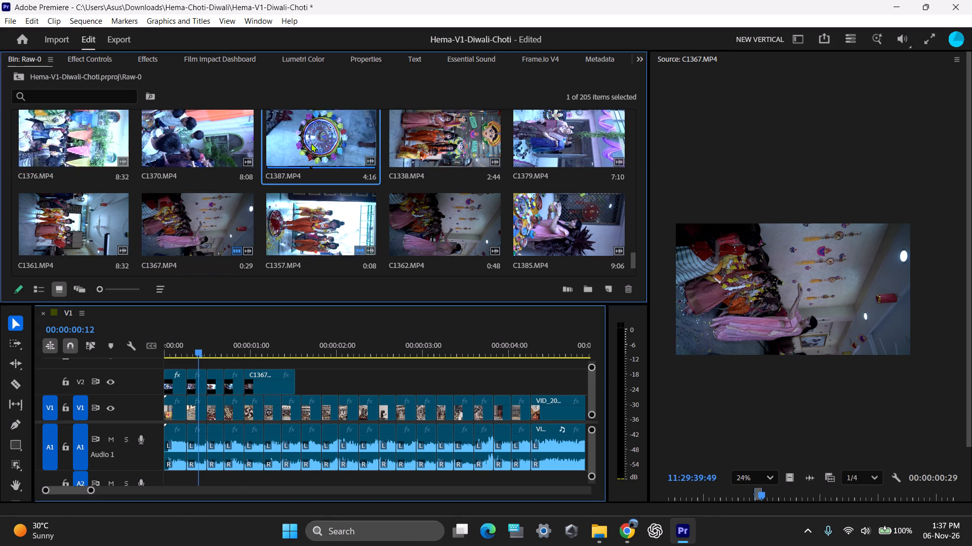
{"action": "key", "text": "i"}
{"action": "left_click_drag", "start_coordinate": [790, 478], "coordinate": [290, 348]}
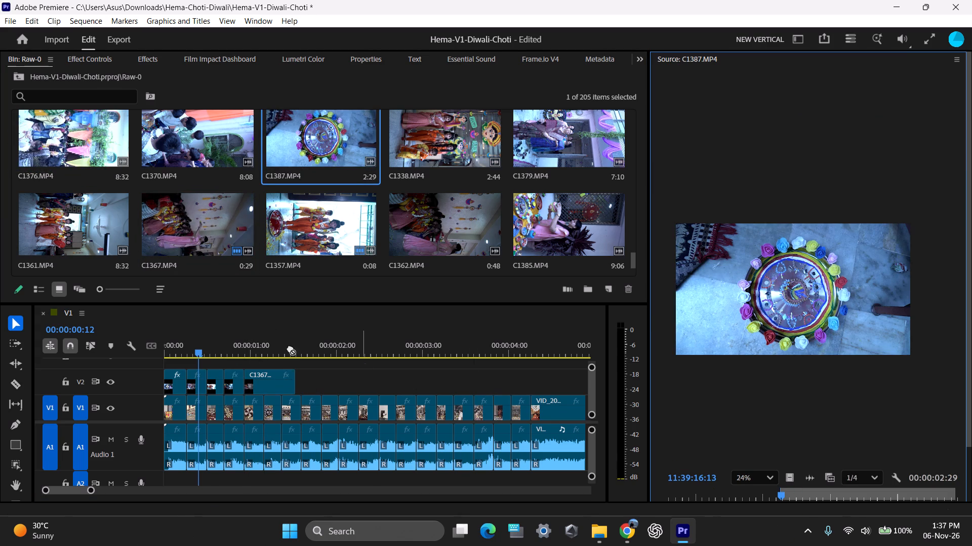
{"action": "left_click_drag", "start_coordinate": [290, 348], "coordinate": [262, 375]}
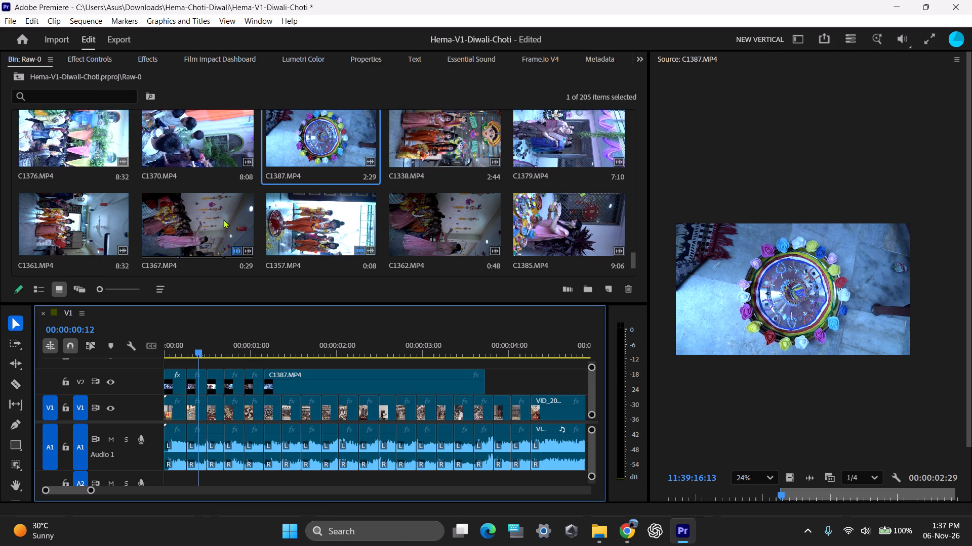
Mark a 3-frame range of C1338.MP4 ending at 11:08:58:30 and place its video over C1387.MP4 on V2 at 00:00:01:11.
{"action": "left_click", "coordinate": [460, 134]}
{"action": "left_click_drag", "start_coordinate": [459, 134], "coordinate": [462, 142]}
{"action": "left_click", "coordinate": [785, 494]}
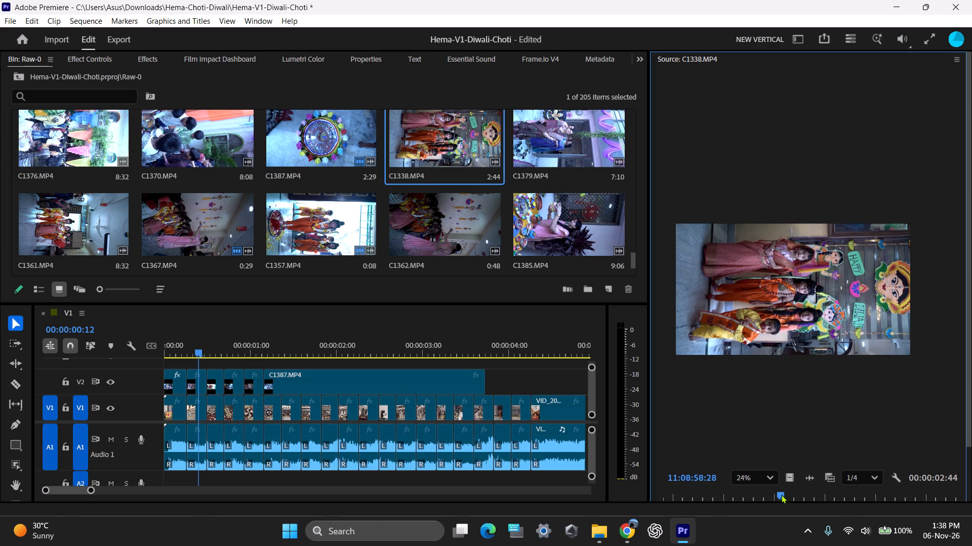
{"action": "key", "text": "i"}
{"action": "key", "text": "o"}
{"action": "left_click_drag", "start_coordinate": [792, 478], "coordinate": [391, 380]}
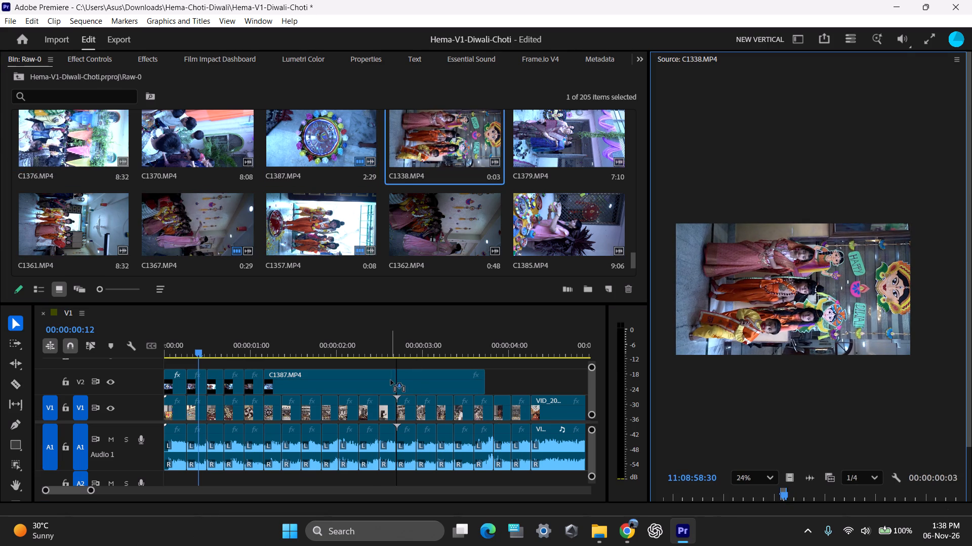
{"action": "left_click_drag", "start_coordinate": [391, 380], "coordinate": [285, 378]}
Delete the leftover C1387.MP4 segment that follows the C1338.MP4 clip on V2.
{"action": "left_click_drag", "start_coordinate": [288, 377], "coordinate": [300, 379]}
{"action": "left_click", "coordinate": [342, 381]}
{"action": "key", "text": "Delete"}
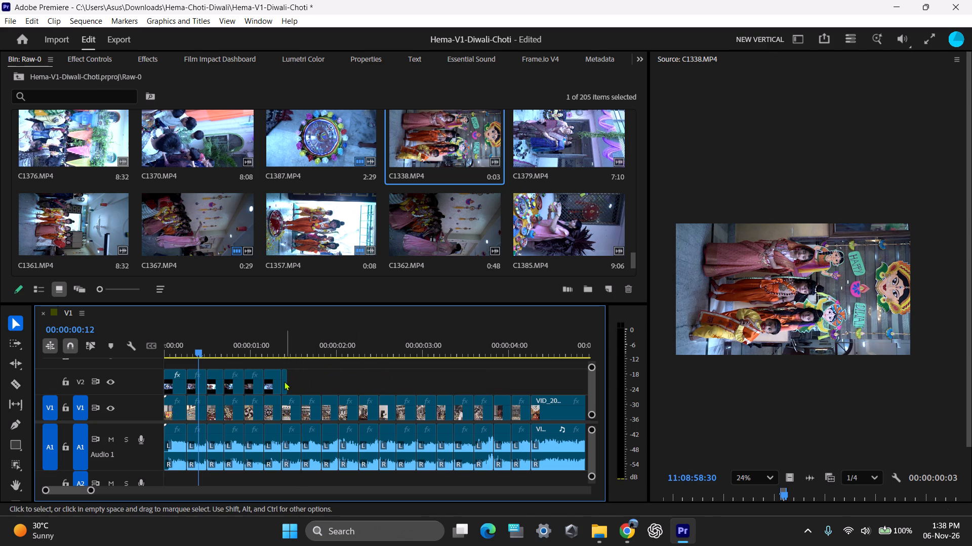
Extend the end of the C1338.MP4 clip on V2 to the next reference cut, for a 7-frame duration.
{"action": "left_click", "coordinate": [286, 380]}
{"action": "left_click_drag", "start_coordinate": [286, 381], "coordinate": [299, 381]}
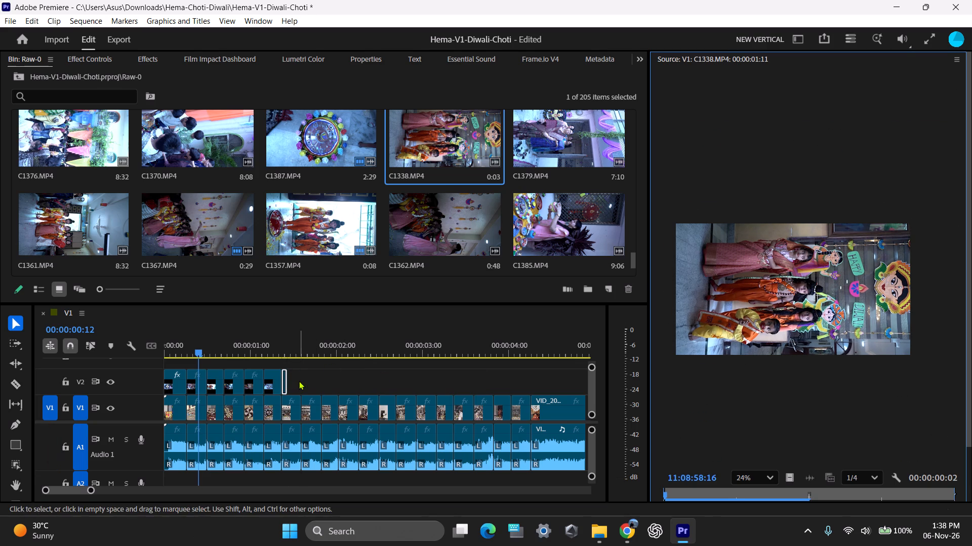
{"action": "left_click_drag", "start_coordinate": [299, 381], "coordinate": [298, 381]}
{"action": "left_click_drag", "start_coordinate": [289, 380], "coordinate": [296, 380]}
{"action": "left_click_drag", "start_coordinate": [289, 379], "coordinate": [304, 381]}
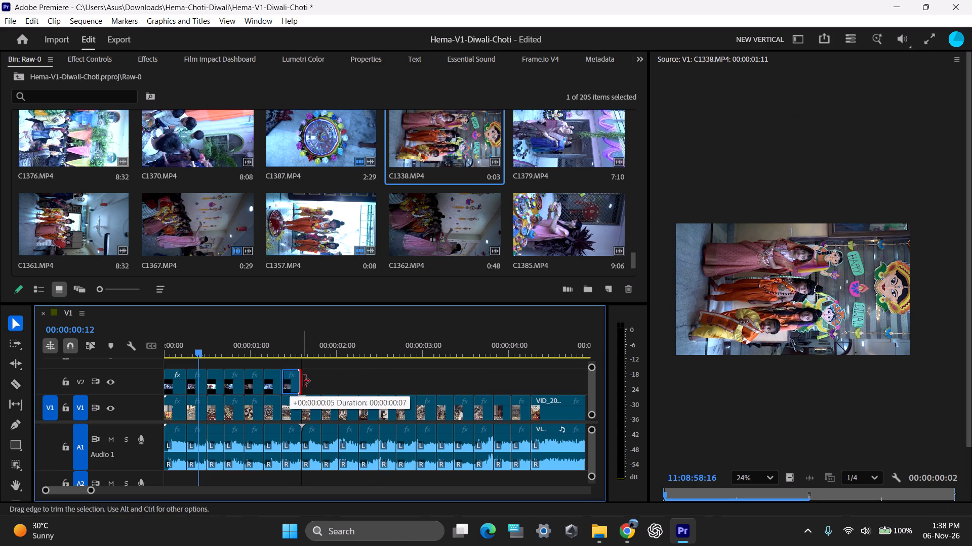
{"action": "left_click_drag", "start_coordinate": [304, 381], "coordinate": [304, 381]}
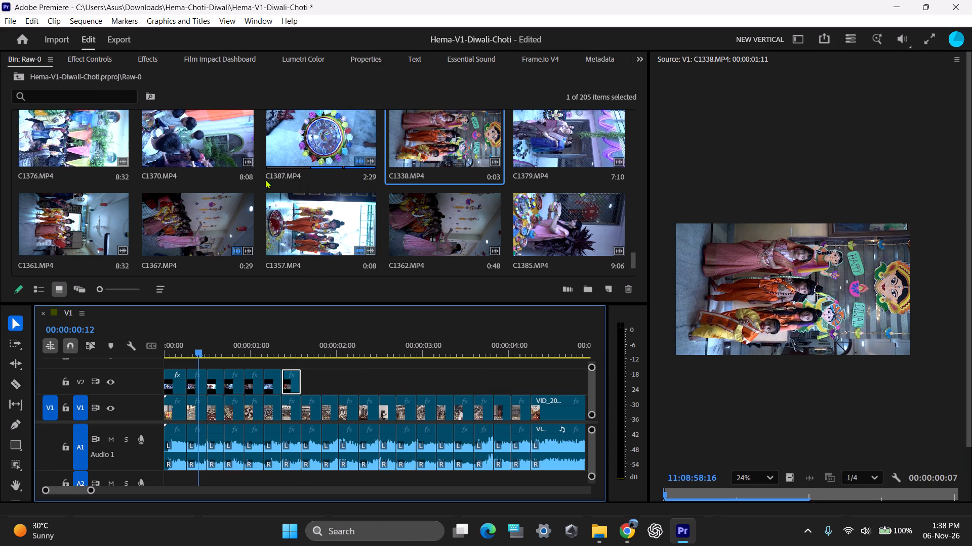
Mark C1346.MP4 from 11:15:53:07 to 11:15:53:27, place its video on V2 after C1338.MP4, and trim its end to the next reference cut.
{"action": "scroll", "coordinate": [265, 179], "scroll_direction": "up", "scroll_amount": 1}
{"action": "scroll", "coordinate": [439, 210], "scroll_direction": "up", "scroll_amount": 1}
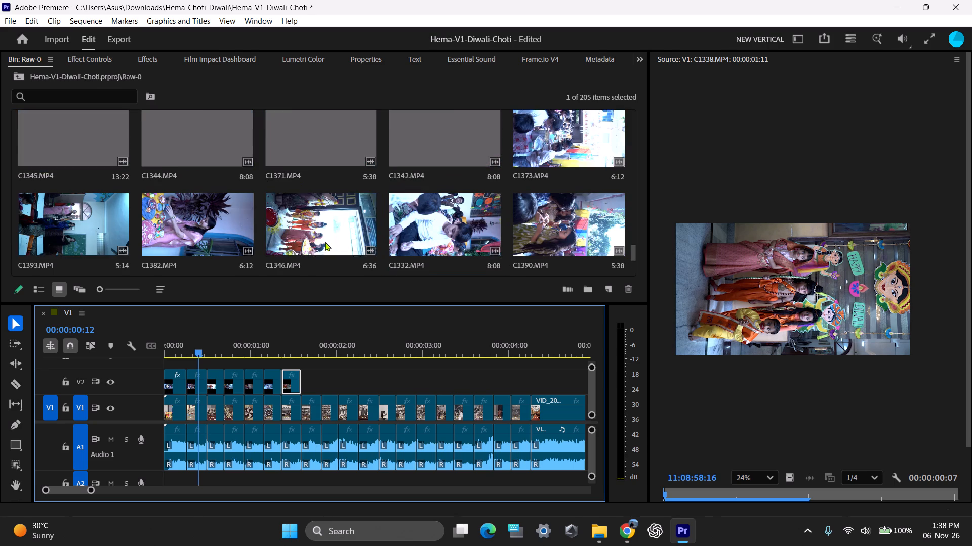
{"action": "double_click", "coordinate": [325, 242]}
{"action": "left_click_drag", "start_coordinate": [819, 496], "coordinate": [802, 498]}
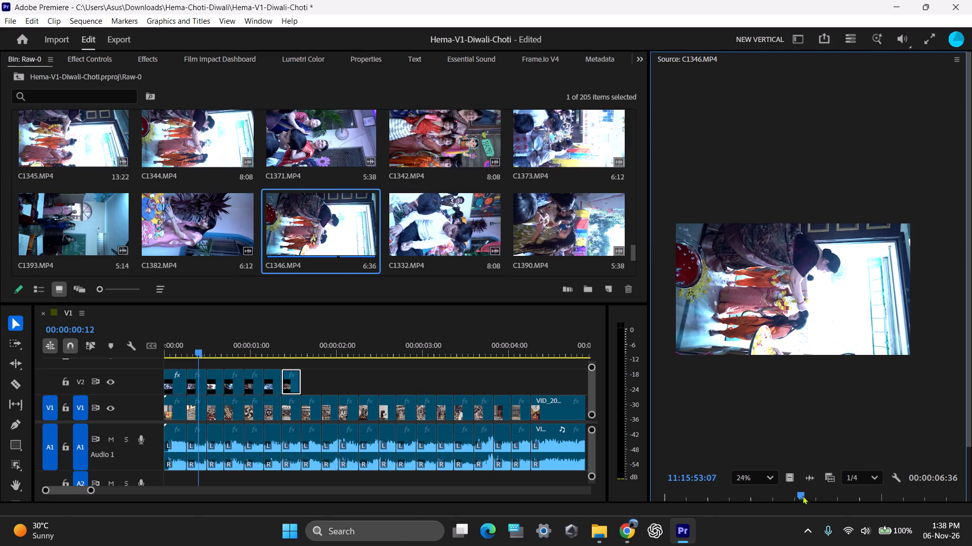
{"action": "key", "text": "i"}
{"action": "left_click_drag", "start_coordinate": [798, 495], "coordinate": [816, 496]}
{"action": "key", "text": "o"}
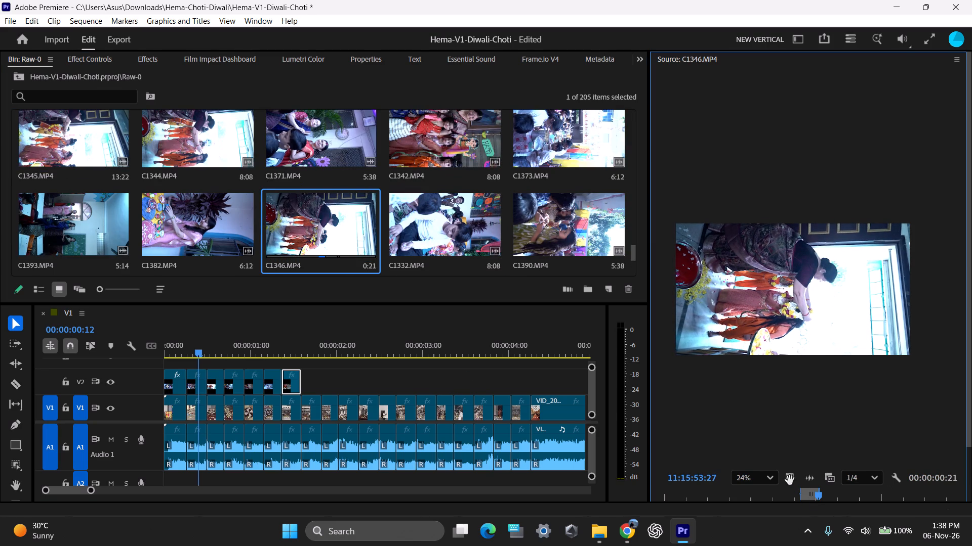
{"action": "left_click_drag", "start_coordinate": [789, 479], "coordinate": [304, 379]}
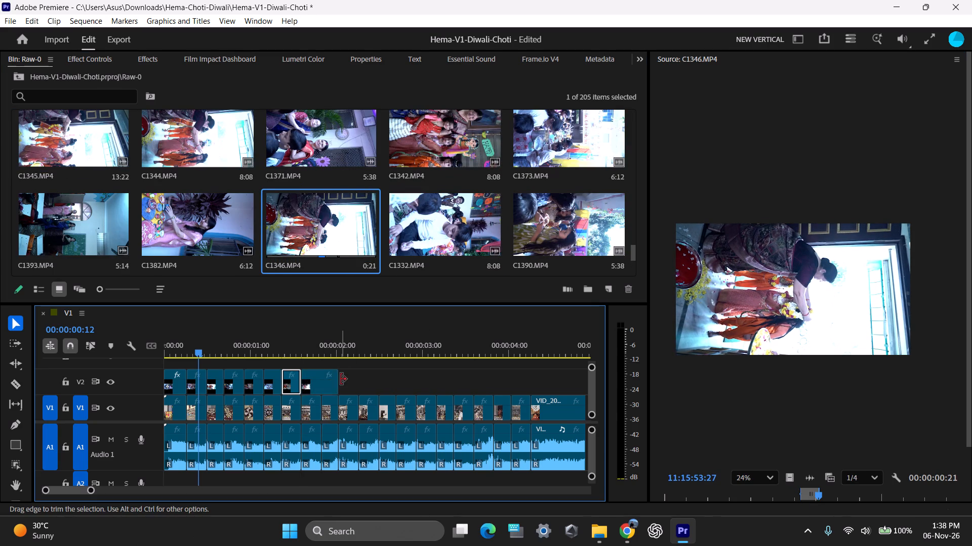
{"action": "left_click_drag", "start_coordinate": [341, 379], "coordinate": [323, 379]}
Mark a 16-frame range of C1390.MP4 ending at 11:40:21:16 and place its video on V2 directly after the C1346.MP4 clip.
{"action": "double_click", "coordinate": [553, 219]}
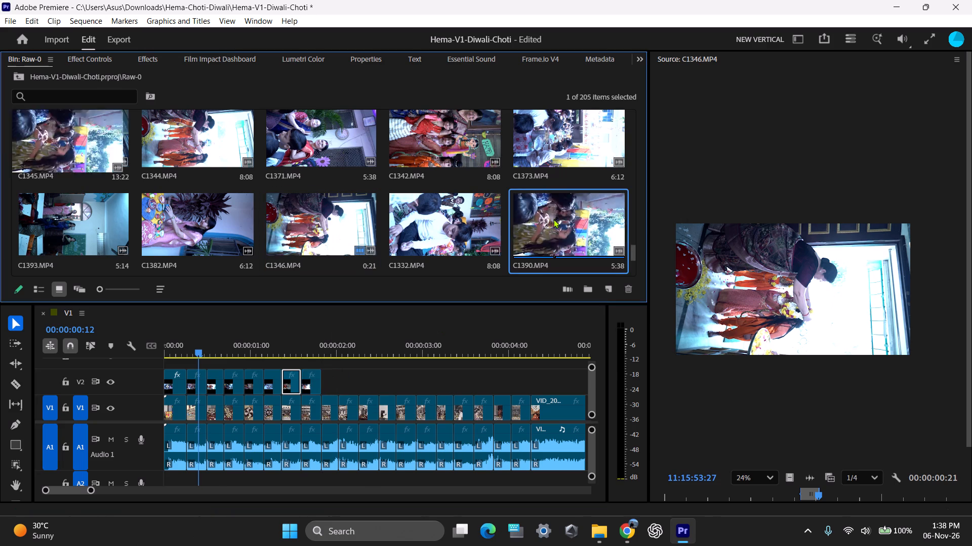
{"action": "left_click_drag", "start_coordinate": [779, 497], "coordinate": [788, 499]}
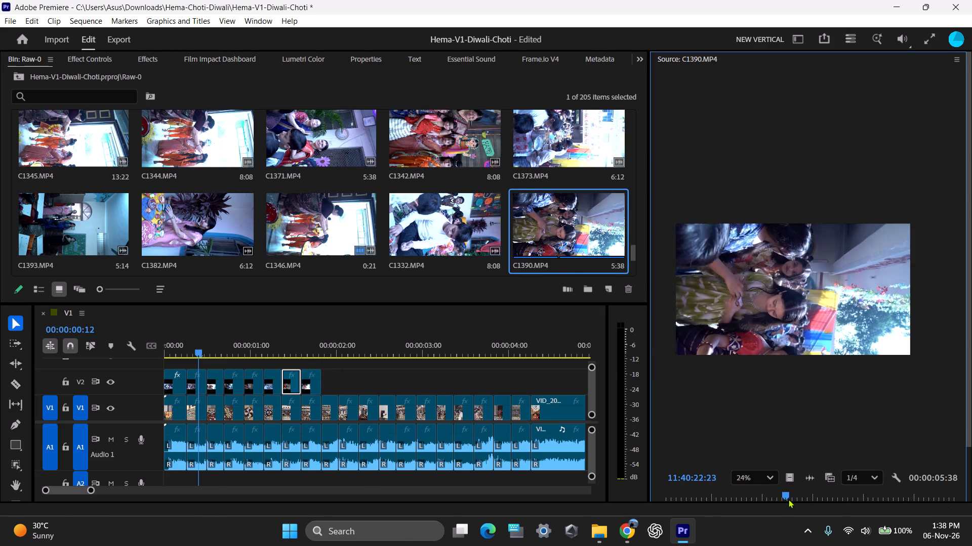
{"action": "left_click_drag", "start_coordinate": [788, 499], "coordinate": [715, 506]}
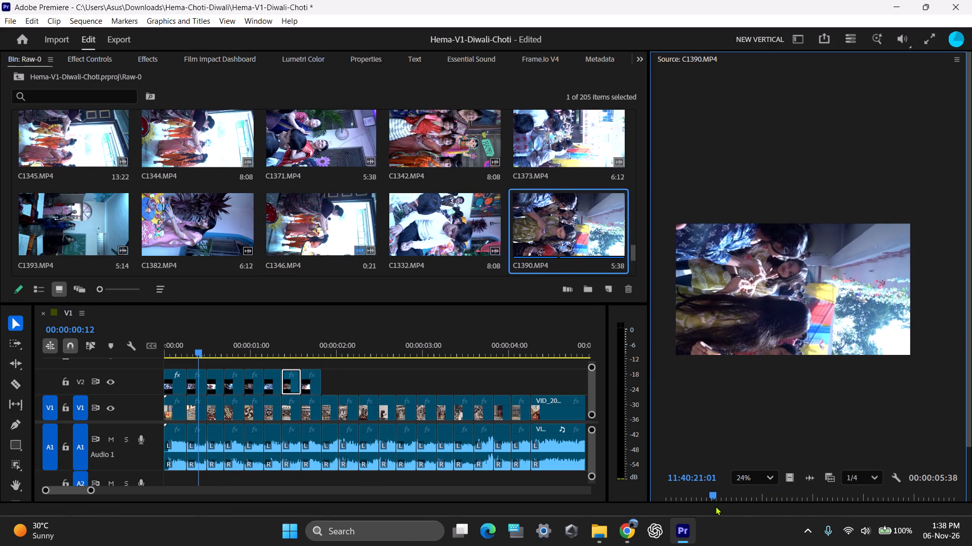
{"action": "left_click_drag", "start_coordinate": [715, 506], "coordinate": [731, 504]}
{"action": "key", "text": "i"}
{"action": "key", "text": "o"}
{"action": "left_click_drag", "start_coordinate": [793, 480], "coordinate": [461, 382]}
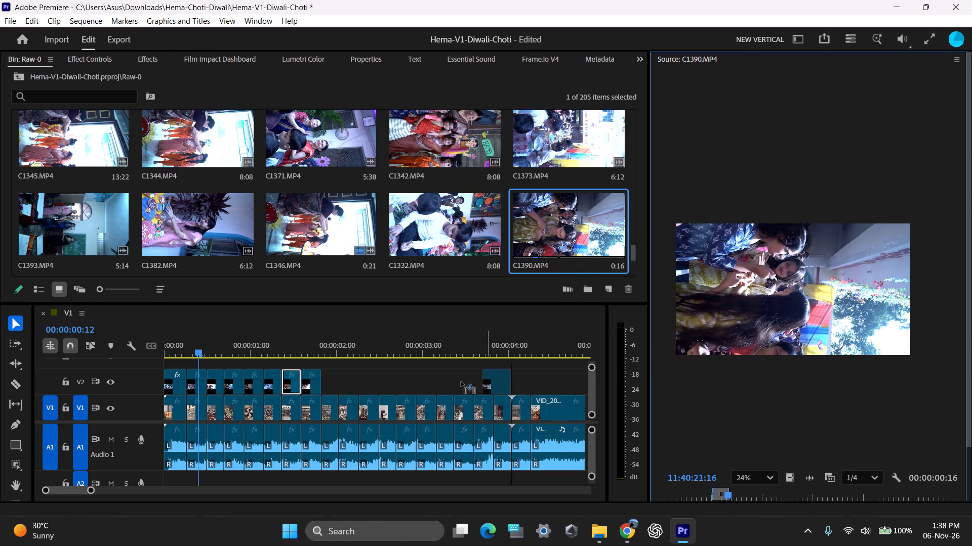
{"action": "left_click_drag", "start_coordinate": [461, 382], "coordinate": [325, 378]}
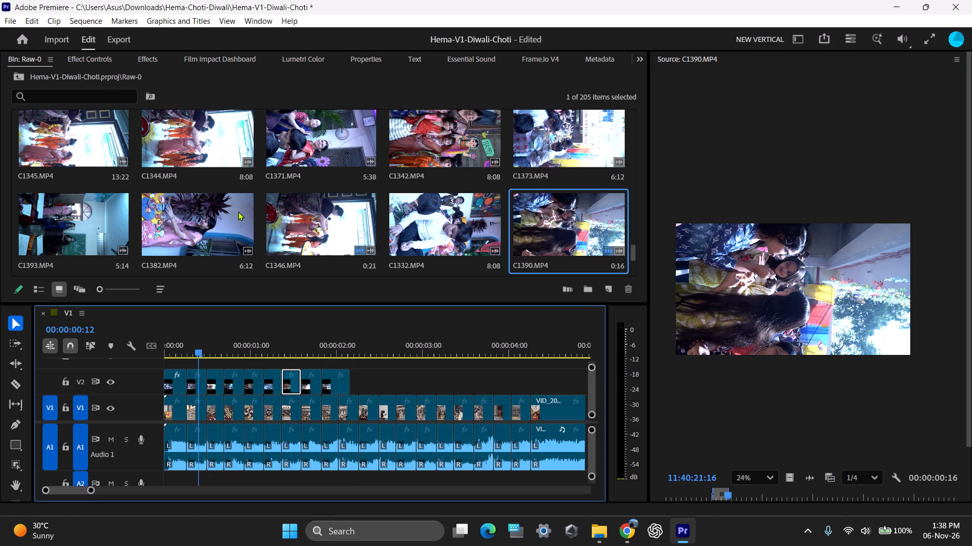
Mark a 13-frame range of C1382.MP4 ending at 11:36:37:08 and place its video on V2 at the next reference cut, over C1390.MP4's tail.
{"action": "double_click", "coordinate": [217, 220]}
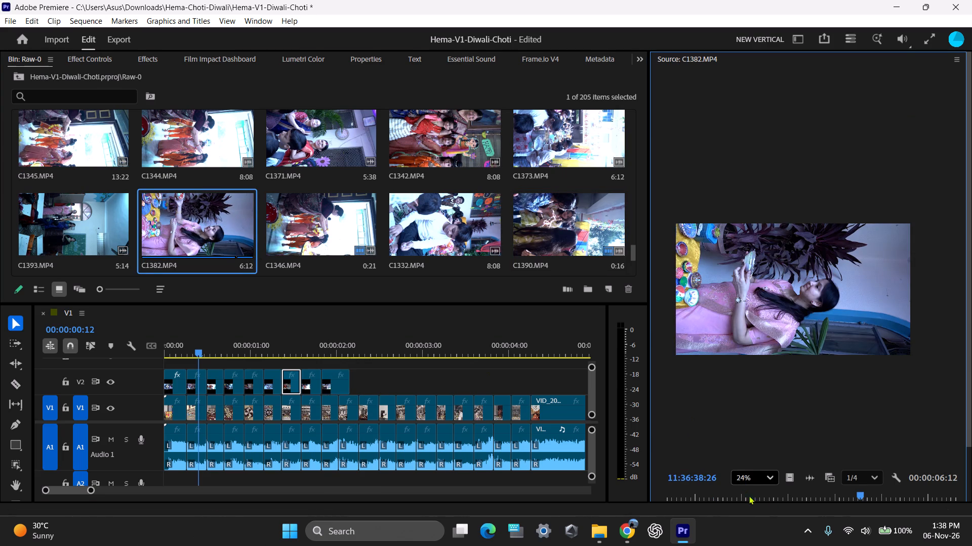
{"action": "left_click_drag", "start_coordinate": [809, 495], "coordinate": [787, 495]}
{"action": "key", "text": "i"}
{"action": "left_click_drag", "start_coordinate": [789, 493], "coordinate": [797, 493]}
{"action": "key", "text": "o"}
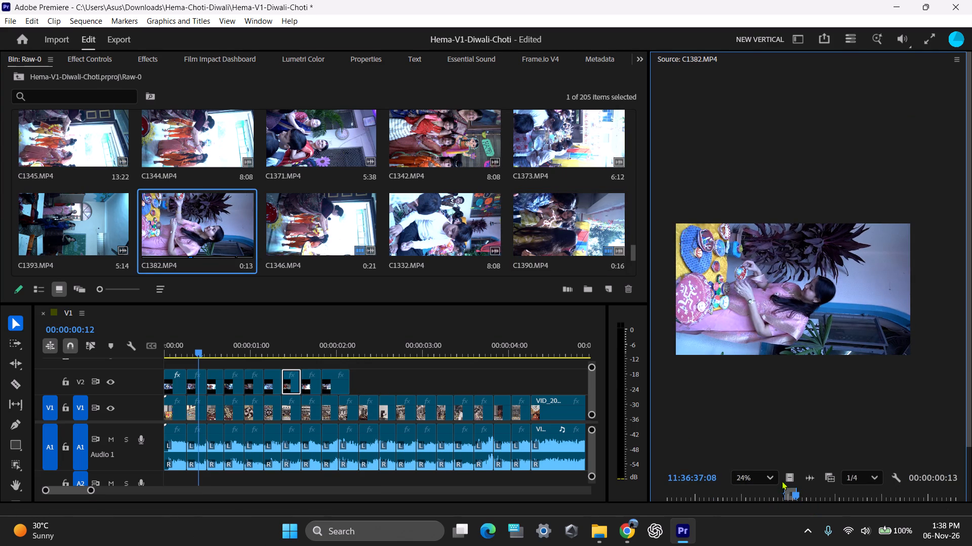
{"action": "left_click_drag", "start_coordinate": [792, 478], "coordinate": [342, 373]}
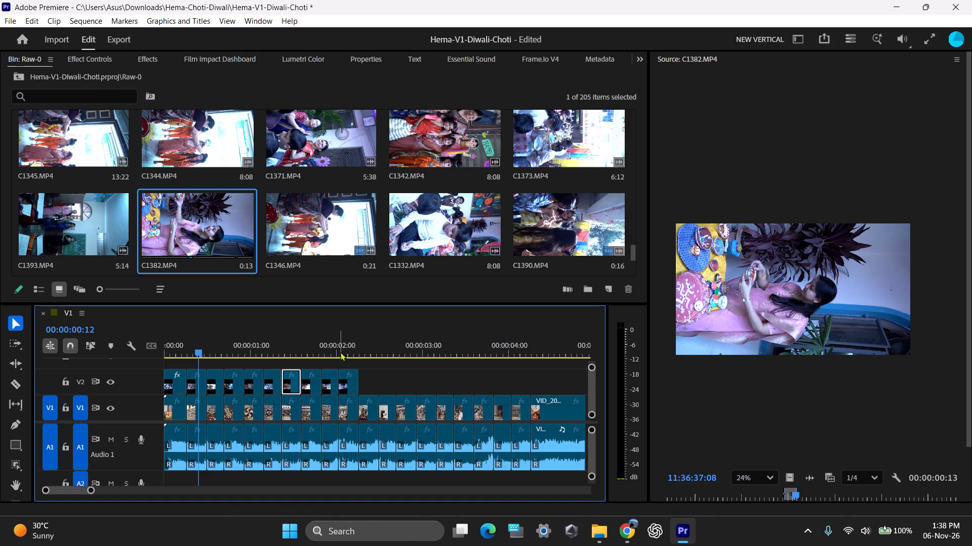
Scrub the assembled V2 clips from 00:00:02:04 back to the sequence start to check them over the reference.
{"action": "left_click_drag", "start_coordinate": [288, 348], "coordinate": [349, 362]}
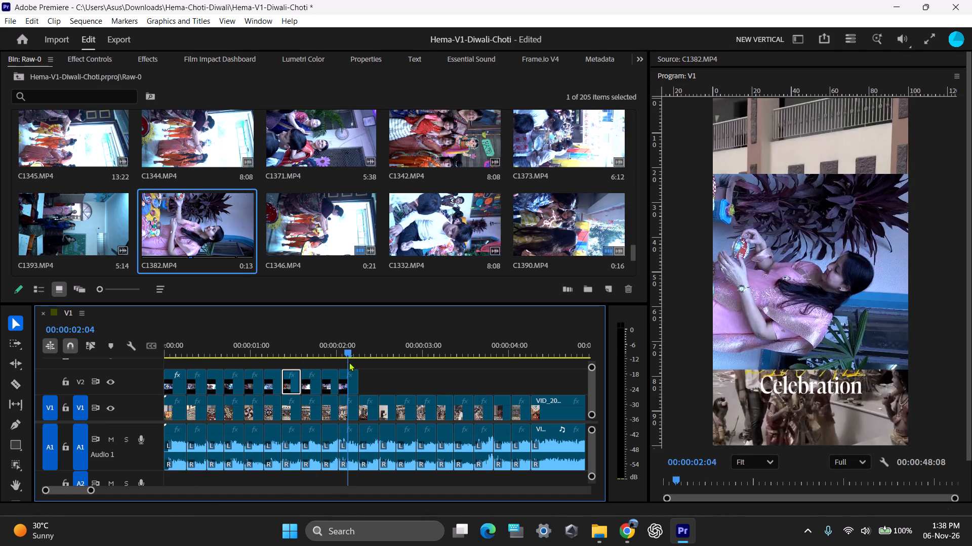
{"action": "left_click_drag", "start_coordinate": [349, 362], "coordinate": [90, 365]}
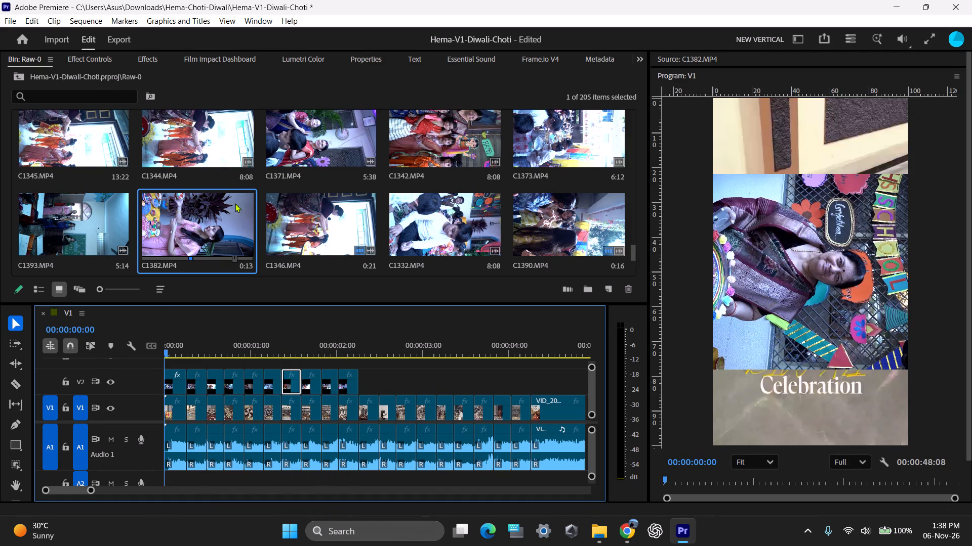
Open C1359.MP4 from the Raw-0 bin as the source clip and set the source view zoom to Fit.
{"action": "scroll", "coordinate": [235, 185], "scroll_direction": "up", "scroll_amount": 1}
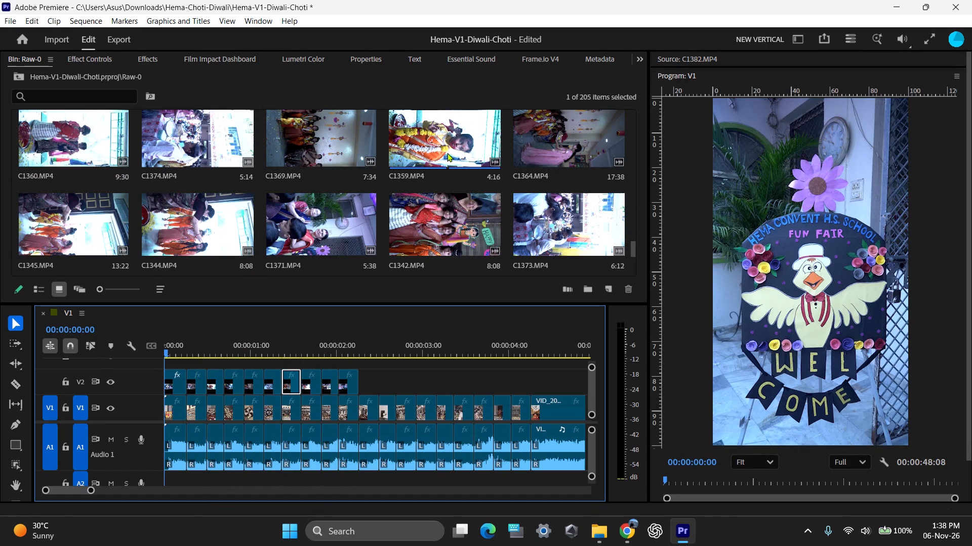
{"action": "double_click", "coordinate": [447, 153]}
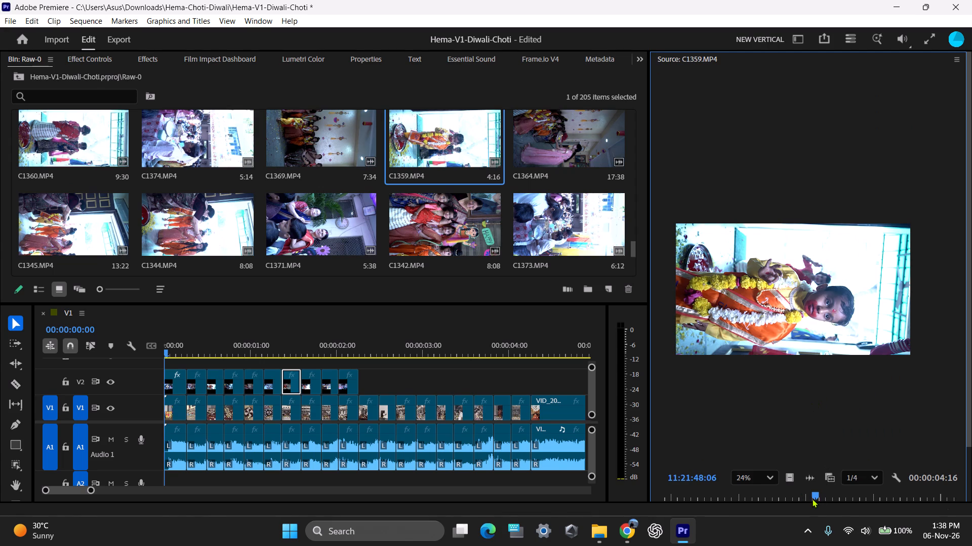
{"action": "left_click_drag", "start_coordinate": [818, 493], "coordinate": [755, 493]}
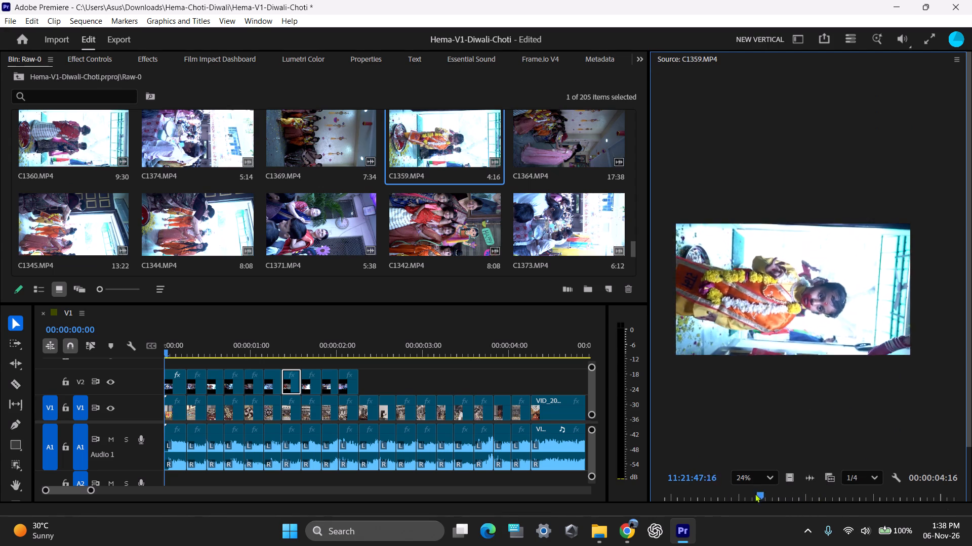
{"action": "left_click_drag", "start_coordinate": [755, 493], "coordinate": [741, 494]}
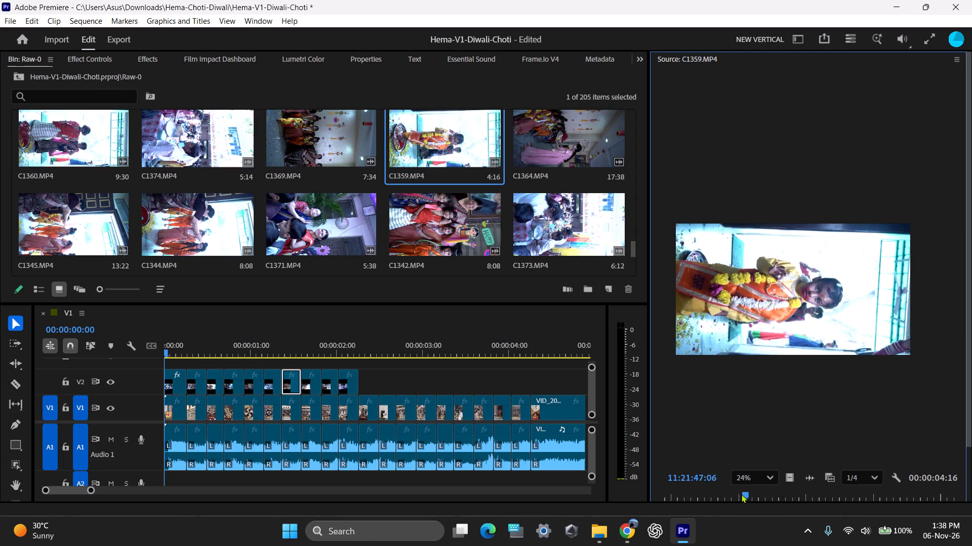
{"action": "left_click_drag", "start_coordinate": [741, 494], "coordinate": [761, 485]}
{"action": "left_click", "coordinate": [760, 477]}
{"action": "left_click", "coordinate": [756, 294]}
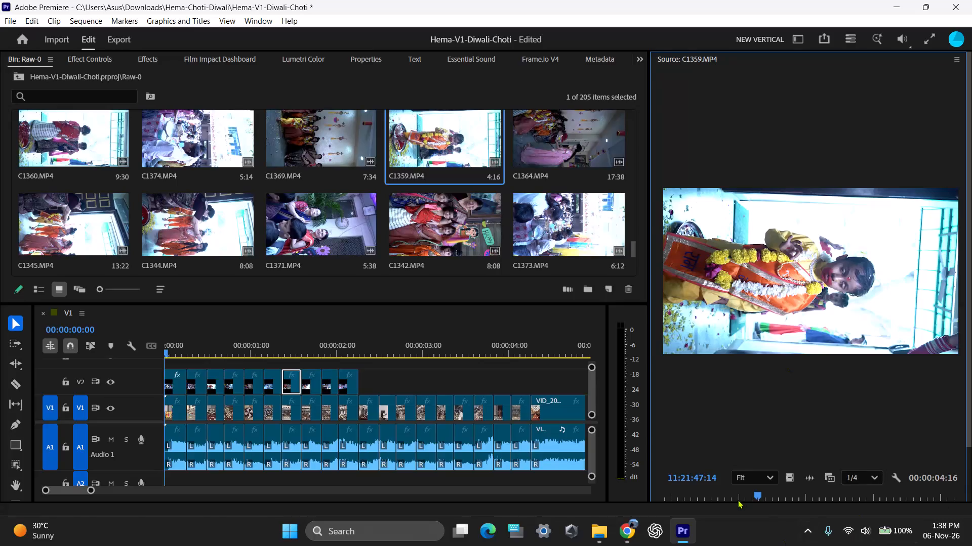
Mark a 5-frame range of C1359.MP4 ending at 11:21:47:41, place its video on V2 after C1382.MP4, and extend its end to the next reference cut.
{"action": "left_click_drag", "start_coordinate": [758, 488], "coordinate": [665, 488]}
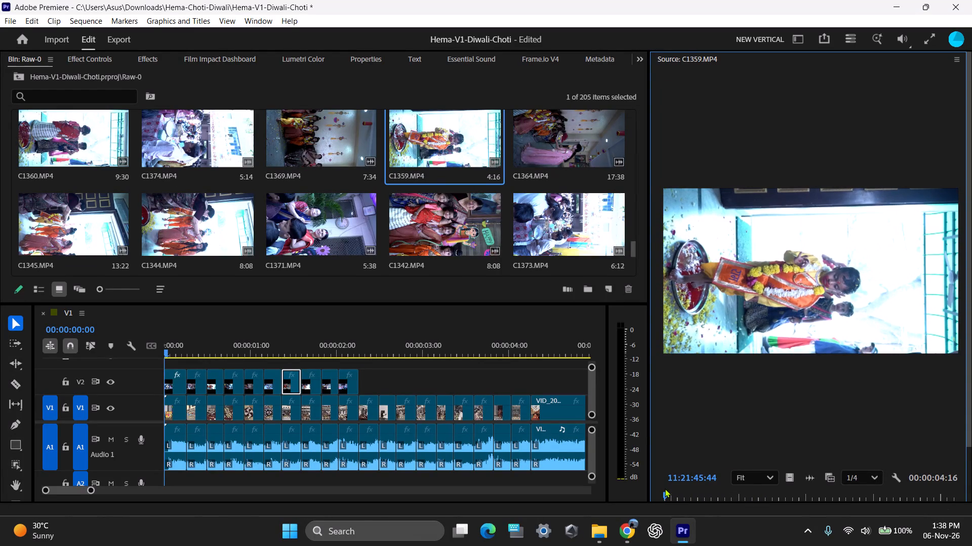
{"action": "left_click_drag", "start_coordinate": [665, 488], "coordinate": [727, 482]}
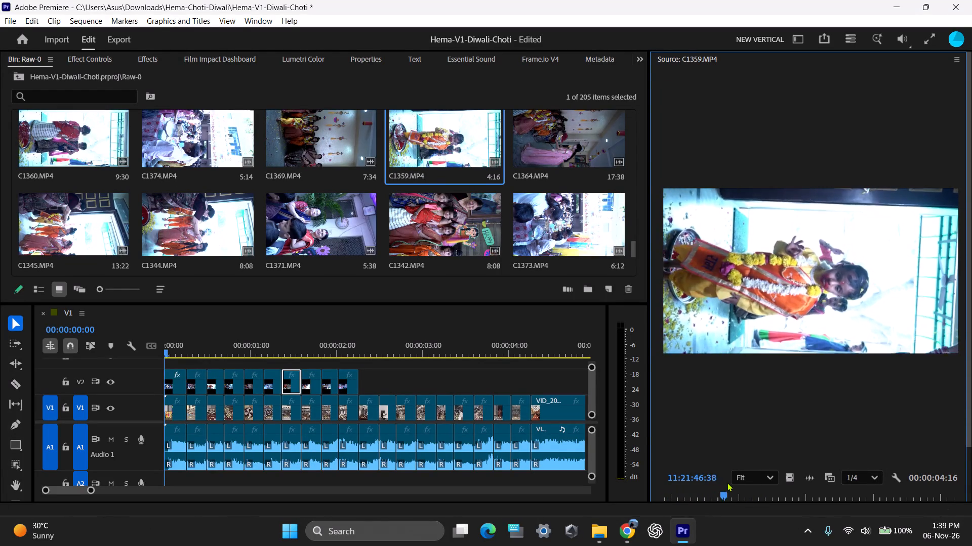
{"action": "left_click_drag", "start_coordinate": [727, 482], "coordinate": [845, 478]}
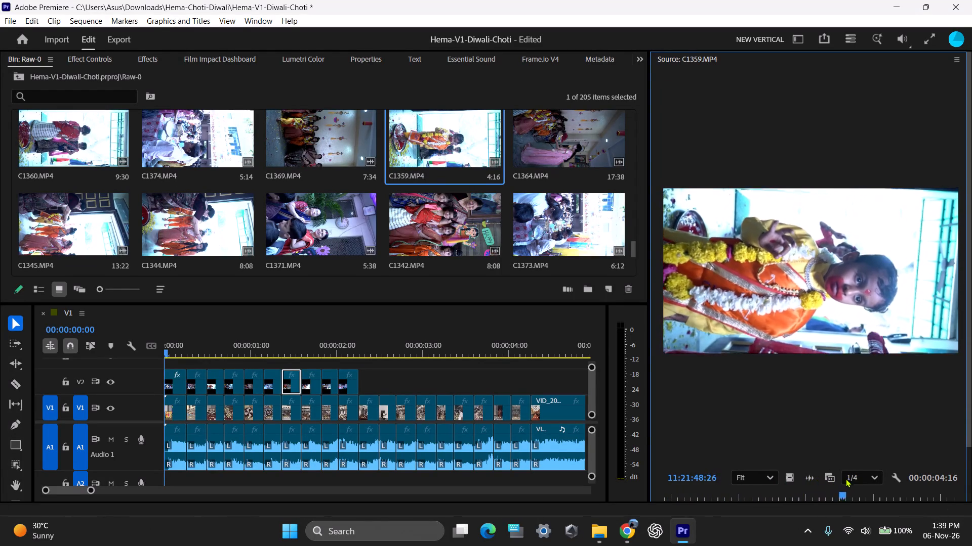
{"action": "left_click_drag", "start_coordinate": [845, 478], "coordinate": [716, 481]}
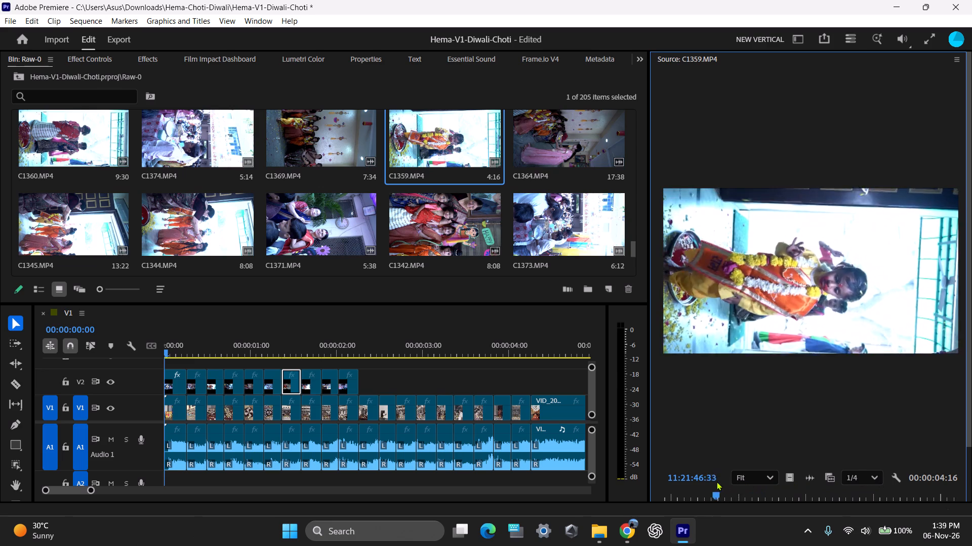
{"action": "left_click_drag", "start_coordinate": [716, 481], "coordinate": [776, 481]}
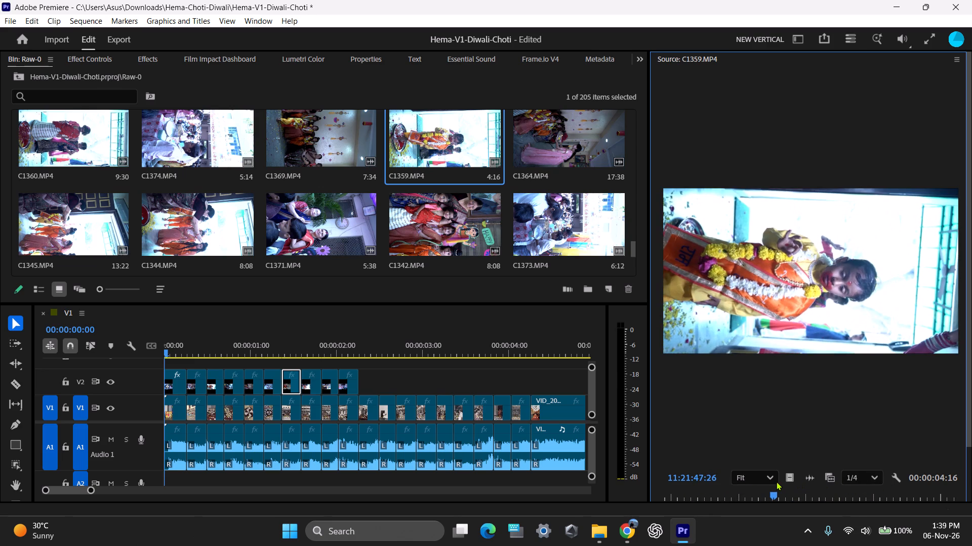
{"action": "left_click_drag", "start_coordinate": [776, 481], "coordinate": [797, 481]}
{"action": "key", "text": "i"}
{"action": "key", "text": "o"}
{"action": "left_click_drag", "start_coordinate": [793, 477], "coordinate": [355, 382]}
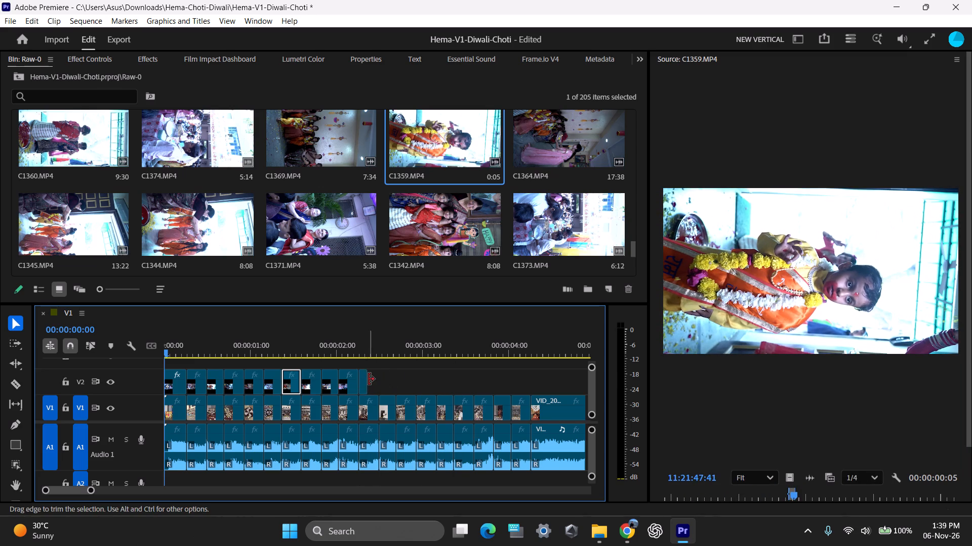
{"action": "left_click_drag", "start_coordinate": [369, 379], "coordinate": [378, 378]}
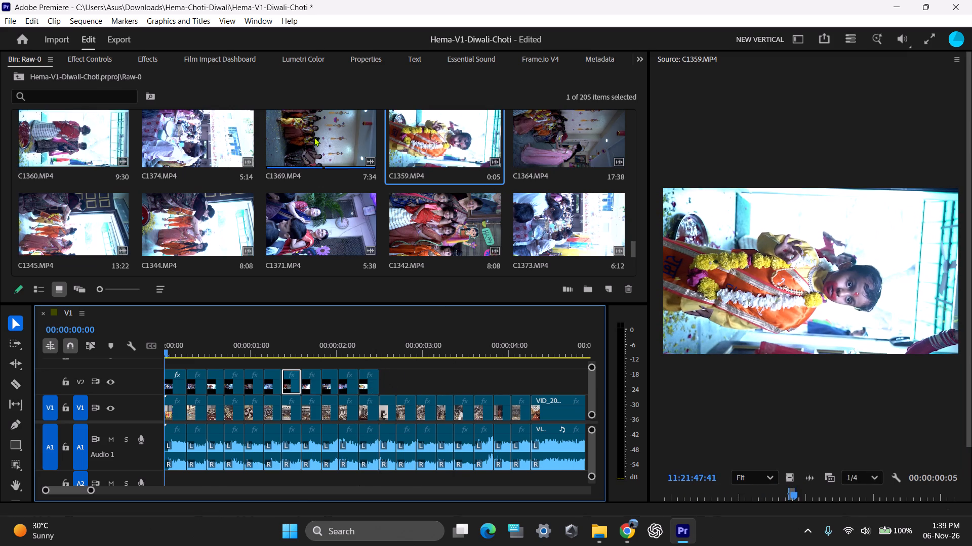
Mark a 13-frame range of C1369.MP4 ending at 11:32:21:35, place its video on V2 after C1359.MP4, and trim its end to the next reference cut.
{"action": "double_click", "coordinate": [315, 136]}
{"action": "left_click_drag", "start_coordinate": [799, 495], "coordinate": [824, 495]}
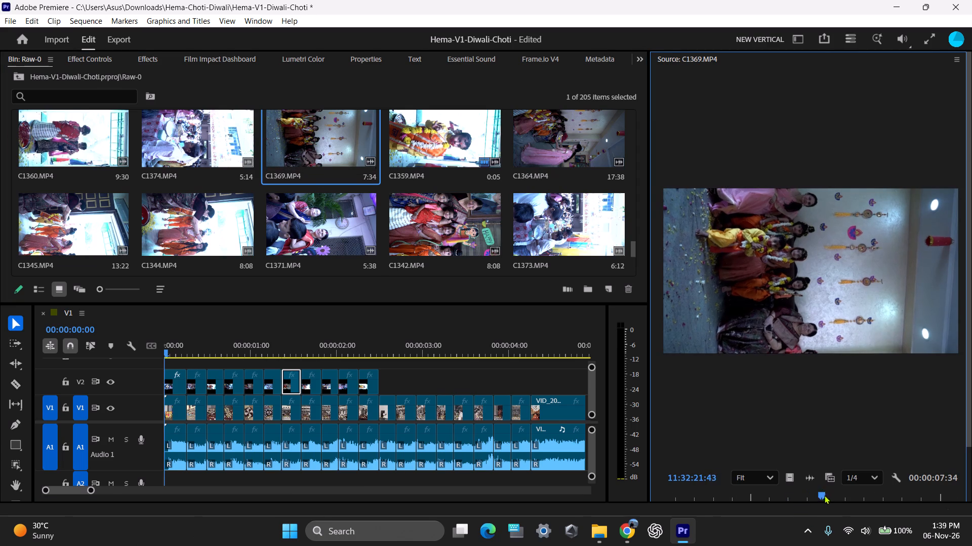
{"action": "left_click_drag", "start_coordinate": [824, 495], "coordinate": [817, 498]}
{"action": "key", "text": "i"}
{"action": "key", "text": "o"}
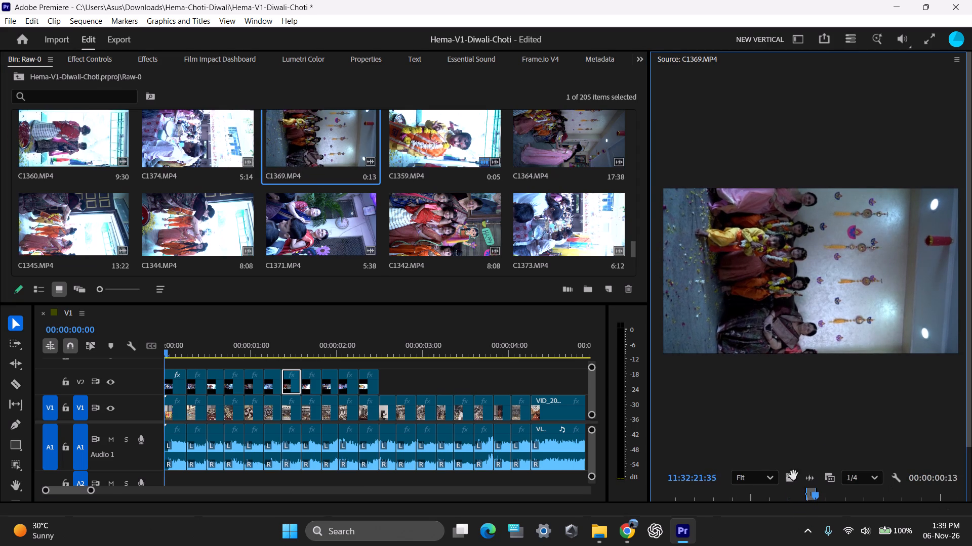
{"action": "left_click_drag", "start_coordinate": [793, 477], "coordinate": [382, 382]}
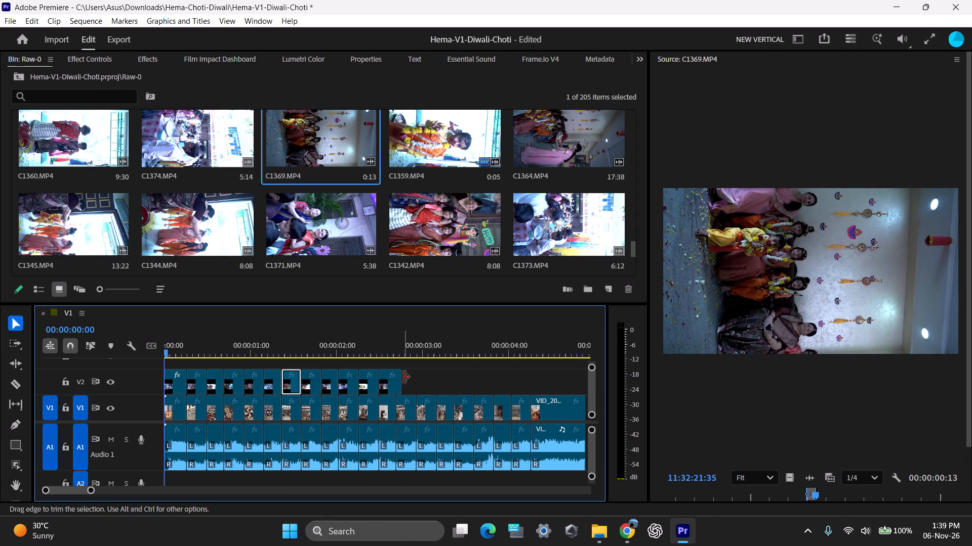
{"action": "left_click_drag", "start_coordinate": [403, 377], "coordinate": [398, 377]}
Mark a 9-frame range of C1358.MP4 ending at 11:21:38:42, place its video on V2 after C1369.MP4, and extend its end to the next reference cut.
{"action": "scroll", "coordinate": [290, 189], "scroll_direction": "up", "scroll_amount": 1}
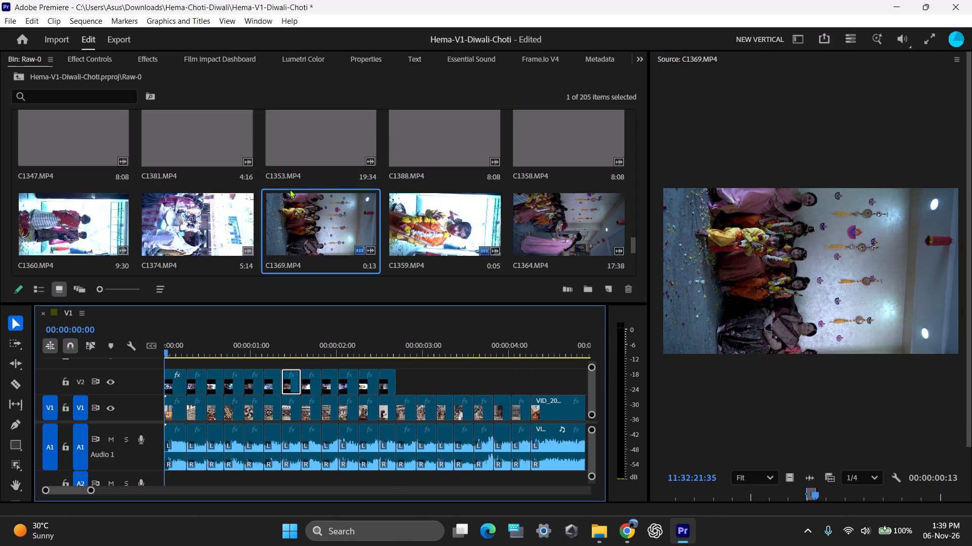
{"action": "double_click", "coordinate": [568, 151]}
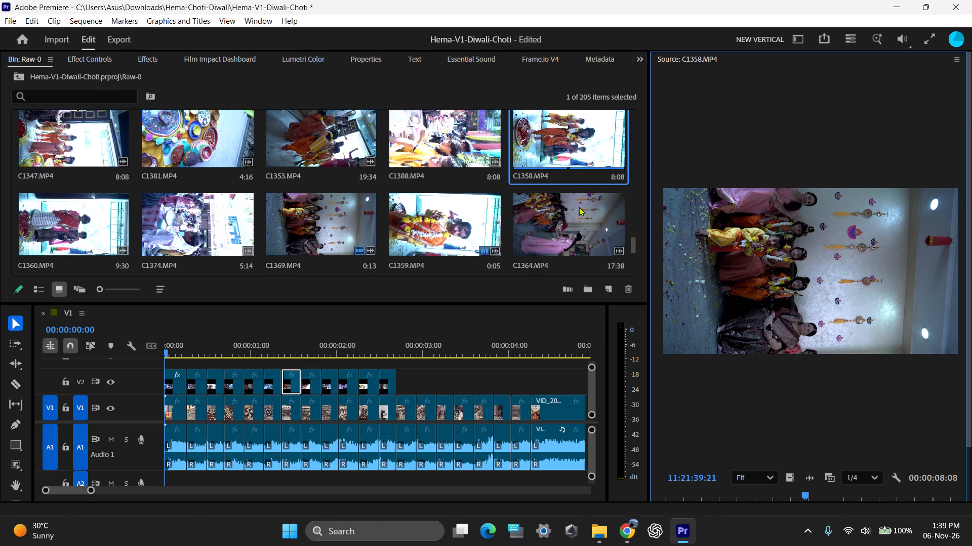
{"action": "left_click_drag", "start_coordinate": [805, 487], "coordinate": [787, 495]}
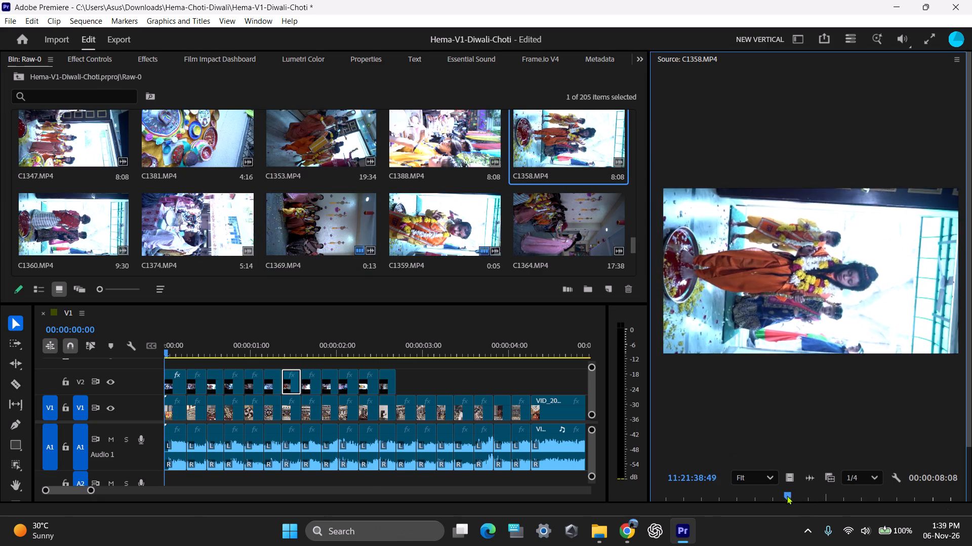
{"action": "left_click_drag", "start_coordinate": [787, 495], "coordinate": [786, 496]}
{"action": "key", "text": "i"}
{"action": "key", "text": "o"}
{"action": "left_click_drag", "start_coordinate": [790, 480], "coordinate": [398, 373]}
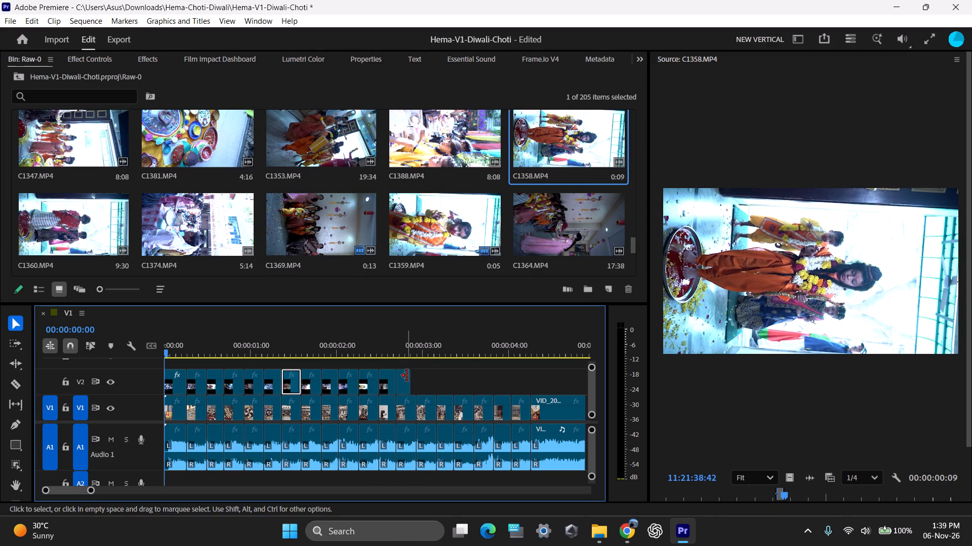
{"action": "left_click_drag", "start_coordinate": [408, 376], "coordinate": [414, 377]}
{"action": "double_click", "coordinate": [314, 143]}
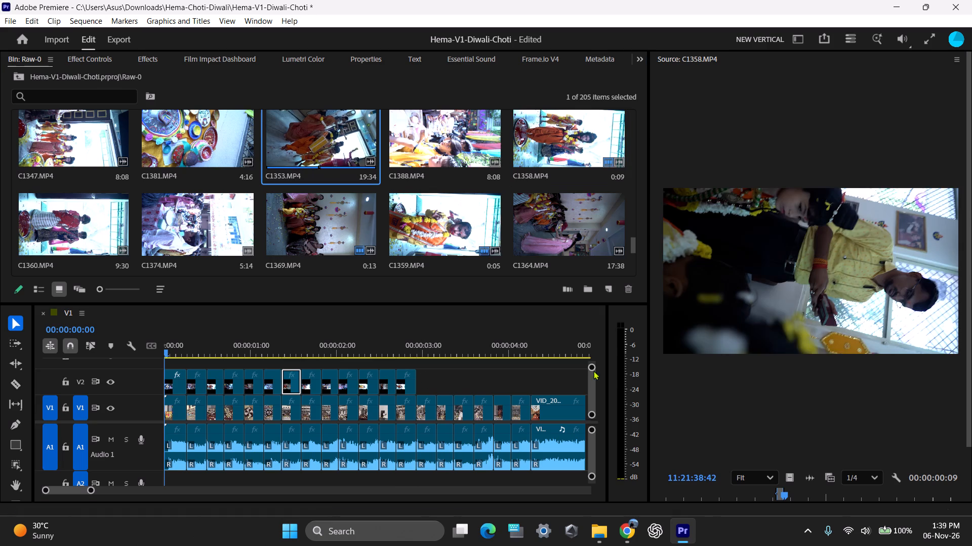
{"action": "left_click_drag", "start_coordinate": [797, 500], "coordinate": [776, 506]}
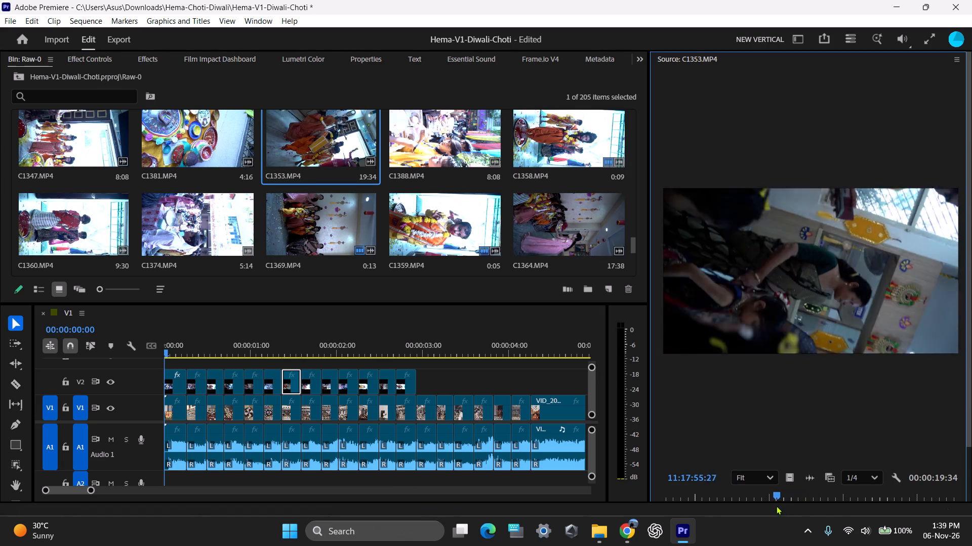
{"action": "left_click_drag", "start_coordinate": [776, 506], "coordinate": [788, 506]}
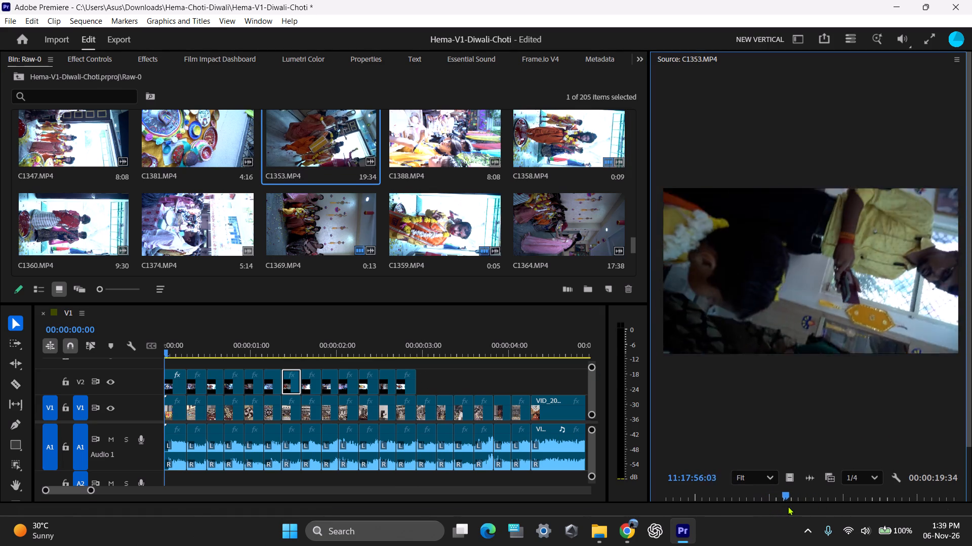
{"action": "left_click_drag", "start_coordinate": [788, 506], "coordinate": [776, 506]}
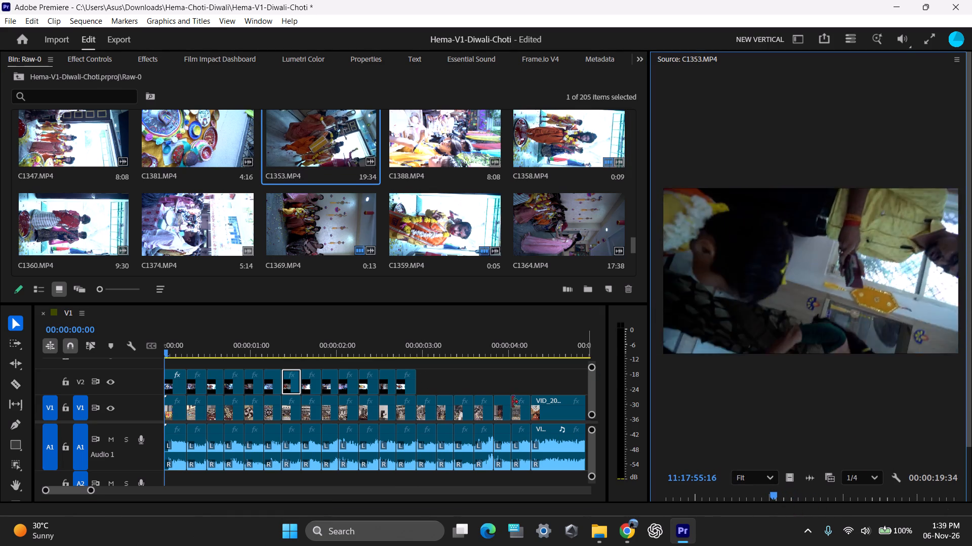
Mark a 15-frame range of C1381.MP4 ending at 11:35:44:10 and place its video on V2 directly after the C1358.MP4 clip.
{"action": "double_click", "coordinate": [185, 156]}
{"action": "left_click_drag", "start_coordinate": [779, 492], "coordinate": [758, 493]}
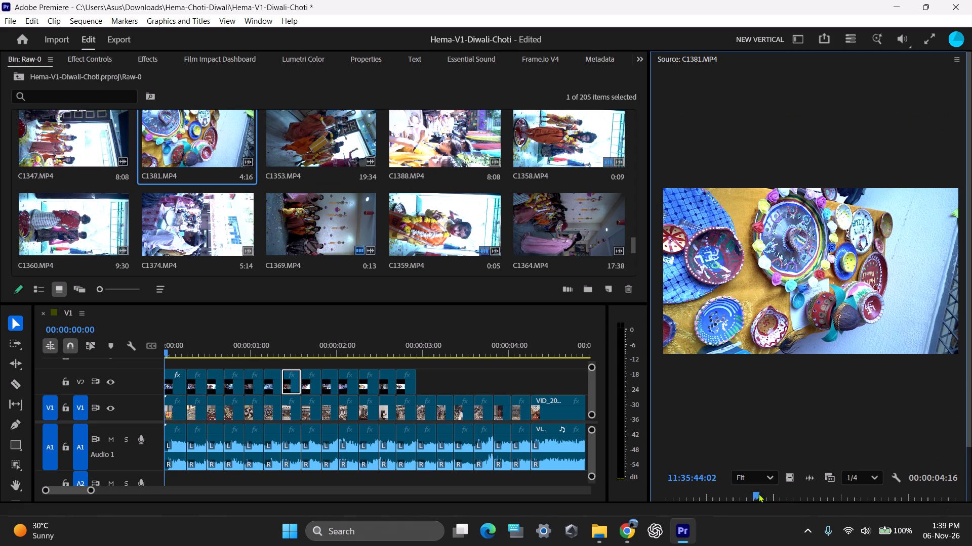
{"action": "left_click_drag", "start_coordinate": [758, 493], "coordinate": [789, 497]}
{"action": "key", "text": "i"}
{"action": "key", "text": "o"}
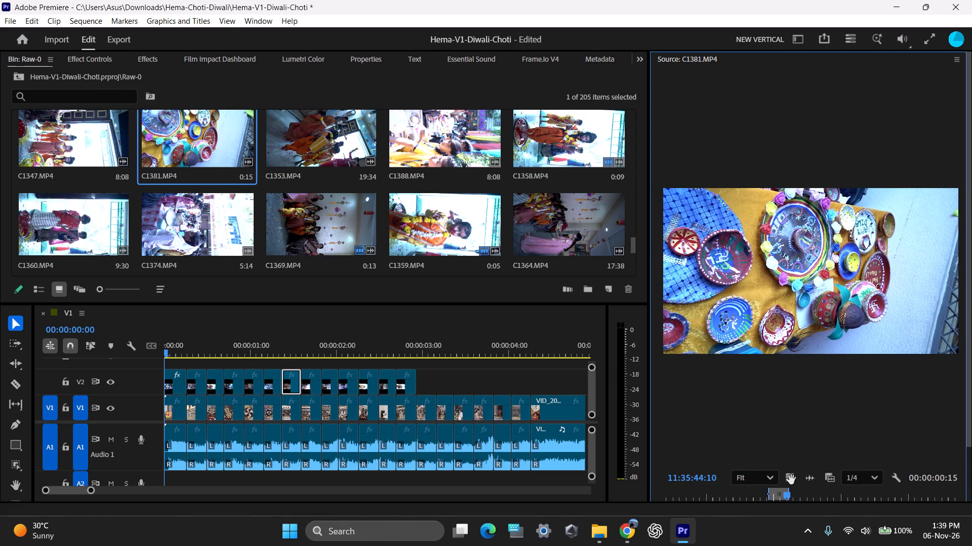
{"action": "left_click_drag", "start_coordinate": [791, 480], "coordinate": [419, 379]}
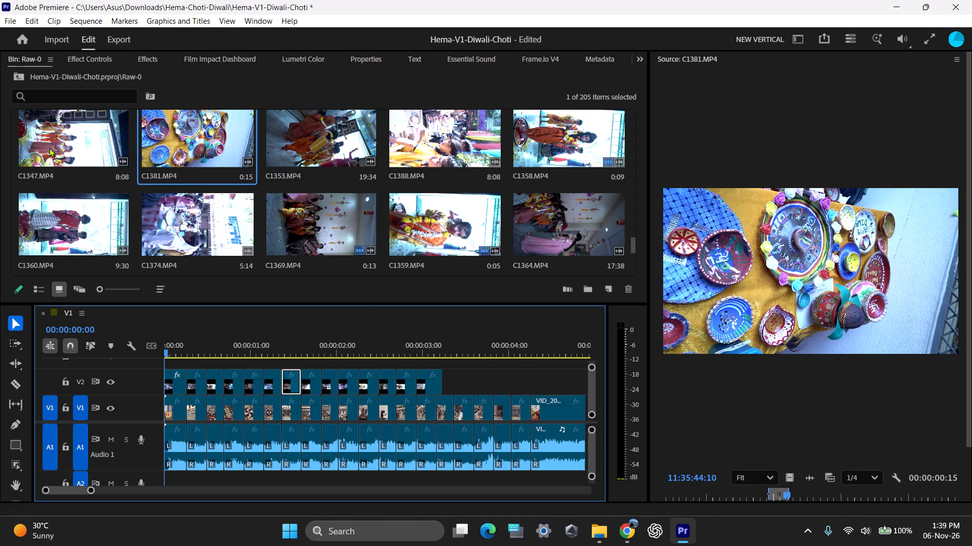
Mark a 12-frame range of C1347.MP4 ending at 11:16:08:40 and place its video on V2 at the next reference cut, over C1381.MP4's tail.
{"action": "double_click", "coordinate": [50, 147]}
{"action": "left_click", "coordinate": [808, 496]}
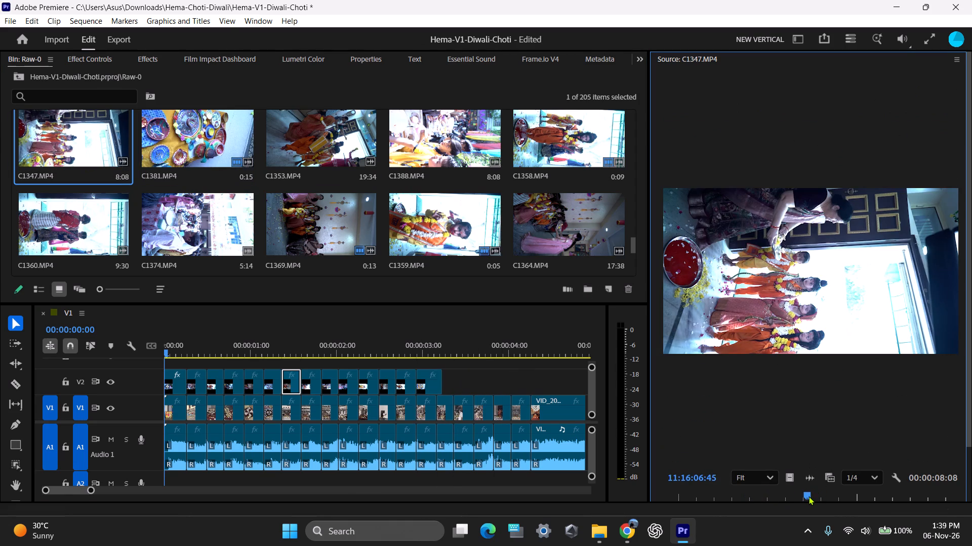
{"action": "key", "text": "i"}
{"action": "left_click_drag", "start_coordinate": [809, 495], "coordinate": [818, 495]}
{"action": "key", "text": "o"}
{"action": "left_click_drag", "start_coordinate": [792, 475], "coordinate": [638, 415]}
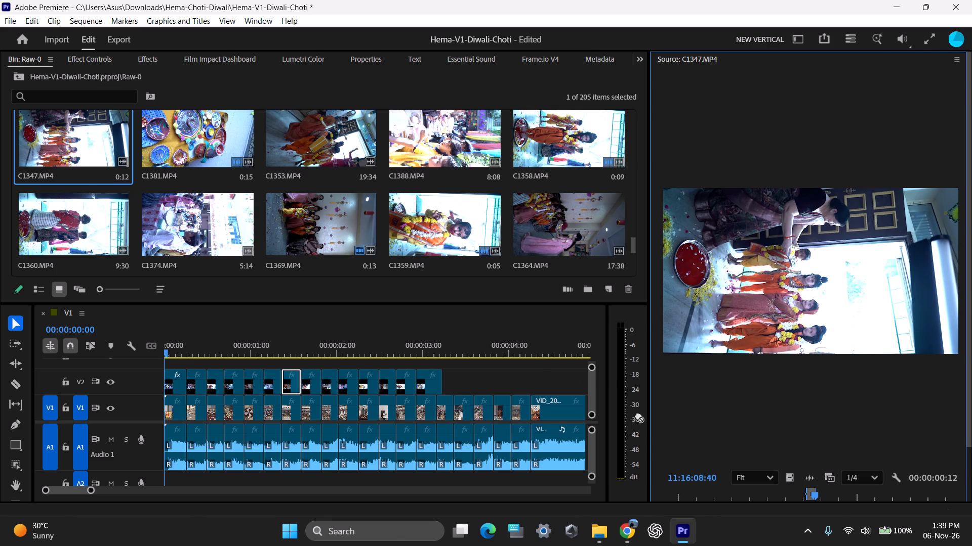
{"action": "left_click_drag", "start_coordinate": [638, 415], "coordinate": [437, 372]}
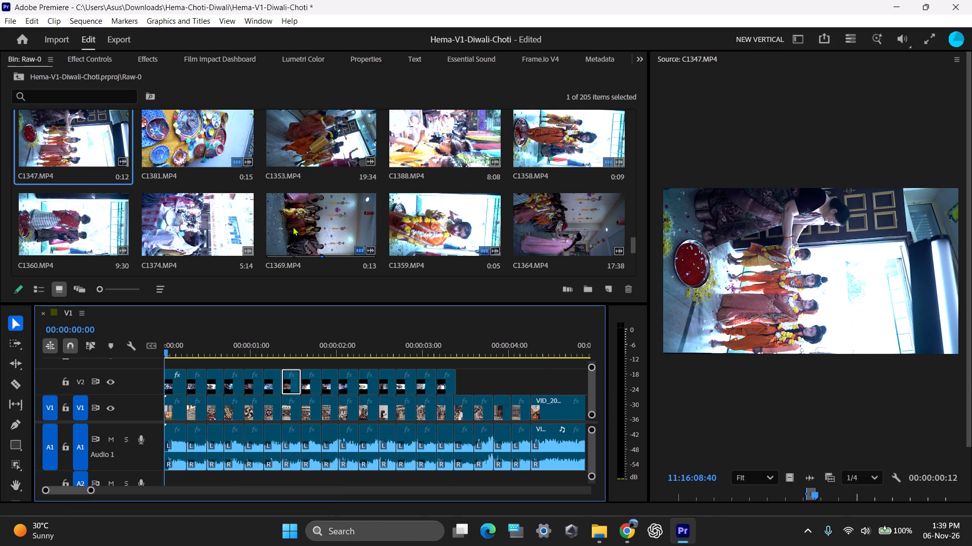
Mark a 22-frame range of C1360.MP4 ending at 11:21:58:21 and place its video on V2 at the next reference cut, after C1347.MP4.
{"action": "double_click", "coordinate": [83, 217]}
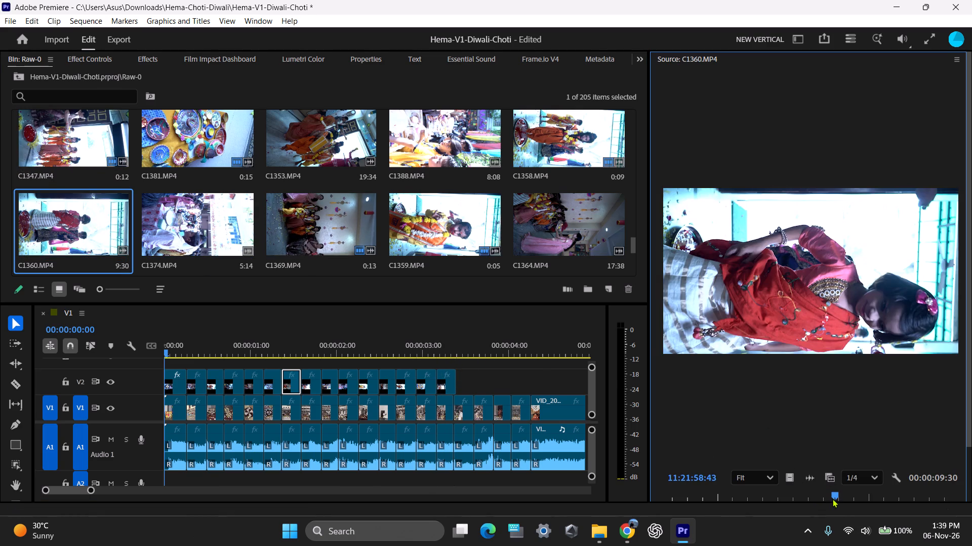
{"action": "left_click_drag", "start_coordinate": [832, 499], "coordinate": [801, 500]}
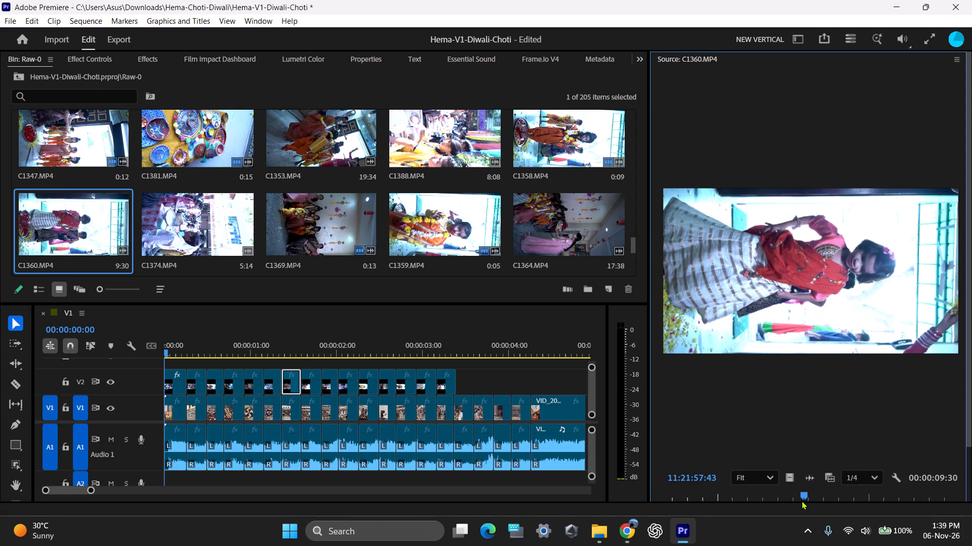
{"action": "left_click_drag", "start_coordinate": [801, 500], "coordinate": [819, 497]}
{"action": "key", "text": "i"}
{"action": "key", "text": "o"}
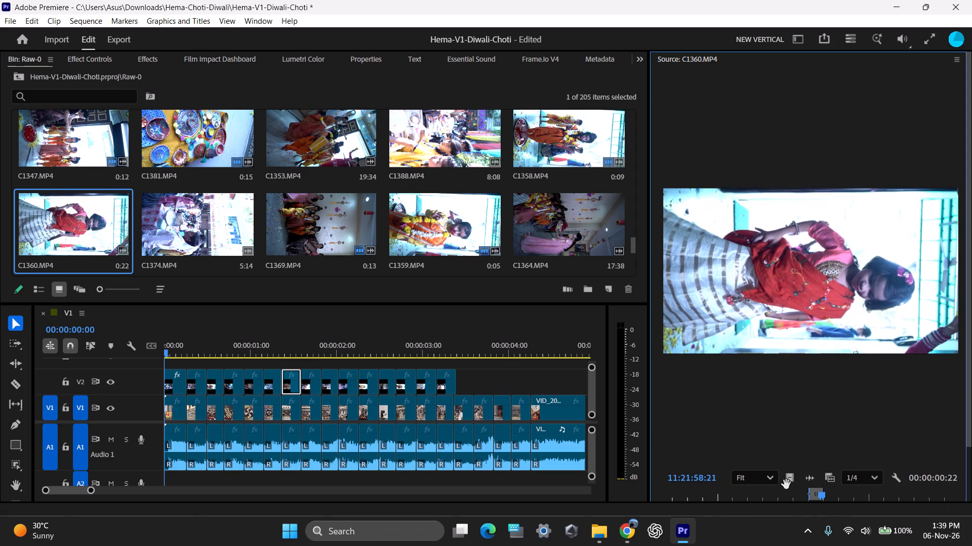
{"action": "left_click_drag", "start_coordinate": [792, 482], "coordinate": [454, 383]}
Mark an 11-frame range of C1286.MP4 ending at 10:41:51:33 and place its video on V2 at the next reference cut, over C1360.MP4's tail.
{"action": "scroll", "coordinate": [453, 245], "scroll_direction": "up", "scroll_amount": 1}
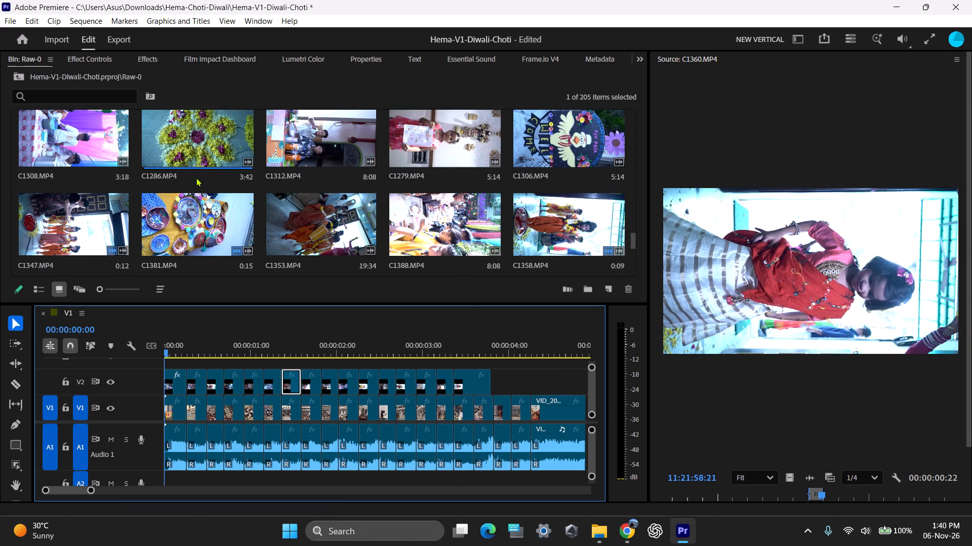
{"action": "double_click", "coordinate": [180, 157]}
{"action": "left_click_drag", "start_coordinate": [761, 497], "coordinate": [758, 497]}
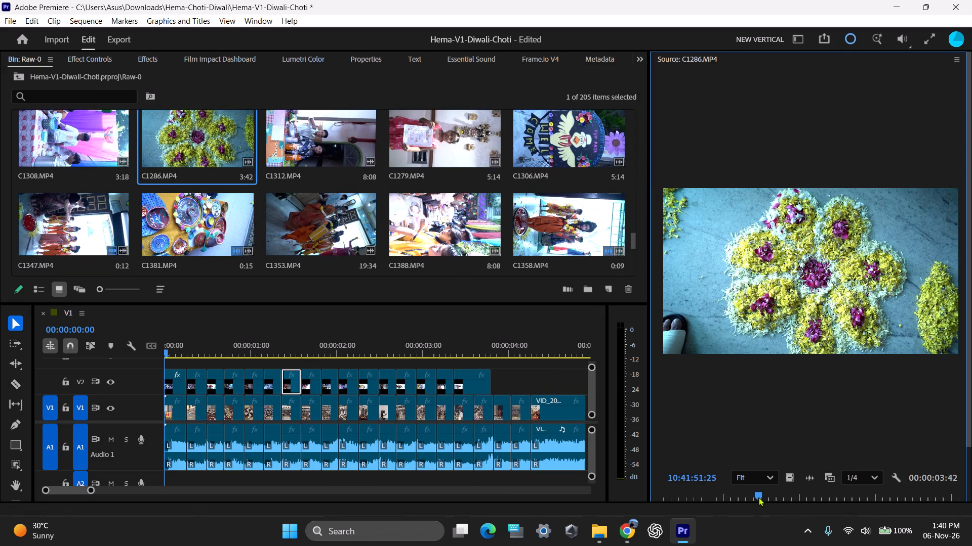
{"action": "left_click_drag", "start_coordinate": [758, 497], "coordinate": [774, 497]}
{"action": "key", "text": "i"}
{"action": "key", "text": "o"}
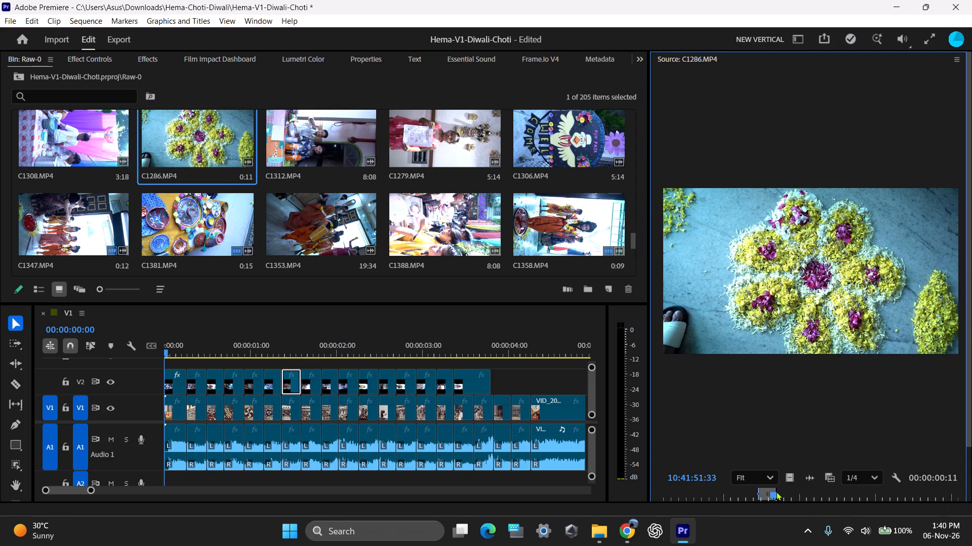
{"action": "left_click_drag", "start_coordinate": [794, 478], "coordinate": [478, 377]}
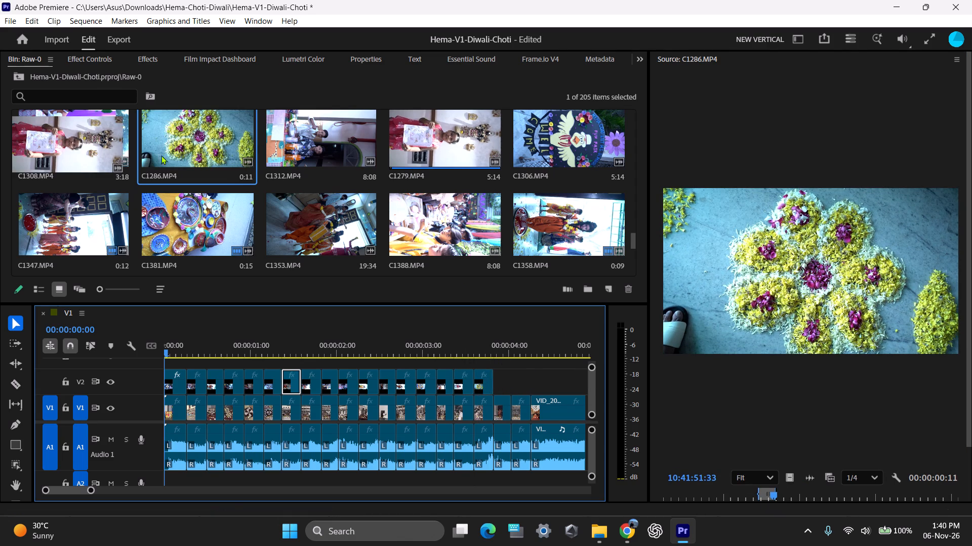
Mark a 23-frame range of C1388.MP4 ending at 11:39:55:43 and place its video on V2 directly after C1286.MP4.
{"action": "double_click", "coordinate": [63, 225]}
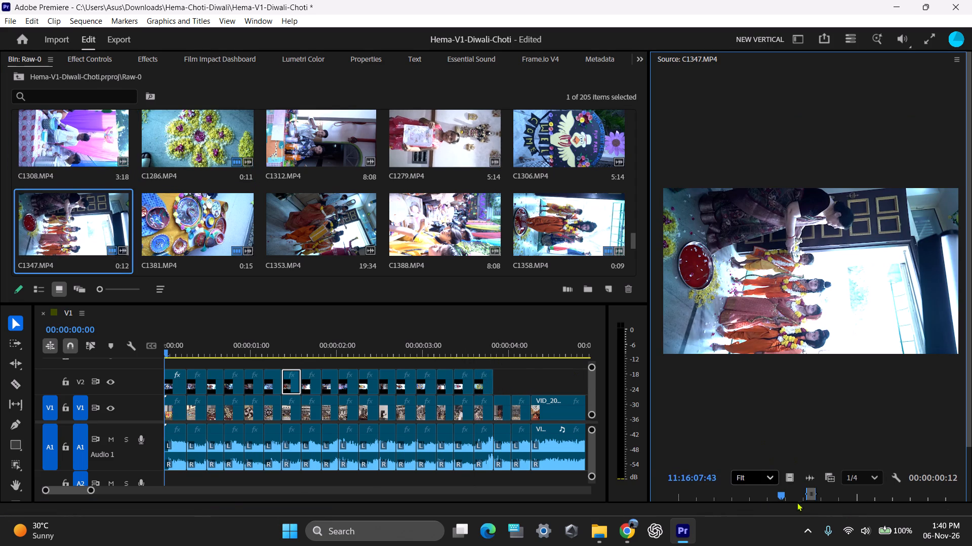
{"action": "double_click", "coordinate": [451, 218]}
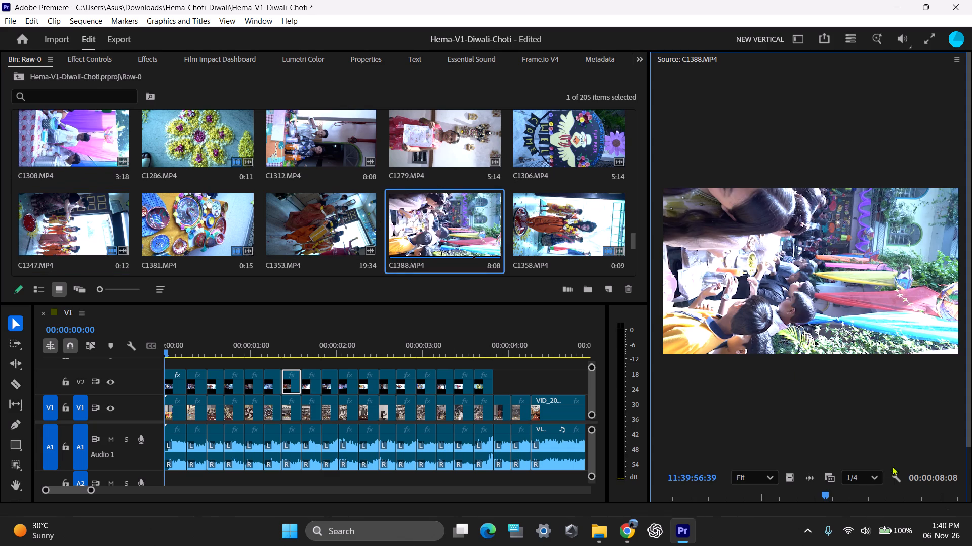
{"action": "left_click_drag", "start_coordinate": [827, 491], "coordinate": [791, 502]}
{"action": "key", "text": "i"}
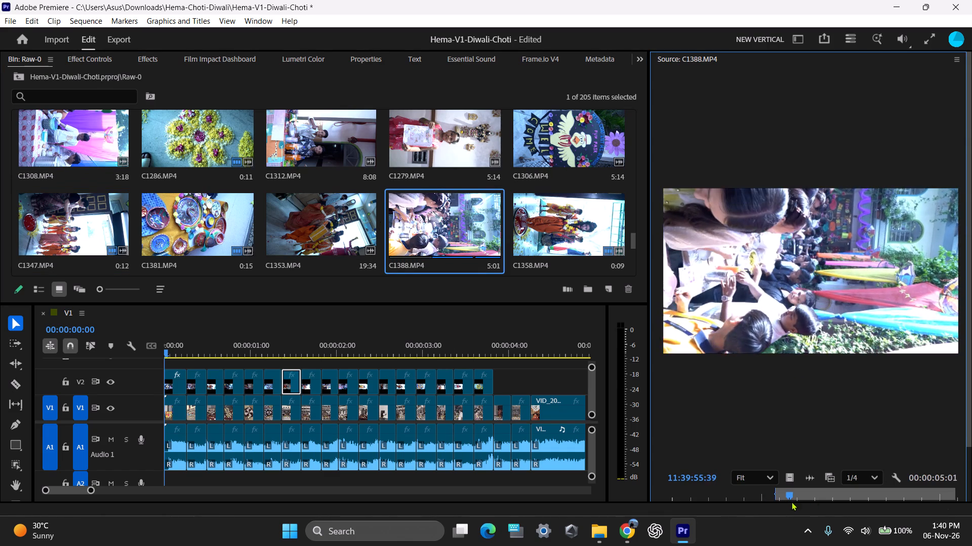
{"action": "left_click_drag", "start_coordinate": [791, 502], "coordinate": [793, 502]}
{"action": "key", "text": "o"}
{"action": "left_click_drag", "start_coordinate": [794, 478], "coordinate": [497, 382]}
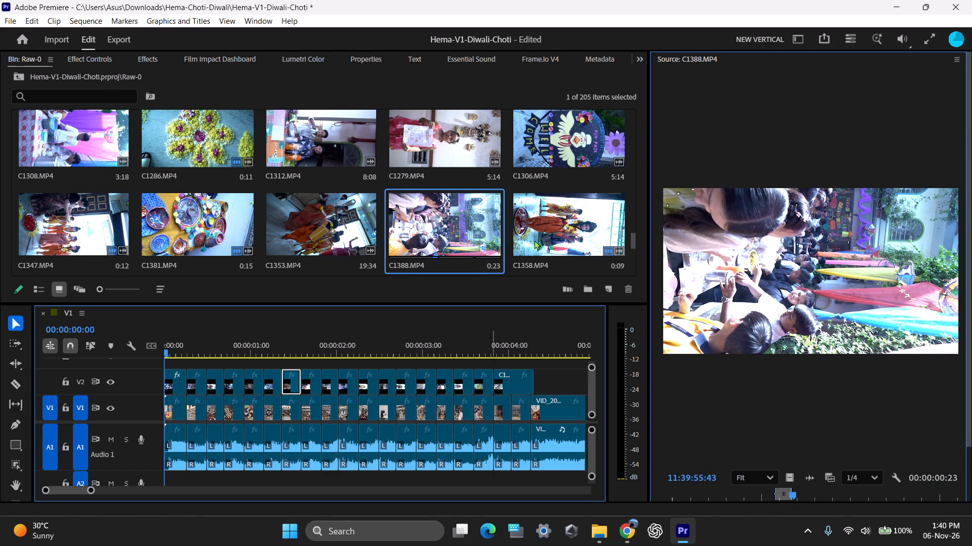
Set an out point that limits C1373.MP4 to its first 3:14 and place its video on V2 at the next reference cut, over C1388.MP4's tail.
{"action": "scroll", "coordinate": [545, 210], "scroll_direction": "down", "scroll_amount": 2}
{"action": "double_click", "coordinate": [523, 201]}
{"action": "left_click_drag", "start_coordinate": [822, 494], "coordinate": [816, 495]}
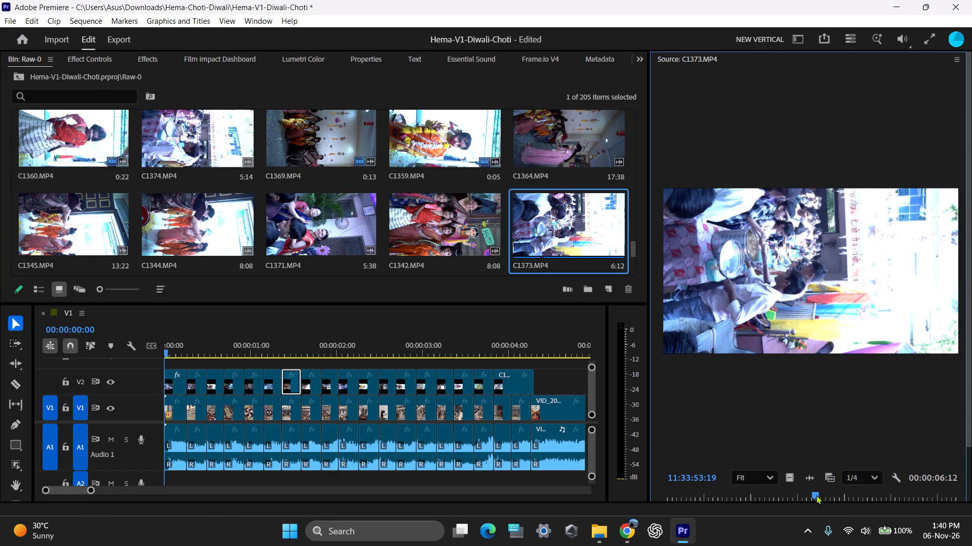
{"action": "left_click_drag", "start_coordinate": [816, 495], "coordinate": [829, 496]}
{"action": "key", "text": "o"}
{"action": "key", "text": "p"}
{"action": "left_click_drag", "start_coordinate": [794, 480], "coordinate": [584, 376]}
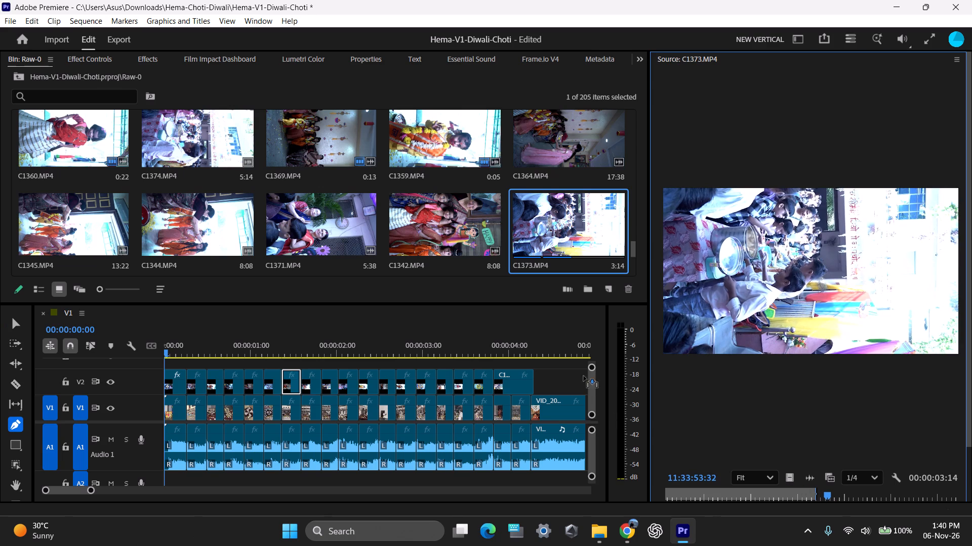
{"action": "left_click_drag", "start_coordinate": [584, 376], "coordinate": [516, 375]}
Split C1373.MP4 on V2 at the next reference cut and delete the part after it.
{"action": "scroll", "coordinate": [530, 369], "scroll_direction": "down", "scroll_amount": 2}
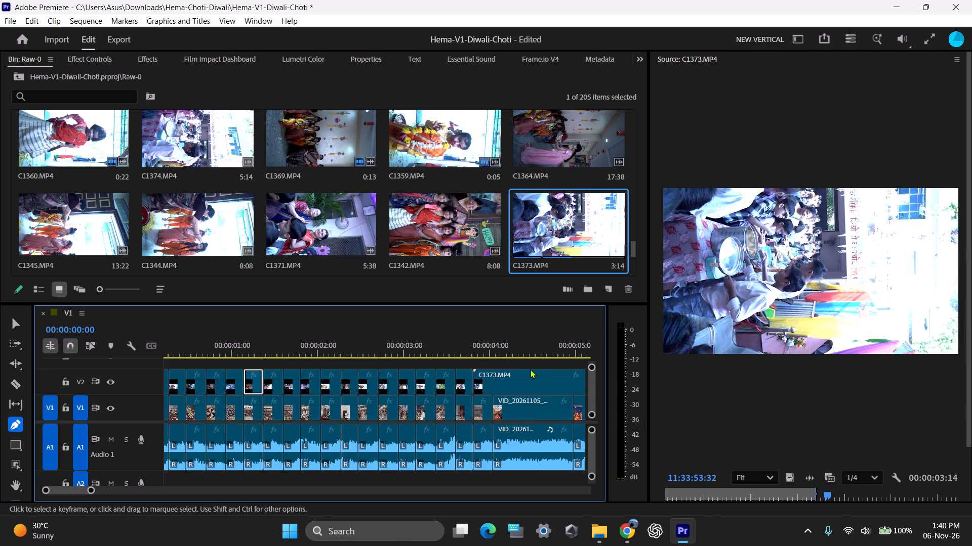
{"action": "key", "text": "c"}
{"action": "key", "text": "v"}
{"action": "key", "text": "c"}
{"action": "left_click", "coordinate": [494, 382]}
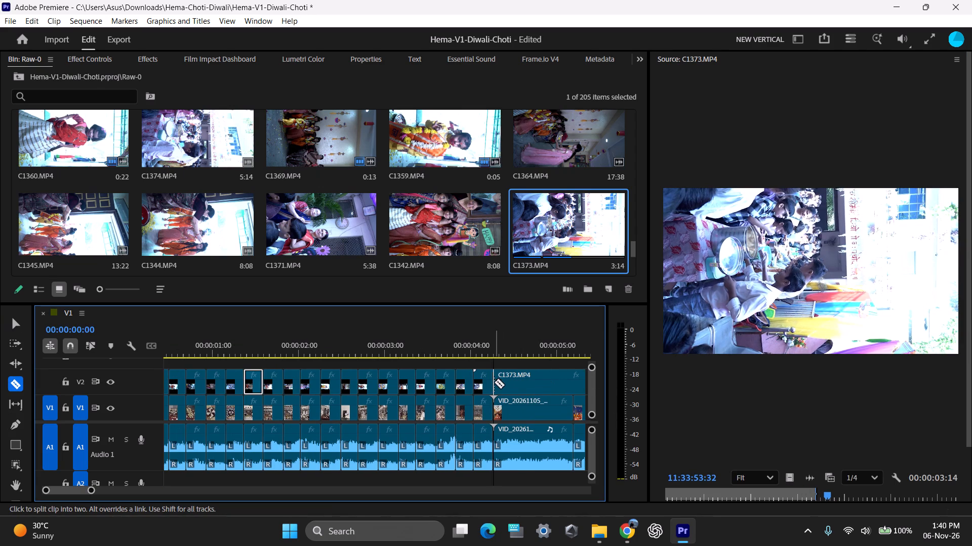
{"action": "key", "text": "v"}
{"action": "left_click", "coordinate": [516, 382]}
{"action": "key", "text": "Delete"}
Play the sequence from the start to review the clips placed on V2.
{"action": "scroll", "coordinate": [511, 366], "scroll_direction": "down", "scroll_amount": 6}
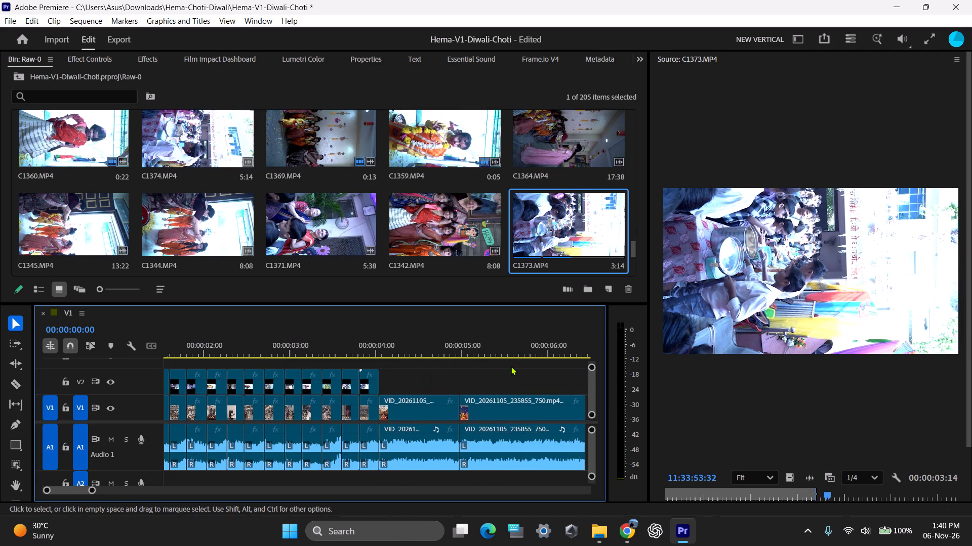
{"action": "key", "text": "minus"}
{"action": "left_click_drag", "start_coordinate": [408, 347], "coordinate": [43, 342]}
{"action": "key", "text": "space"}
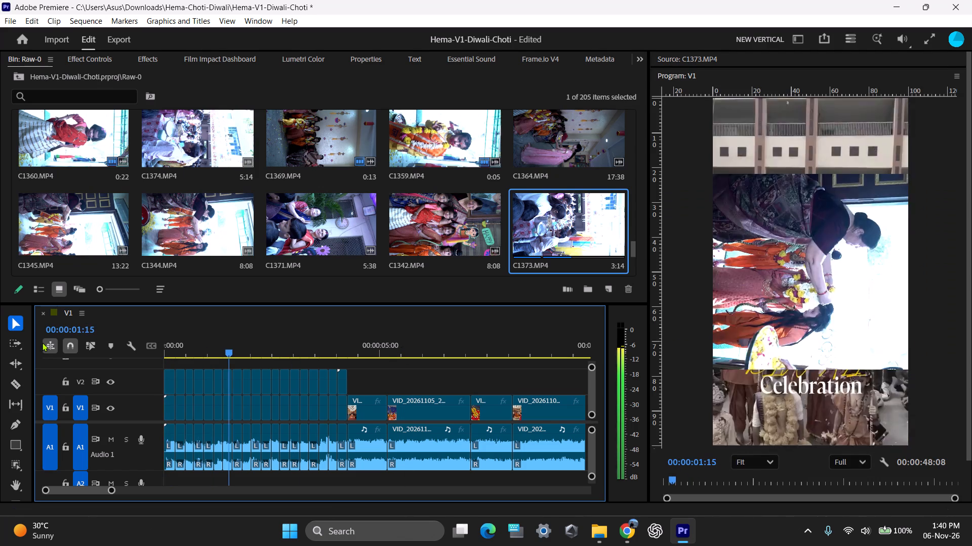
{"action": "key", "text": "space"}
{"action": "key", "text": "equal"}
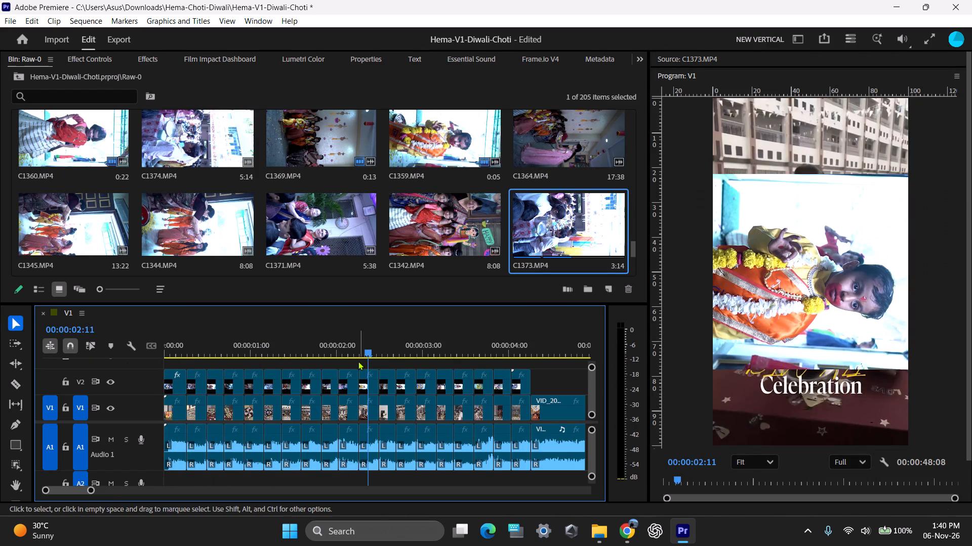
Copy the first V2 clip's attributes and paste them onto all the other V2 clips.
{"action": "key", "text": "minus"}
{"action": "scroll", "coordinate": [277, 371], "scroll_direction": "up", "scroll_amount": 5}
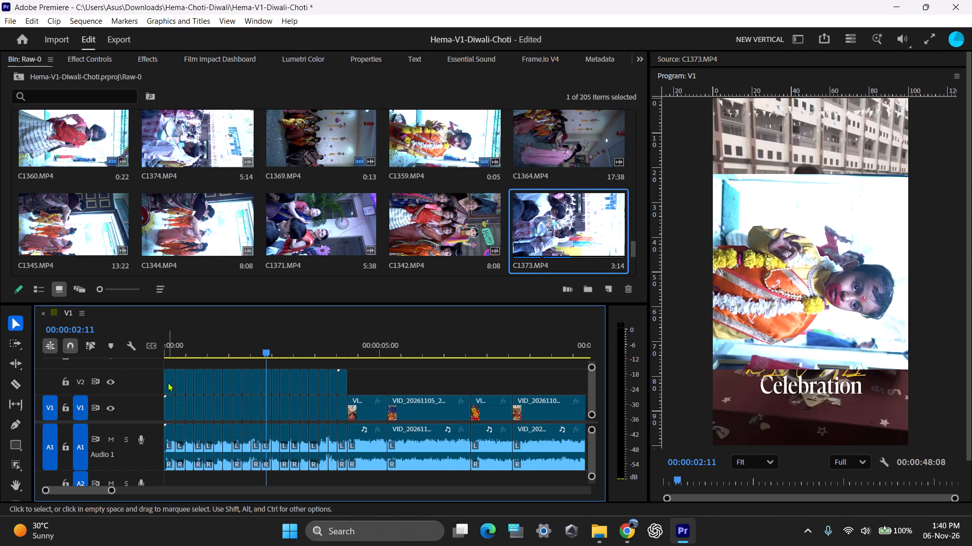
{"action": "left_click", "coordinate": [168, 382]}
{"action": "key", "text": "ctrl+c"}
{"action": "left_click_drag", "start_coordinate": [381, 375], "coordinate": [239, 377]}
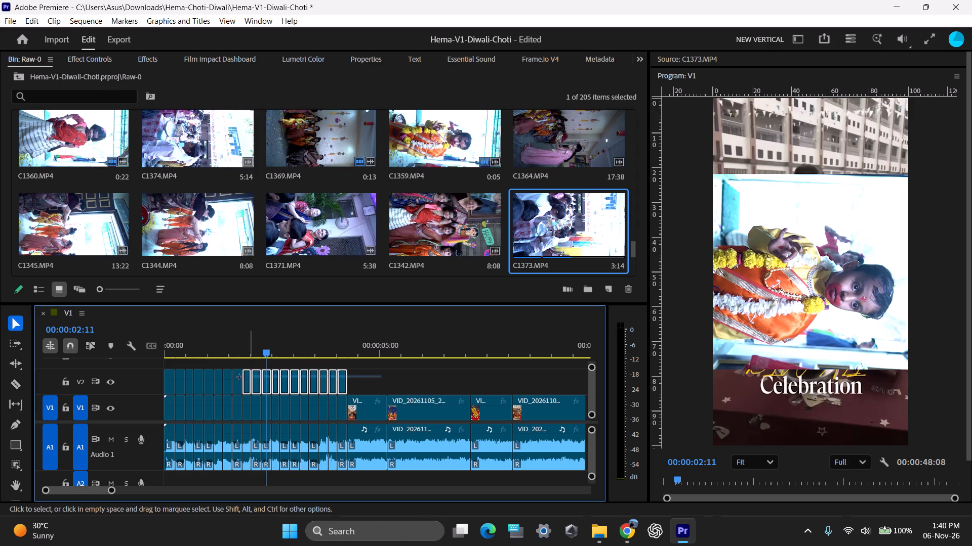
{"action": "left_click_drag", "start_coordinate": [239, 377], "coordinate": [185, 380]}
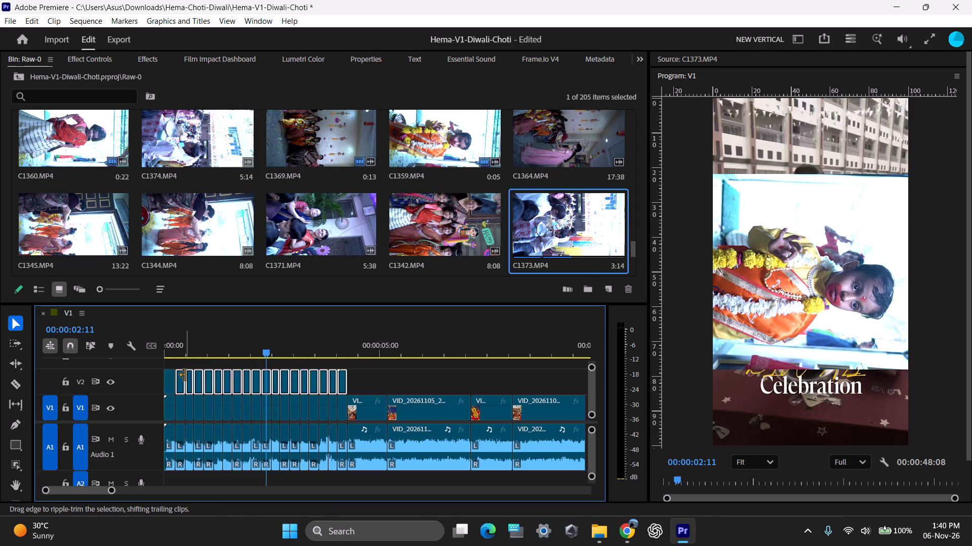
{"action": "key", "text": "ctrl+alt+v"}
{"action": "left_click", "coordinate": [540, 479]}
Play the sequence from the start to review the adjusted V2 clips.
{"action": "left_click_drag", "start_coordinate": [275, 346], "coordinate": [56, 346]}
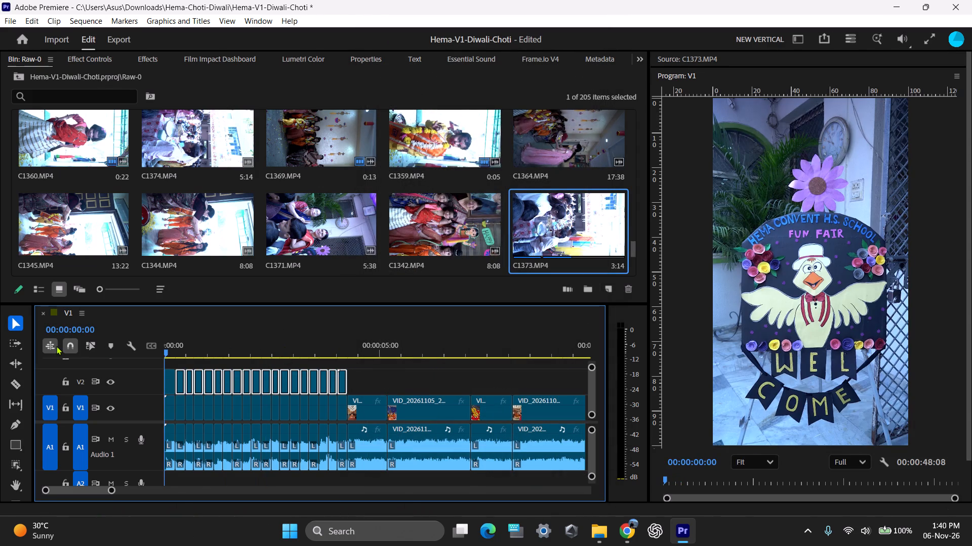
{"action": "key", "text": "space"}
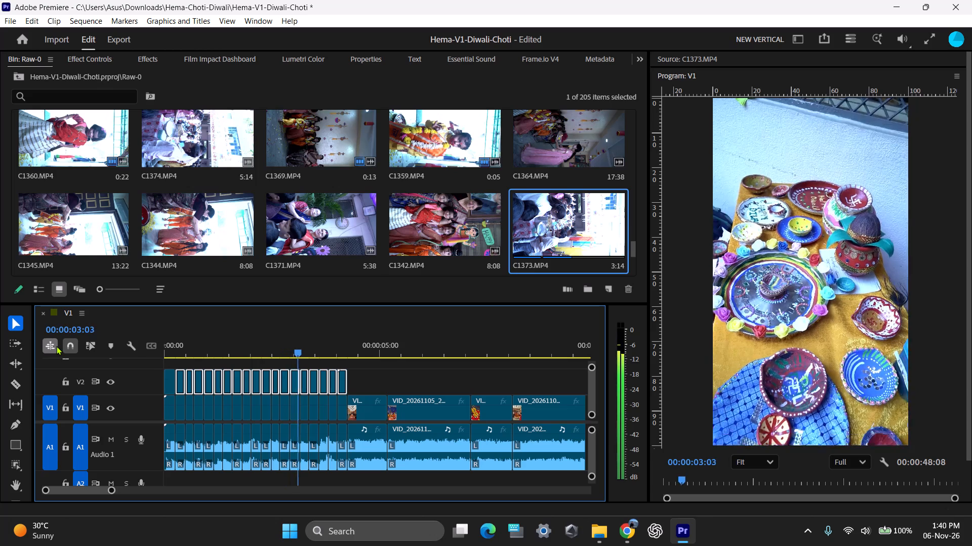
{"action": "key", "text": "space"}
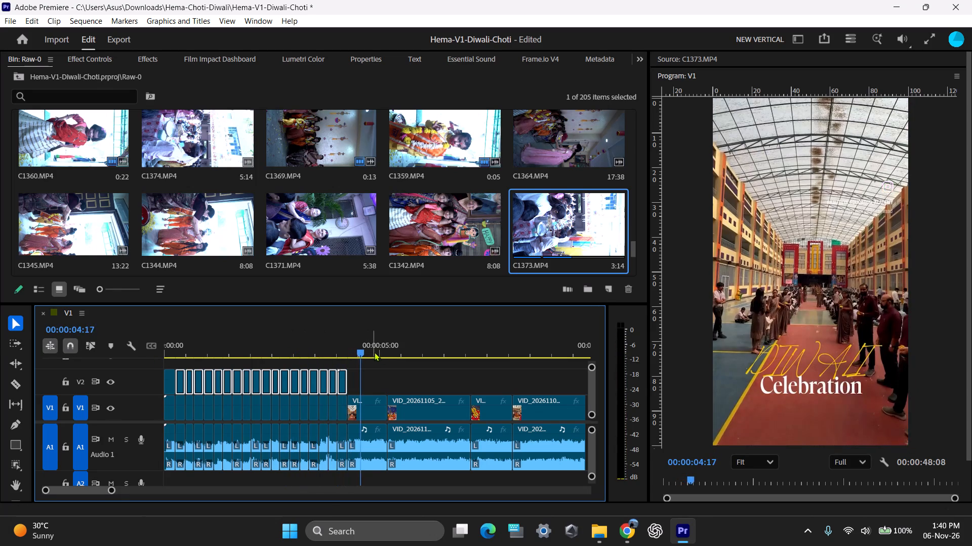
Examine the reference video's opening shots and effects with V2 hidden, and show V2 again.
{"action": "left_click_drag", "start_coordinate": [374, 352], "coordinate": [344, 356]}
{"action": "left_click", "coordinate": [110, 382]}
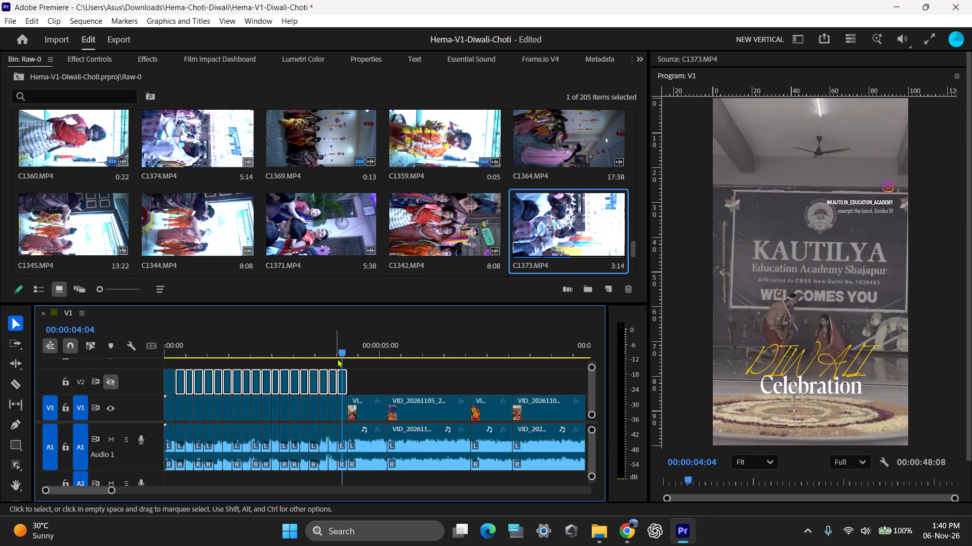
{"action": "left_click_drag", "start_coordinate": [345, 350], "coordinate": [359, 350]}
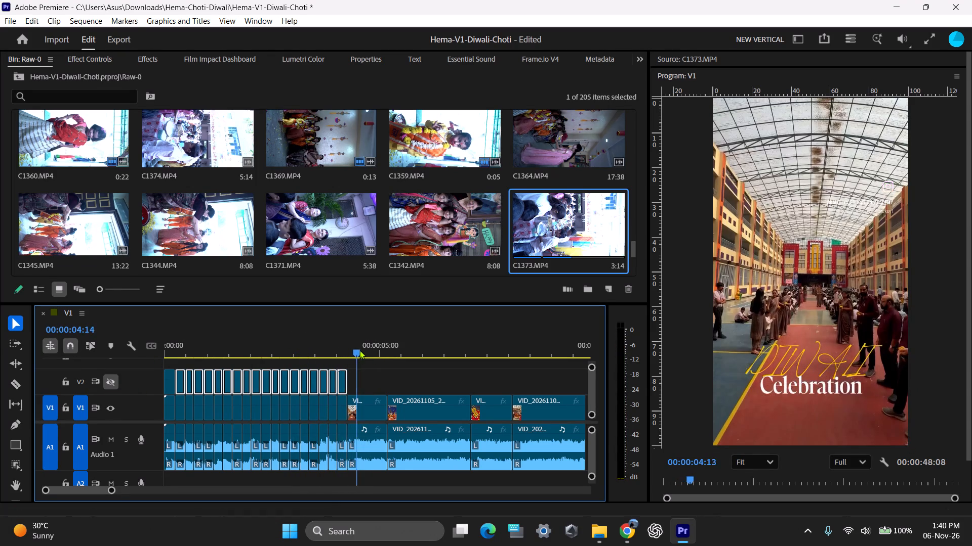
{"action": "left_click_drag", "start_coordinate": [359, 350], "coordinate": [117, 350]}
{"action": "key", "text": "space"}
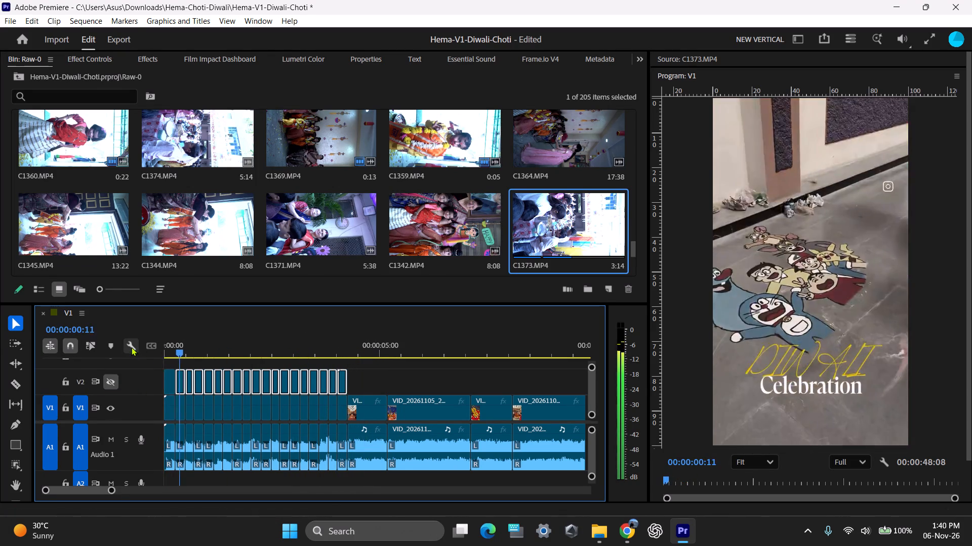
{"action": "key", "text": "space"}
{"action": "left_click_drag", "start_coordinate": [425, 365], "coordinate": [411, 365]}
{"action": "left_click_drag", "start_coordinate": [246, 348], "coordinate": [98, 353]}
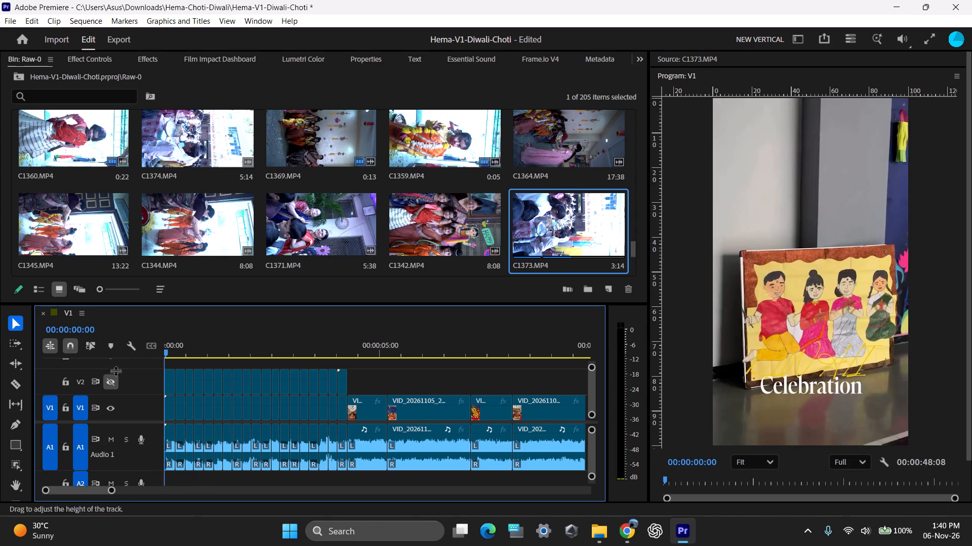
{"action": "left_click", "coordinate": [114, 377]}
{"action": "left_click_drag", "start_coordinate": [181, 345], "coordinate": [159, 345]}
{"action": "left_click", "coordinate": [110, 381]}
{"action": "left_click_drag", "start_coordinate": [171, 346], "coordinate": [166, 346]}
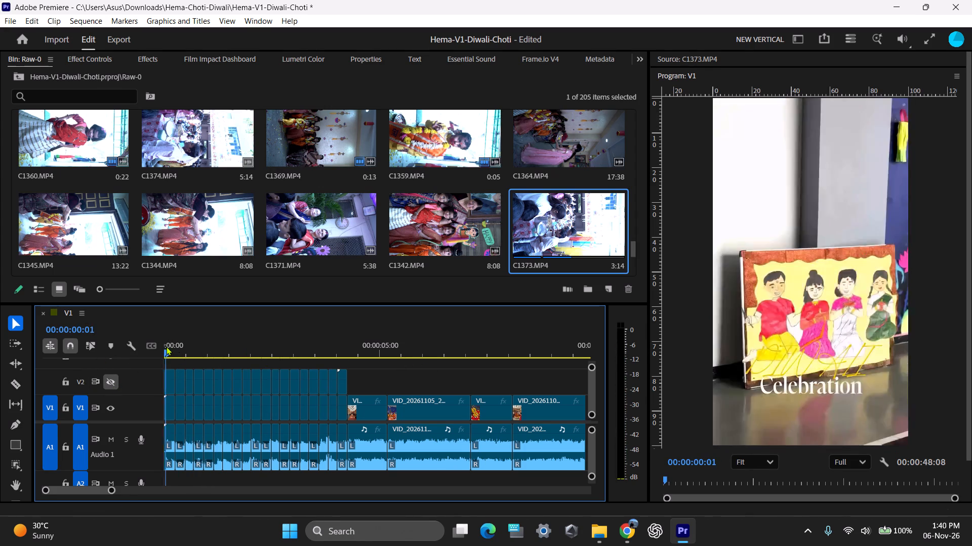
{"action": "left_click_drag", "start_coordinate": [166, 346], "coordinate": [272, 346]}
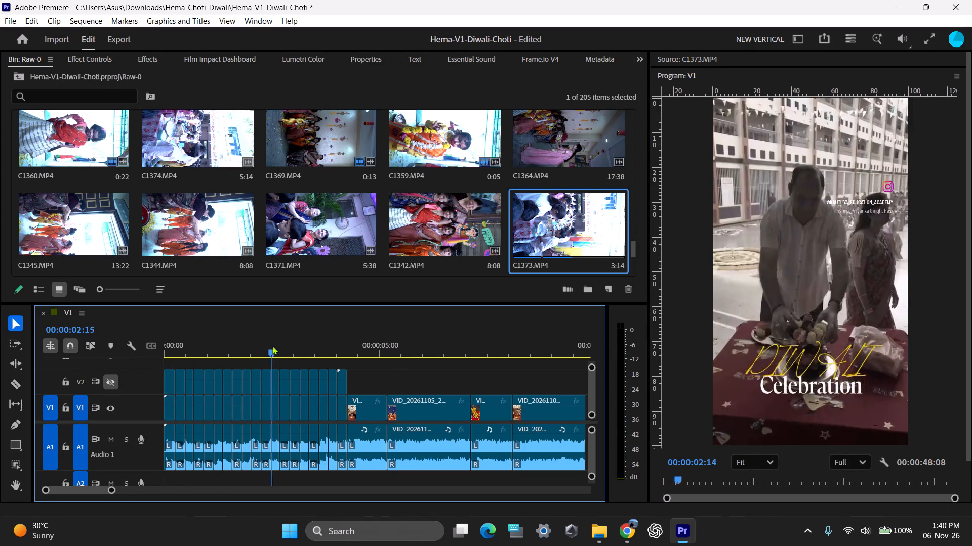
{"action": "left_click_drag", "start_coordinate": [272, 346], "coordinate": [338, 350]}
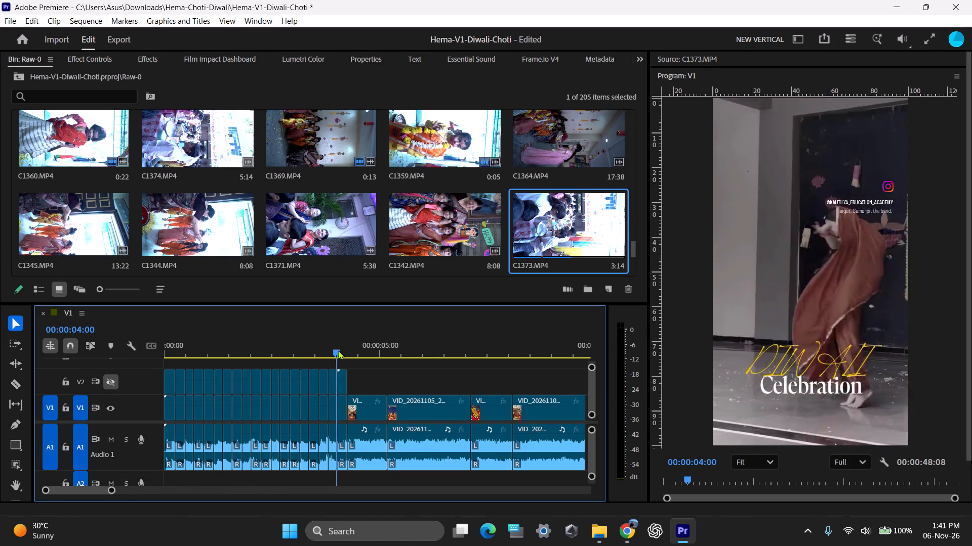
{"action": "left_click_drag", "start_coordinate": [338, 350], "coordinate": [420, 367]}
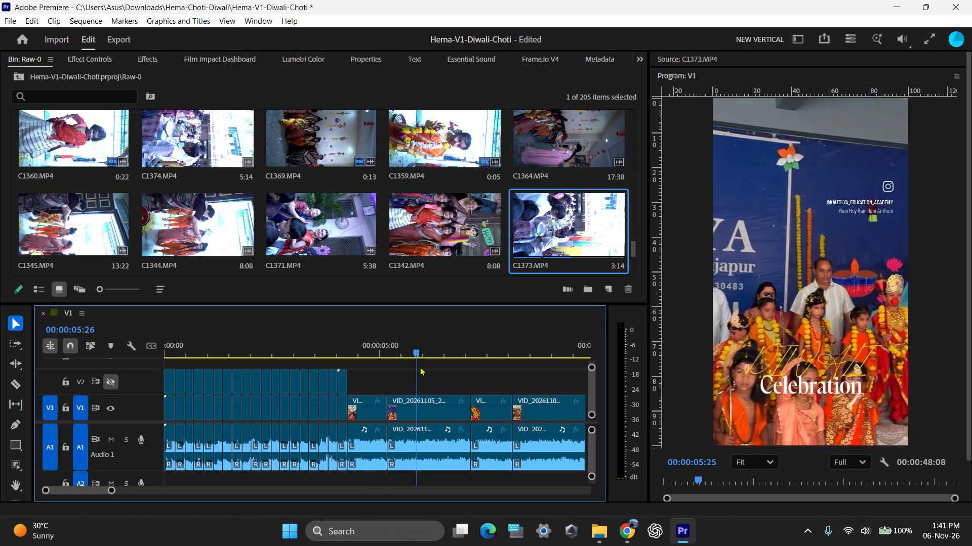
{"action": "left_click_drag", "start_coordinate": [420, 367], "coordinate": [121, 380]}
{"action": "left_click", "coordinate": [107, 382]}
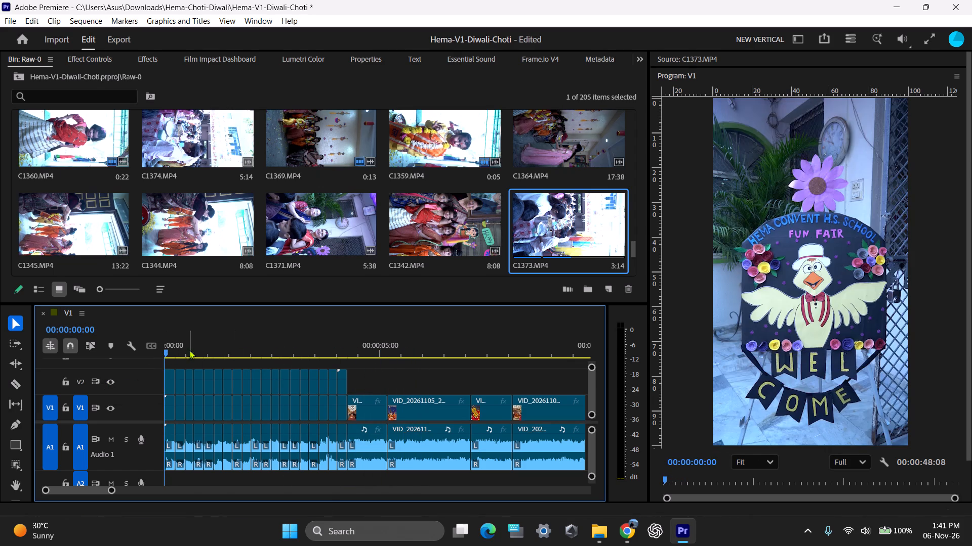
Create an adjustment layer in the project's root and place it on V3 at the start of the sequence.
{"action": "left_click_drag", "start_coordinate": [183, 350], "coordinate": [113, 353]}
{"action": "left_click_drag", "start_coordinate": [184, 345], "coordinate": [172, 345]}
{"action": "scroll", "coordinate": [223, 373], "scroll_direction": "up", "scroll_amount": 2, "text": "ctrl"}
{"action": "left_click", "coordinate": [23, 80]}
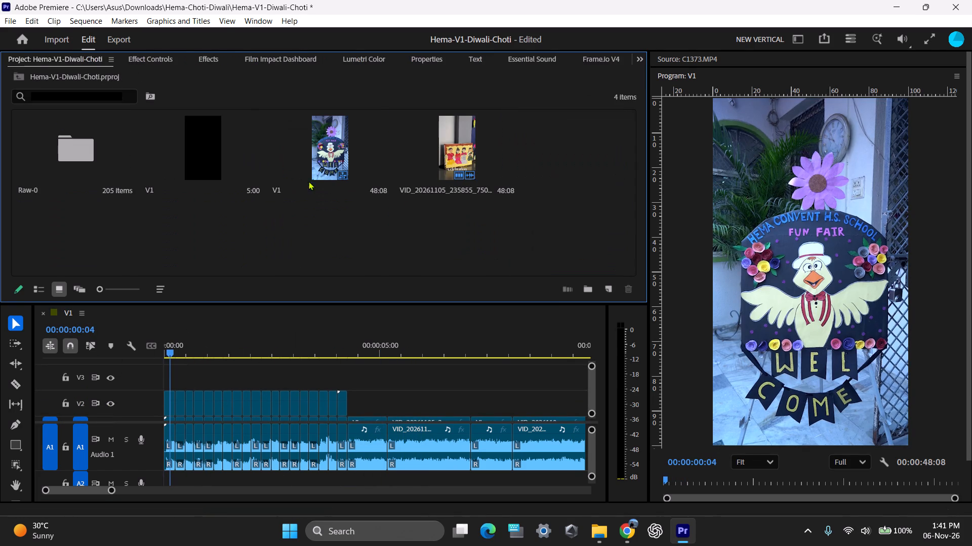
{"action": "left_click", "coordinate": [607, 289]}
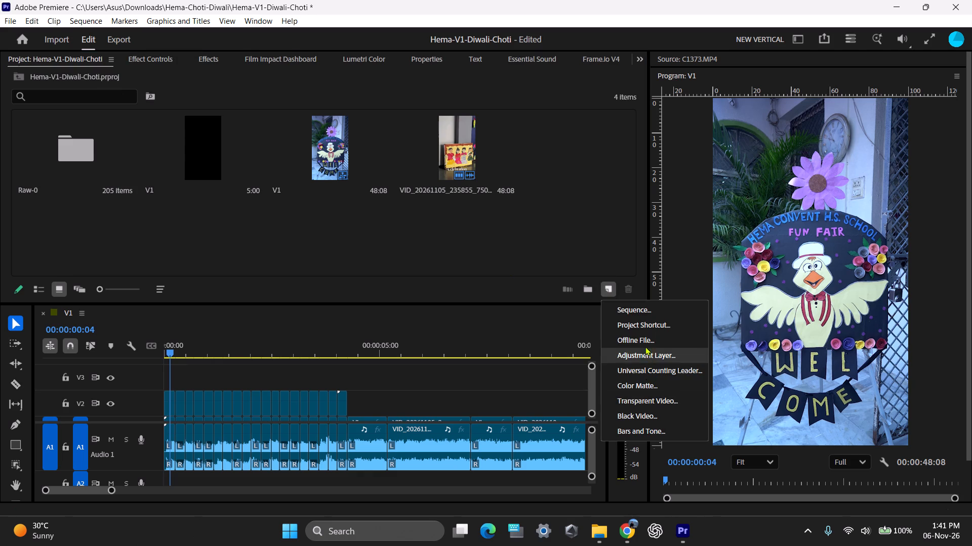
{"action": "left_click", "coordinate": [645, 357]}
{"action": "left_click", "coordinate": [532, 327]}
{"action": "left_click_drag", "start_coordinate": [569, 167], "coordinate": [481, 282]}
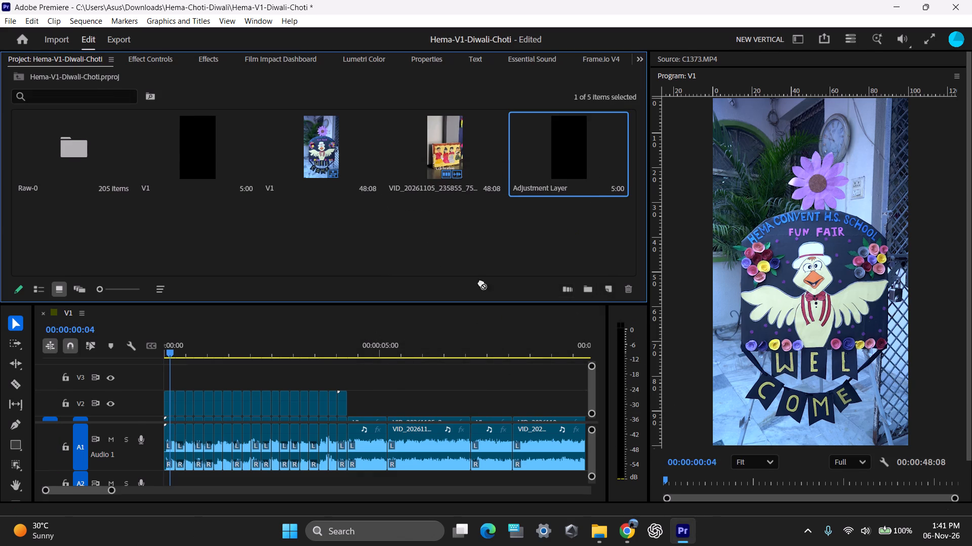
{"action": "left_click_drag", "start_coordinate": [481, 282], "coordinate": [152, 382]}
Trim the V3 adjustment layer's end to match the end of the last V2 clip, and select the layer.
{"action": "left_click_drag", "start_coordinate": [386, 376], "coordinate": [366, 377]}
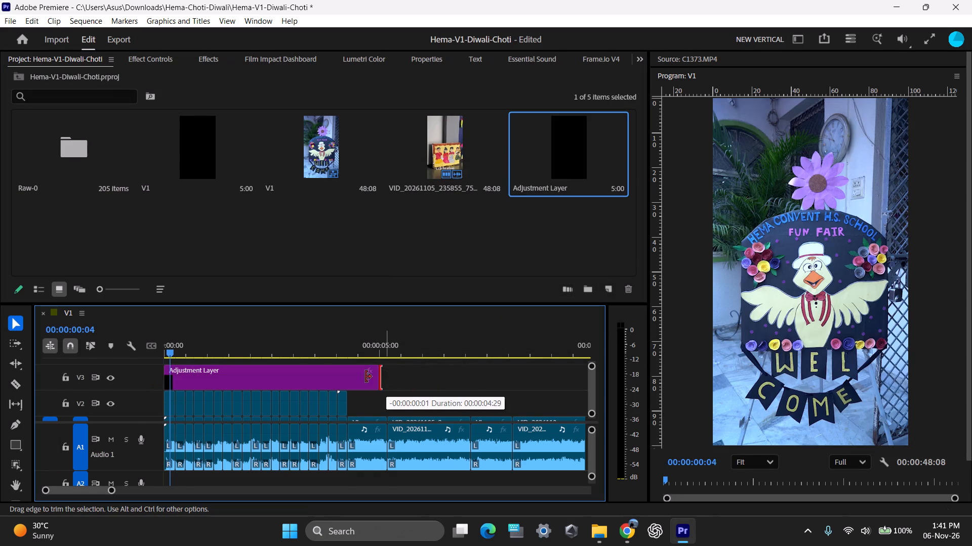
{"action": "left_click_drag", "start_coordinate": [366, 377], "coordinate": [351, 378]}
{"action": "left_click", "coordinate": [296, 373]}
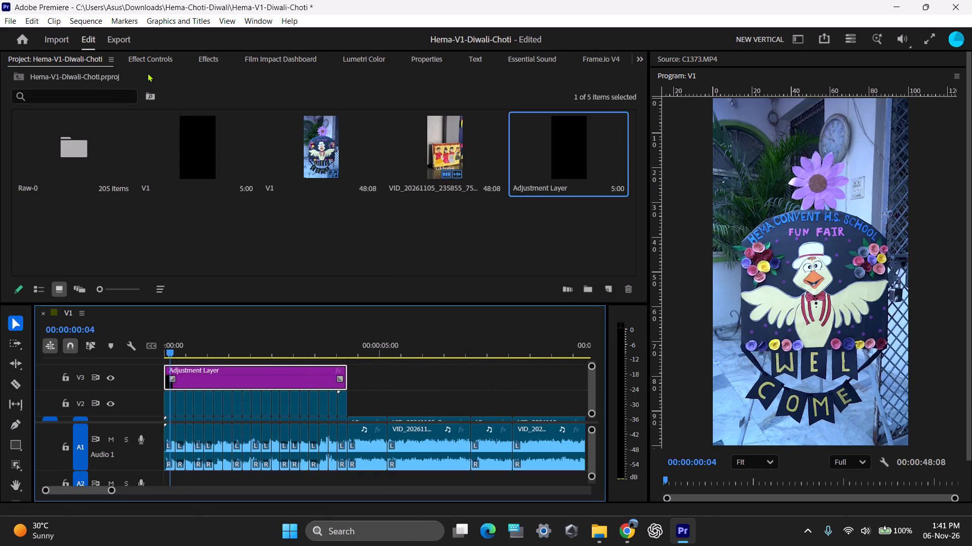
Search the effects for "lumet" and collapse the SpeedLooks presets to reach the matching video effects.
{"action": "left_click", "coordinate": [148, 64]}
{"action": "left_click", "coordinate": [209, 62]}
{"action": "left_click_drag", "start_coordinate": [105, 81], "coordinate": [111, 81]}
{"action": "left_click_drag", "start_coordinate": [125, 77], "coordinate": [120, 77]}
{"action": "left_click", "coordinate": [117, 78]}
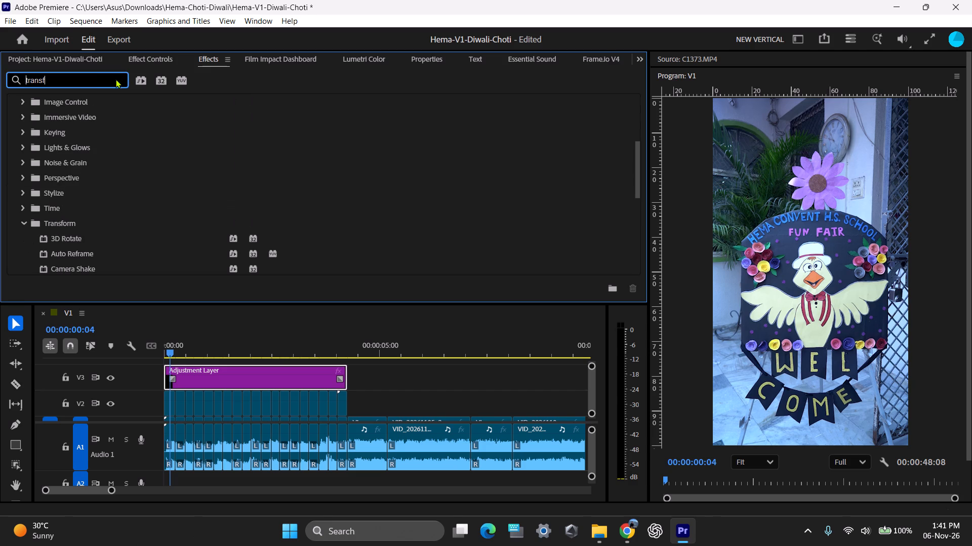
{"action": "left_click", "coordinate": [106, 79]}
{"action": "key", "text": "l"}
{"action": "type", "text": "um"}
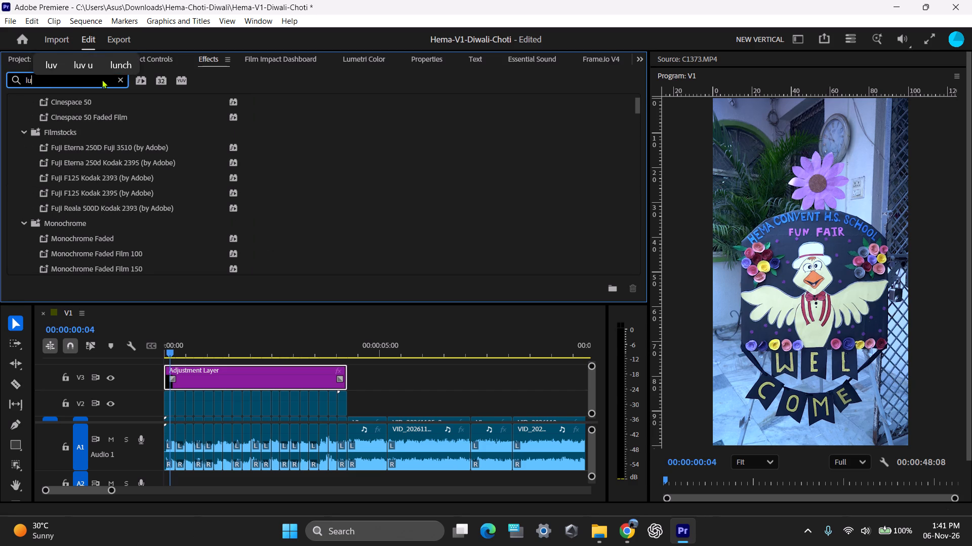
{"action": "key", "text": "e"}
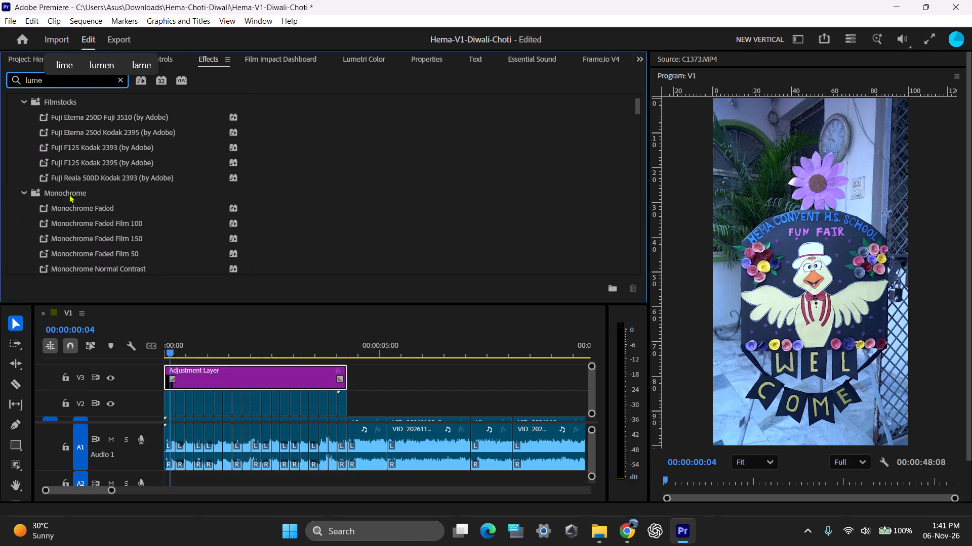
{"action": "key", "text": "t"}
{"action": "scroll", "coordinate": [108, 186], "scroll_direction": "down", "scroll_amount": 19}
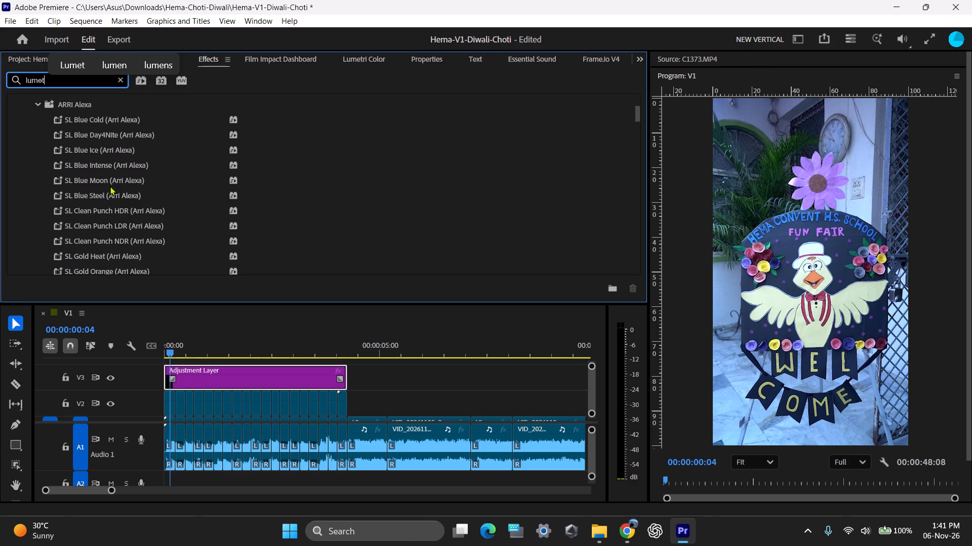
{"action": "scroll", "coordinate": [114, 186], "scroll_direction": "up", "scroll_amount": 2}
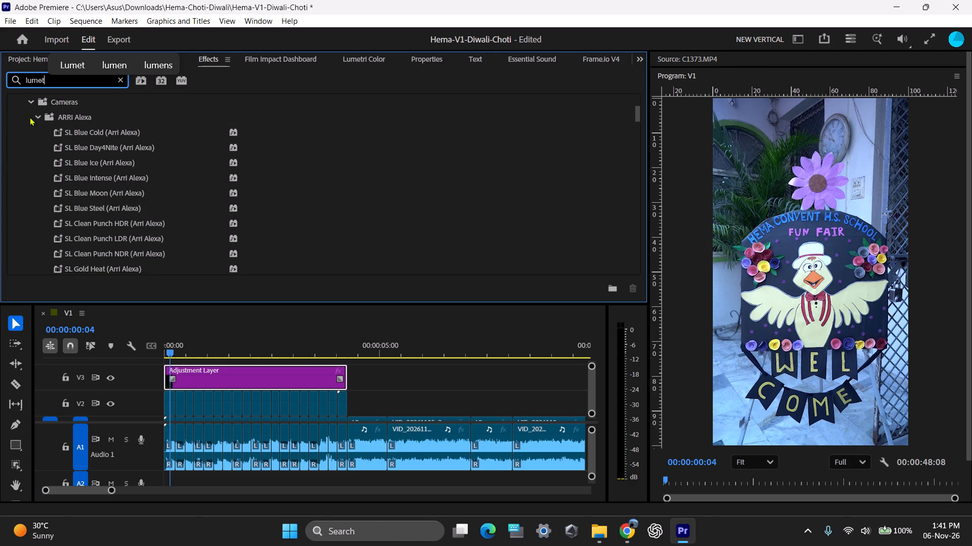
{"action": "left_click", "coordinate": [30, 114]}
{"action": "left_click", "coordinate": [32, 127]}
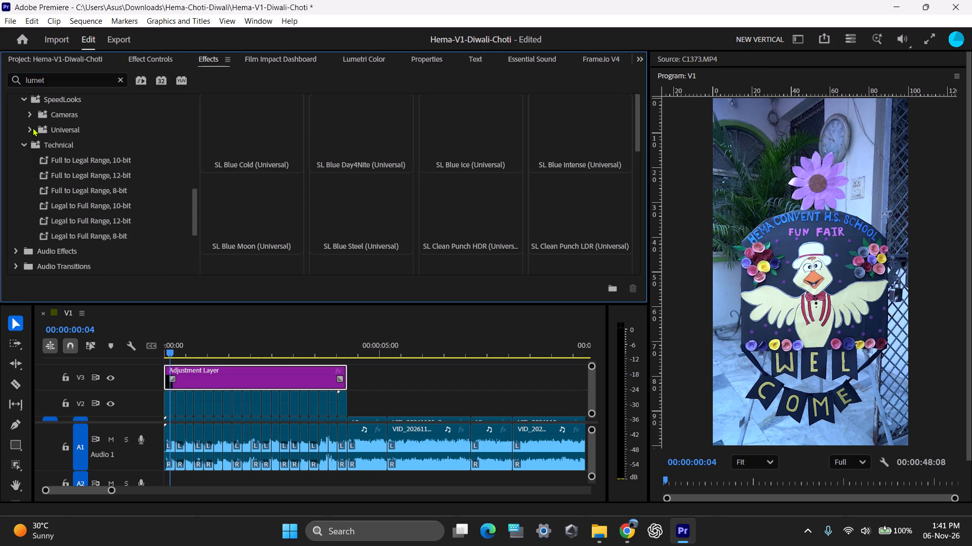
{"action": "left_click", "coordinate": [21, 98]}
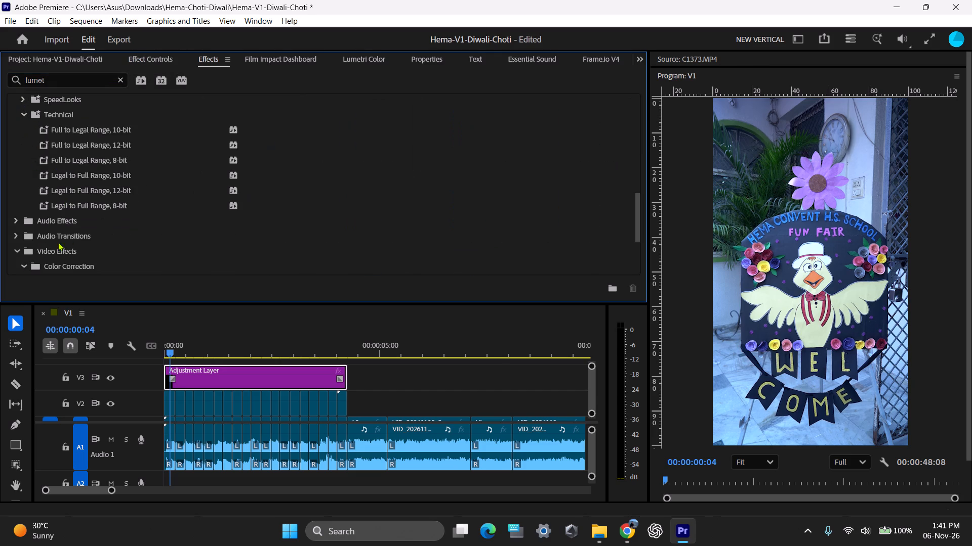
{"action": "scroll", "coordinate": [118, 188], "scroll_direction": "down", "scroll_amount": 7}
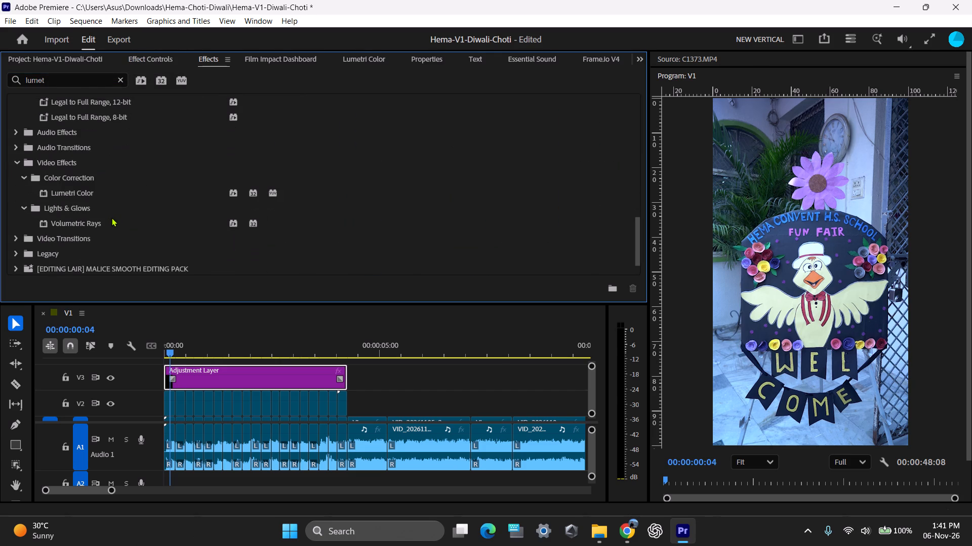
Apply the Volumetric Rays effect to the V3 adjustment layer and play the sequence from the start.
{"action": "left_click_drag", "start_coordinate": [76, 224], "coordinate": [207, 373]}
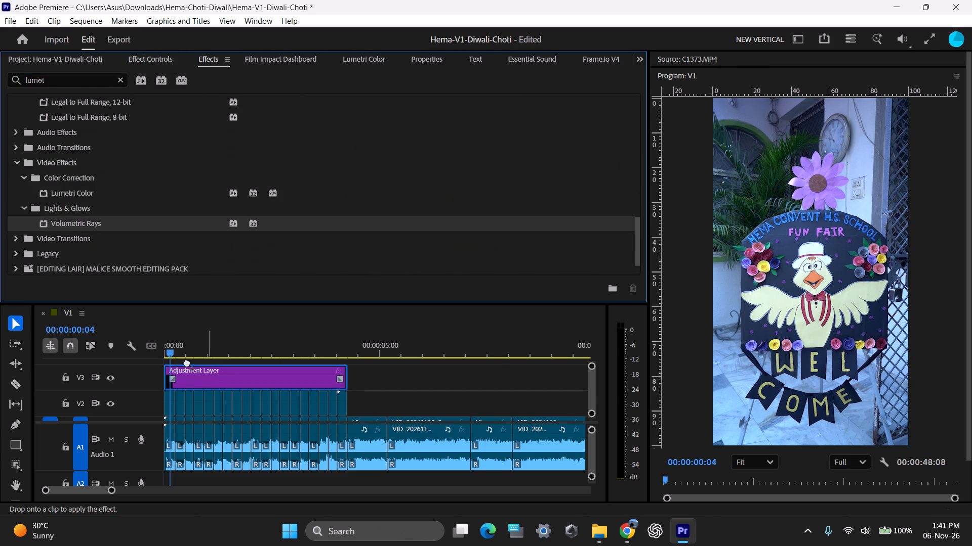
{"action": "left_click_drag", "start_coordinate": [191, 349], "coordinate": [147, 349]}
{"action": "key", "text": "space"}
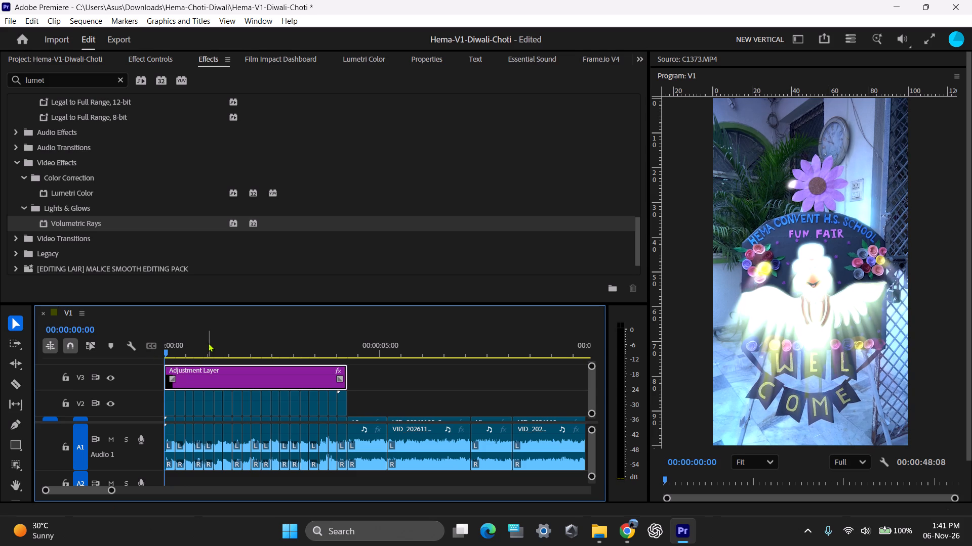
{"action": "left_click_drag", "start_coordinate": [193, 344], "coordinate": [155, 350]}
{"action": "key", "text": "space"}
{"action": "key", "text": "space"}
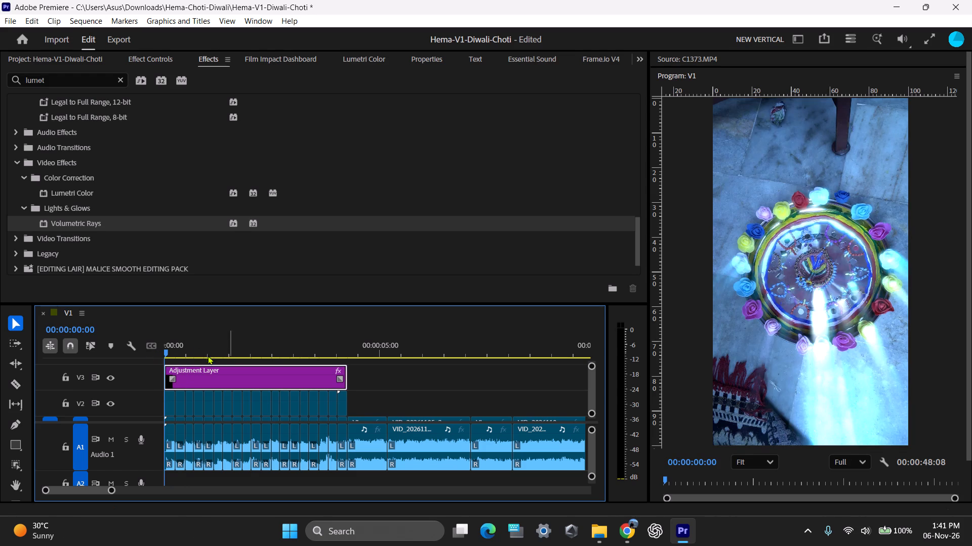
Set the program preview's playback resolution to 1/4 and save the project.
{"action": "left_click", "coordinate": [835, 464]}
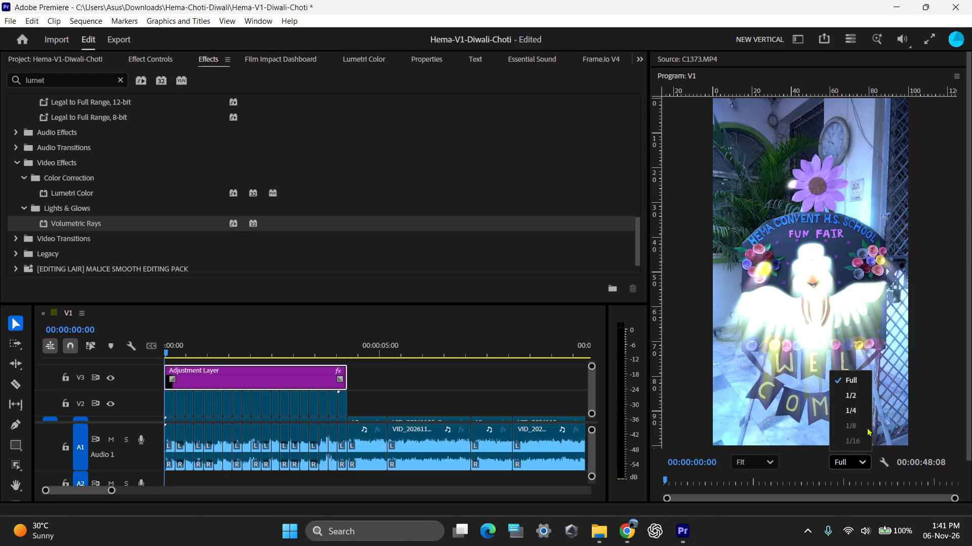
{"action": "left_click", "coordinate": [855, 411]}
{"action": "left_click_drag", "start_coordinate": [221, 347], "coordinate": [151, 351]}
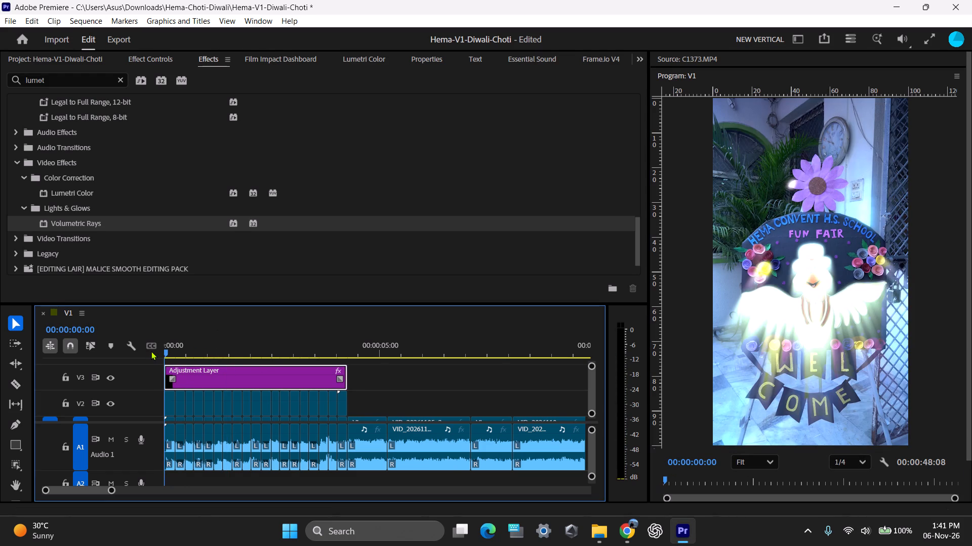
{"action": "key", "text": "ctrl+s"}
Play the sequence from the start to preview the Volumetric Rays effect on the opening clips.
{"action": "left_click_drag", "start_coordinate": [249, 354], "coordinate": [136, 354]}
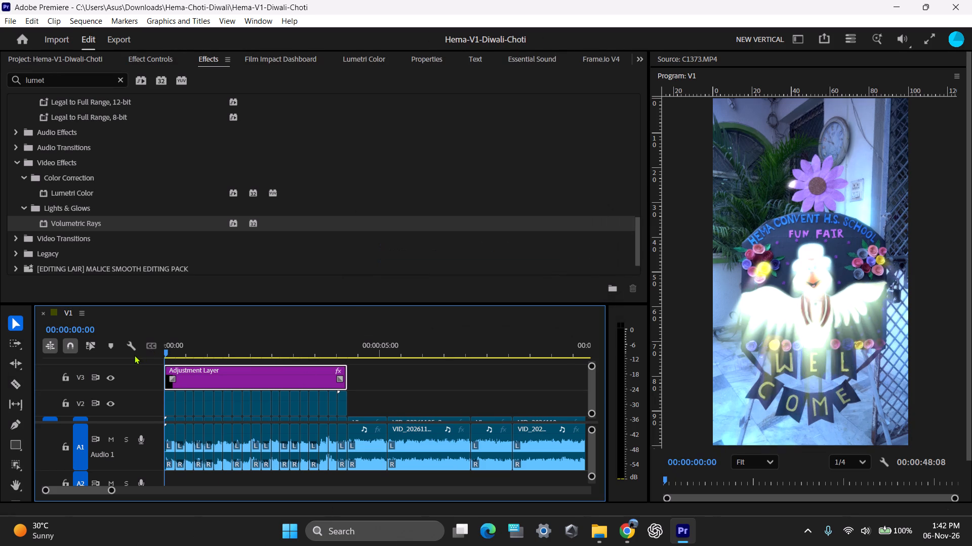
{"action": "key", "text": "space"}
{"action": "key", "text": "space"}
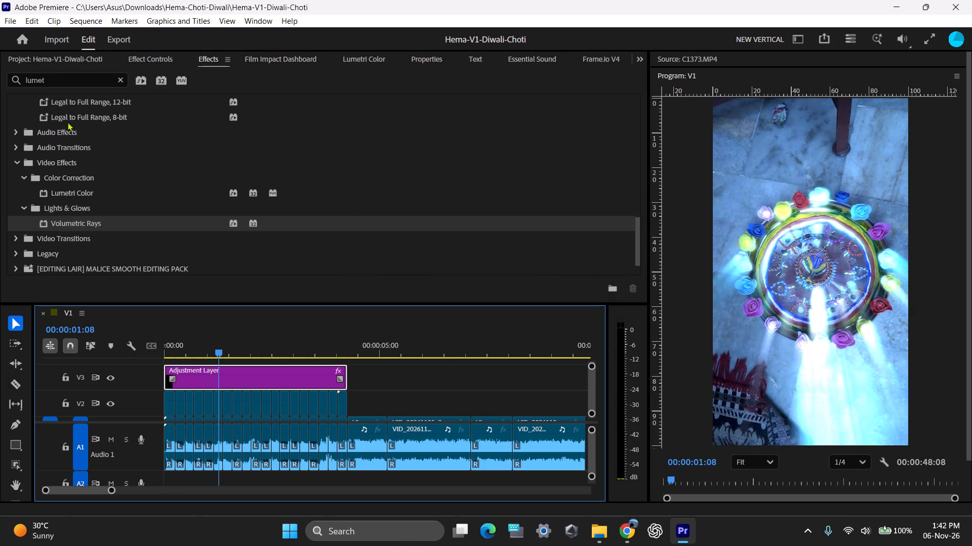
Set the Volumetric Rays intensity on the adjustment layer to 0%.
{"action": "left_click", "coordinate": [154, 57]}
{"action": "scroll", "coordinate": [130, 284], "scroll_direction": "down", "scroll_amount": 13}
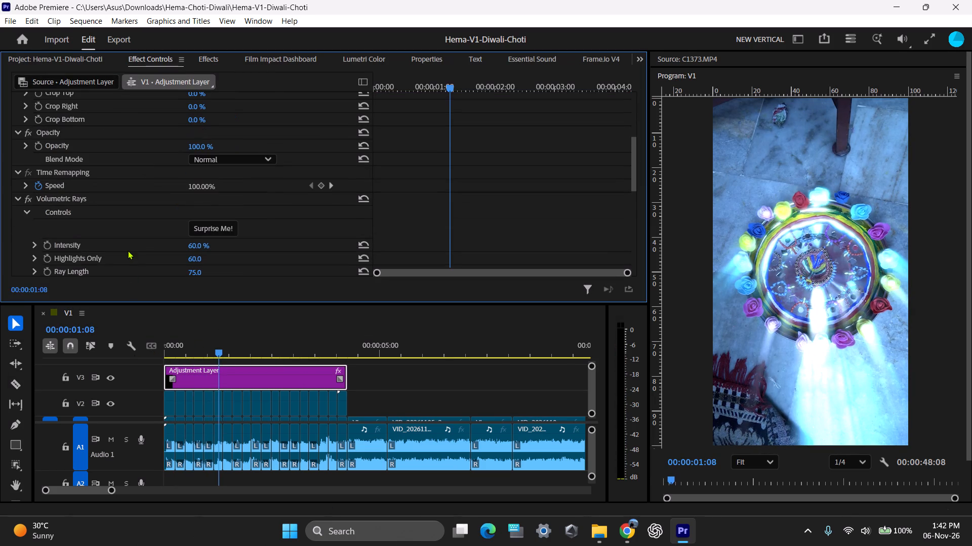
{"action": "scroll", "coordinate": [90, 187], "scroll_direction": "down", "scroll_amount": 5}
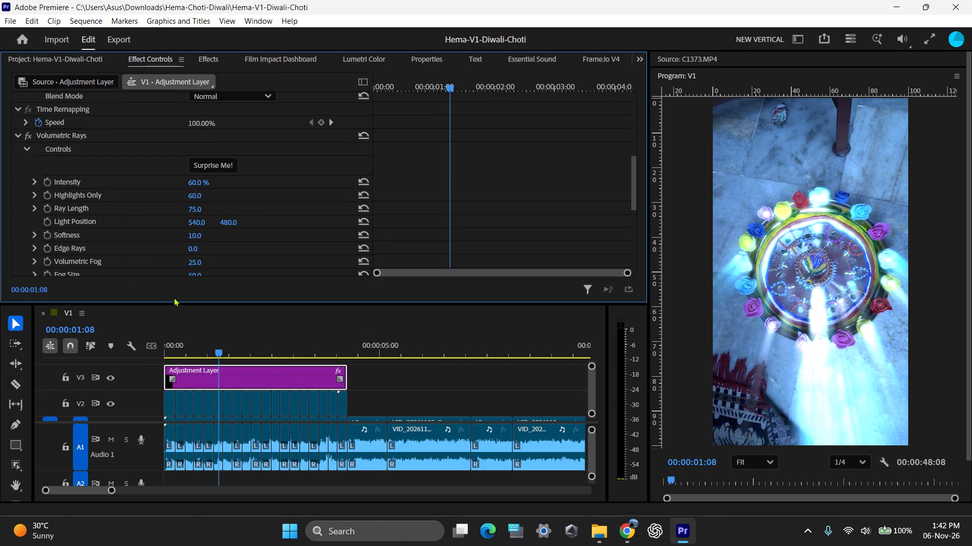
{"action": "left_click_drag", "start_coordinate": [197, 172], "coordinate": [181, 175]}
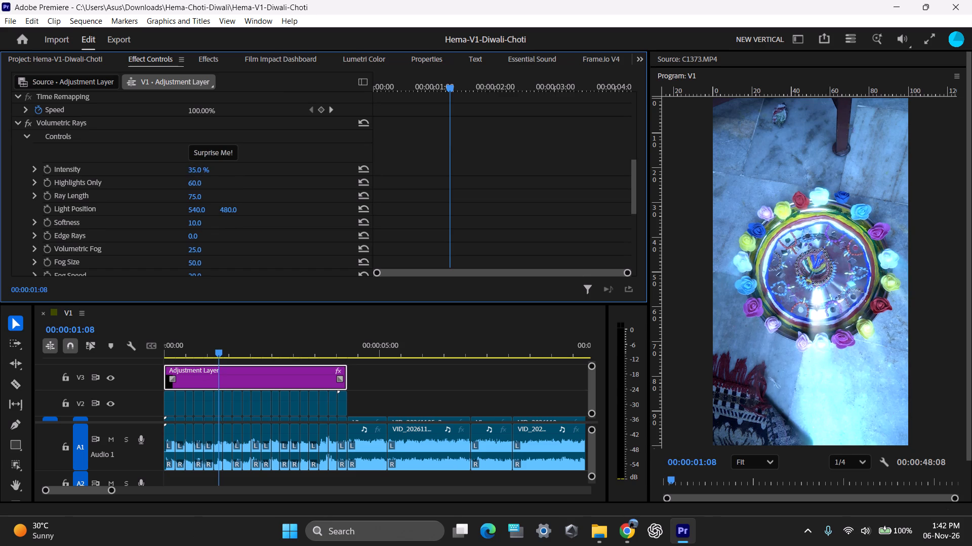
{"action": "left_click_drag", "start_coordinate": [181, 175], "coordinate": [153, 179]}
Scrub through the opening clips and play them from the start to review the look at this intensity.
{"action": "left_click_drag", "start_coordinate": [224, 345], "coordinate": [231, 345]}
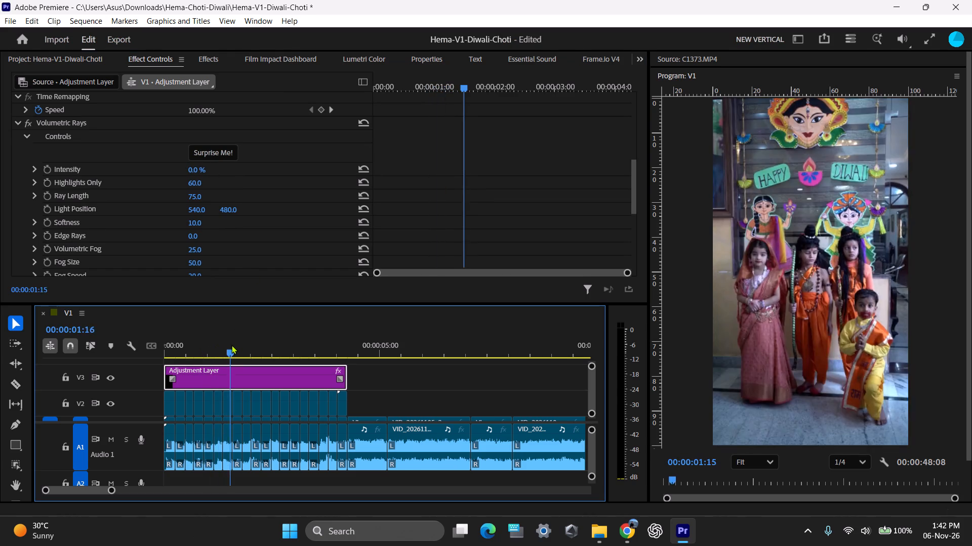
{"action": "left_click_drag", "start_coordinate": [231, 345], "coordinate": [240, 343]}
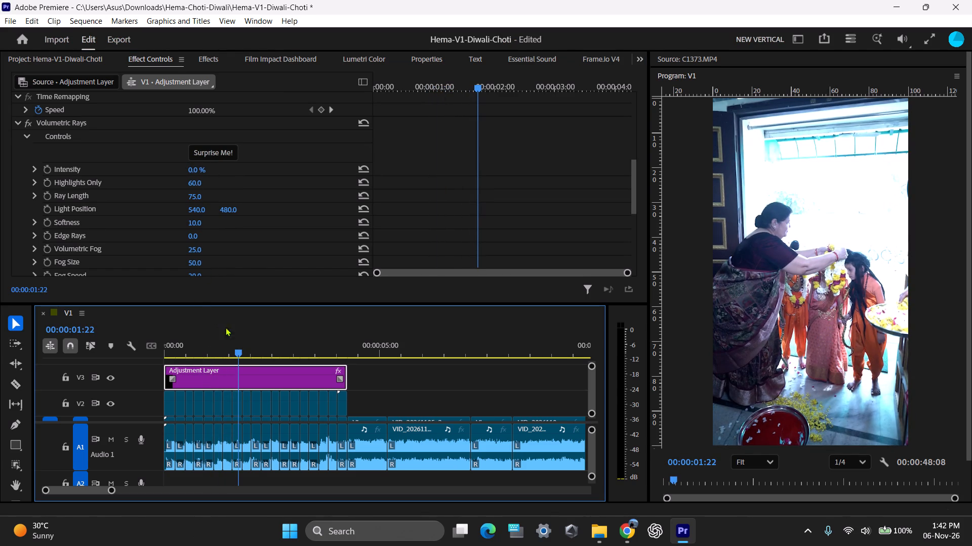
{"action": "left_click_drag", "start_coordinate": [234, 345], "coordinate": [206, 345]}
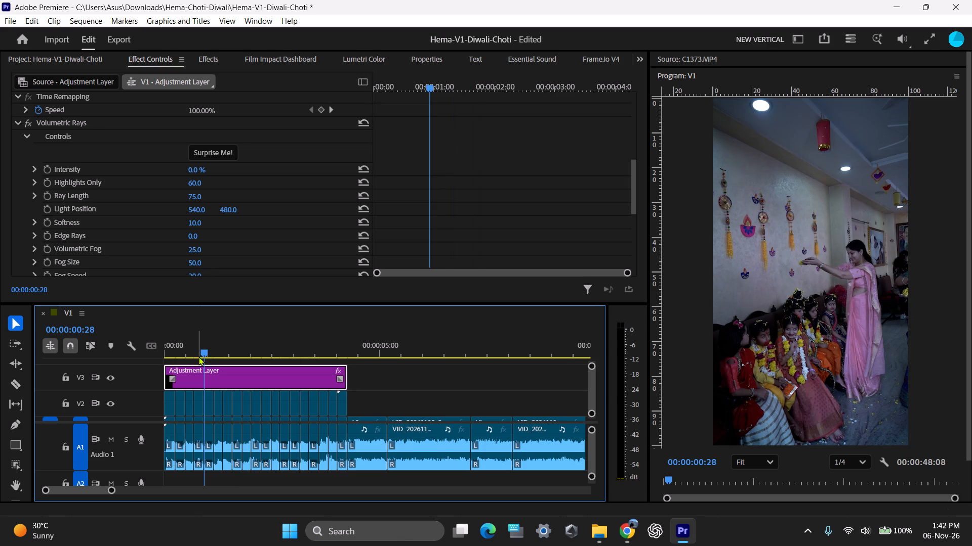
{"action": "left_click_drag", "start_coordinate": [212, 332], "coordinate": [156, 344]}
{"action": "key", "text": "space"}
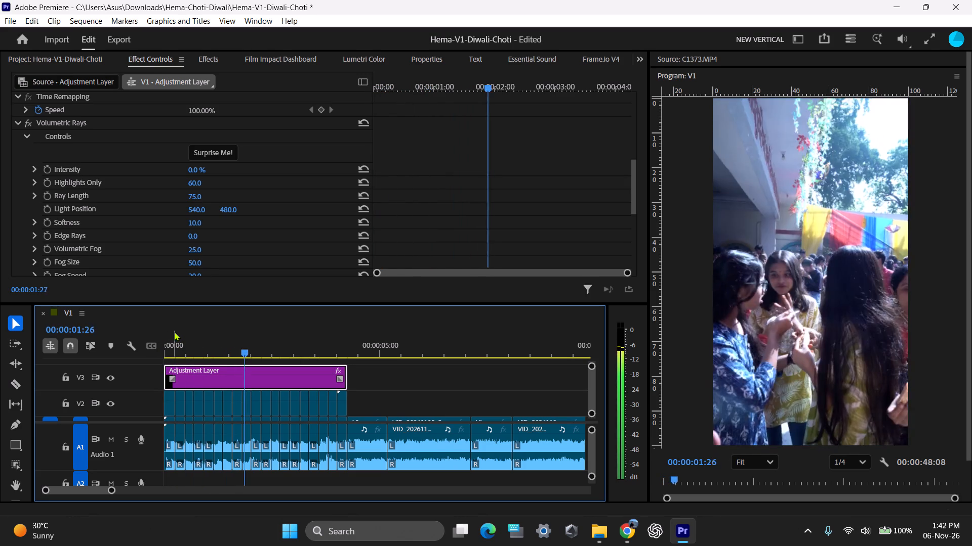
{"action": "key", "text": "space"}
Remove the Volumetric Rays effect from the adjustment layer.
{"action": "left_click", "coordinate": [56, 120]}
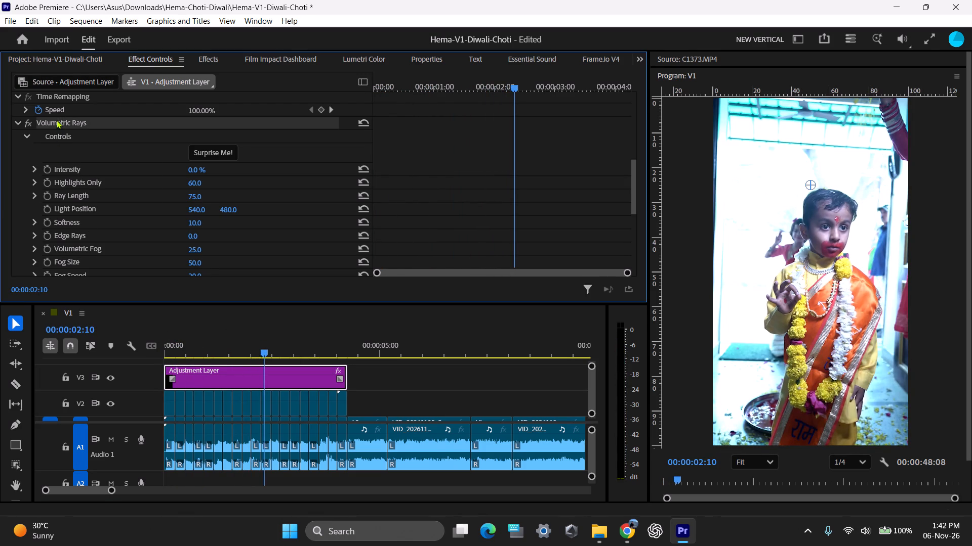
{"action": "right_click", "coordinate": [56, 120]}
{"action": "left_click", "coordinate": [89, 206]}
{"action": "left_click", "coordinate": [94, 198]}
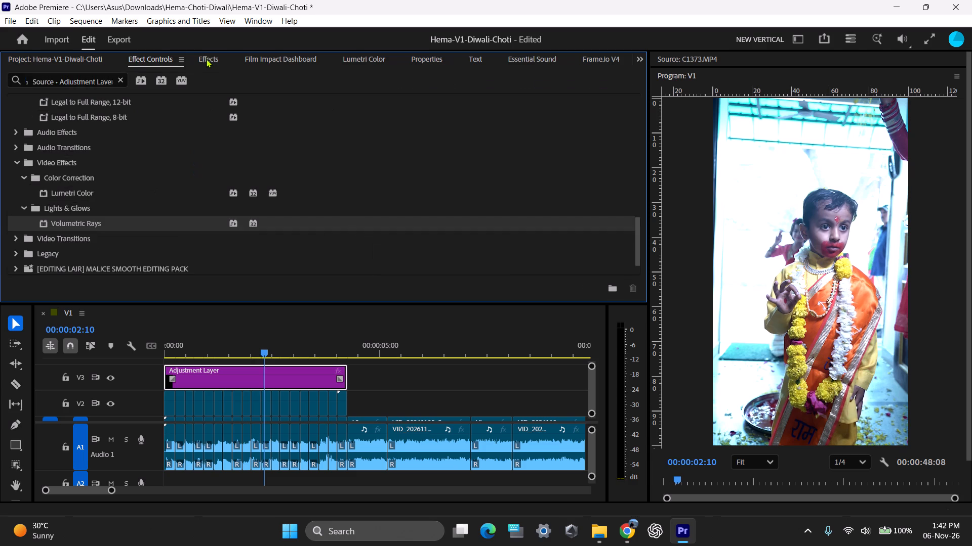
Apply the Lumetri Color effect to the V3 adjustment layer and return the playhead to the sequence start.
{"action": "left_click", "coordinate": [206, 59]}
{"action": "left_click_drag", "start_coordinate": [74, 188], "coordinate": [214, 366]}
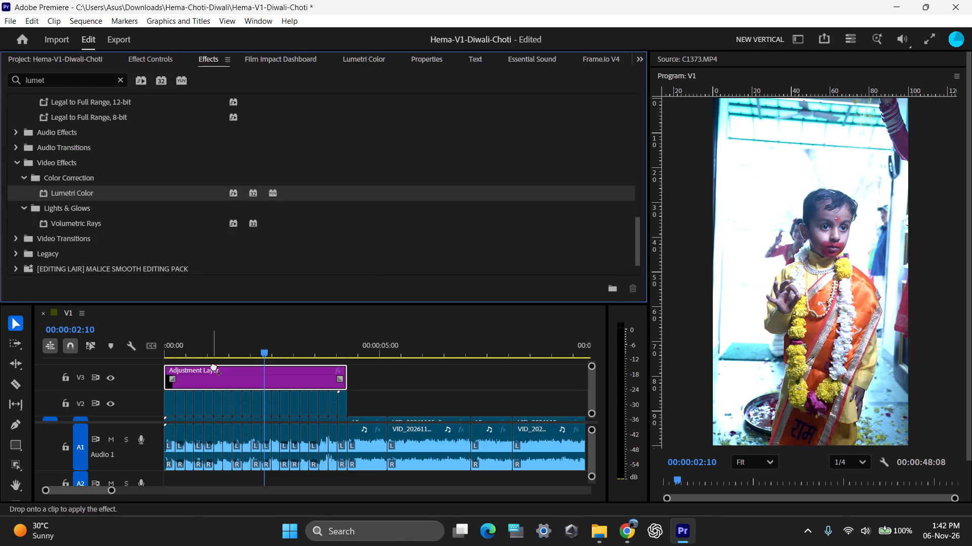
{"action": "left_click_drag", "start_coordinate": [214, 366], "coordinate": [214, 370]}
{"action": "left_click_drag", "start_coordinate": [256, 350], "coordinate": [27, 336]}
{"action": "left_click", "coordinate": [151, 59]}
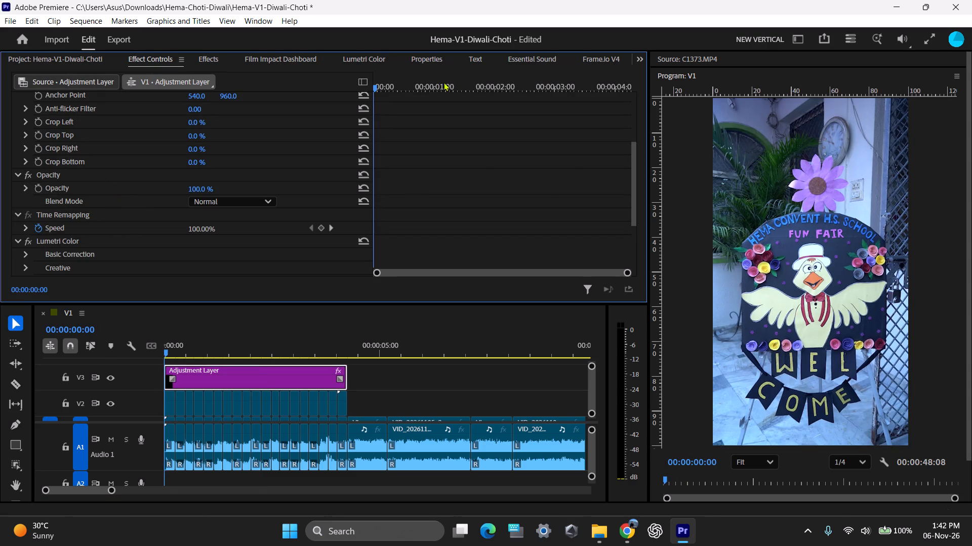
Raise the green channel in the adjustment layer's RGB Curves by moving its highlight endpoint slightly inward, checking it on several opening clips.
{"action": "left_click", "coordinate": [369, 60]}
{"action": "scroll", "coordinate": [357, 190], "scroll_direction": "down", "scroll_amount": 12}
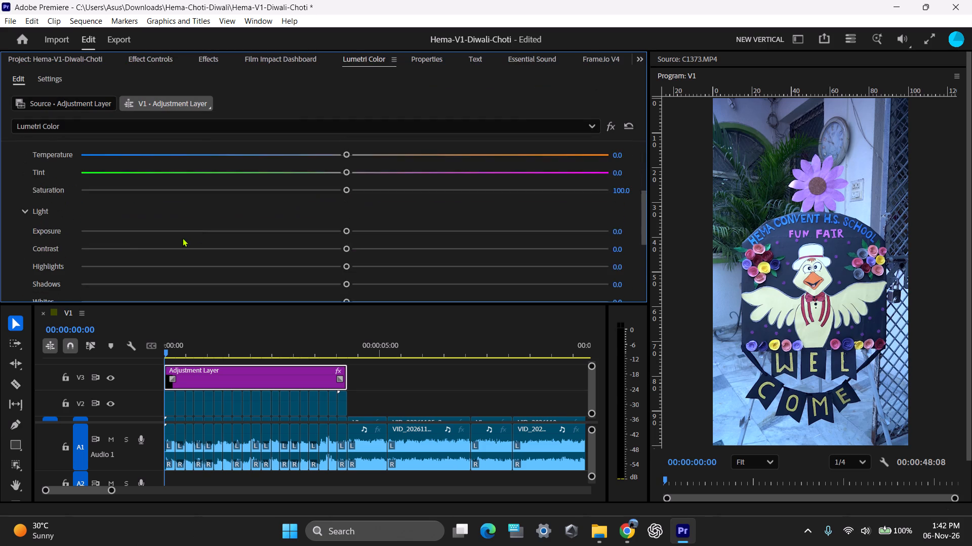
{"action": "scroll", "coordinate": [127, 243], "scroll_direction": "down", "scroll_amount": 6}
{"action": "left_click", "coordinate": [11, 280]}
{"action": "scroll", "coordinate": [289, 239], "scroll_direction": "up", "scroll_amount": 5}
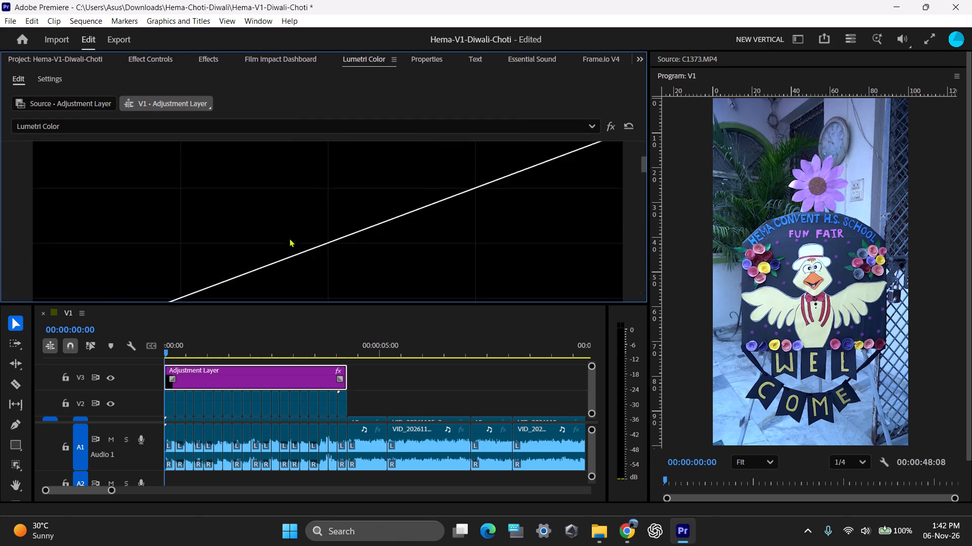
{"action": "scroll", "coordinate": [289, 238], "scroll_direction": "up", "scroll_amount": 9}
{"action": "left_click", "coordinate": [346, 222]}
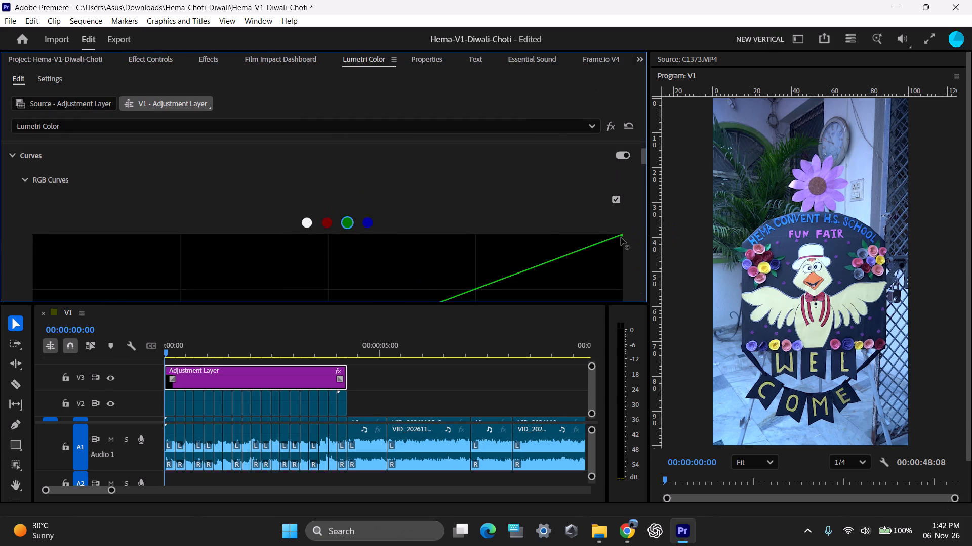
{"action": "left_click_drag", "start_coordinate": [623, 236], "coordinate": [534, 162]}
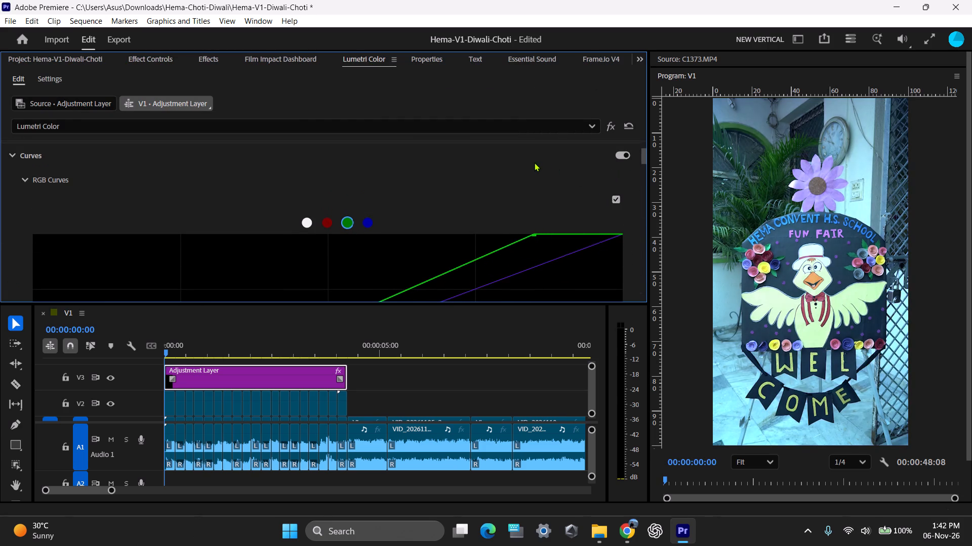
{"action": "left_click_drag", "start_coordinate": [534, 162], "coordinate": [595, 154]}
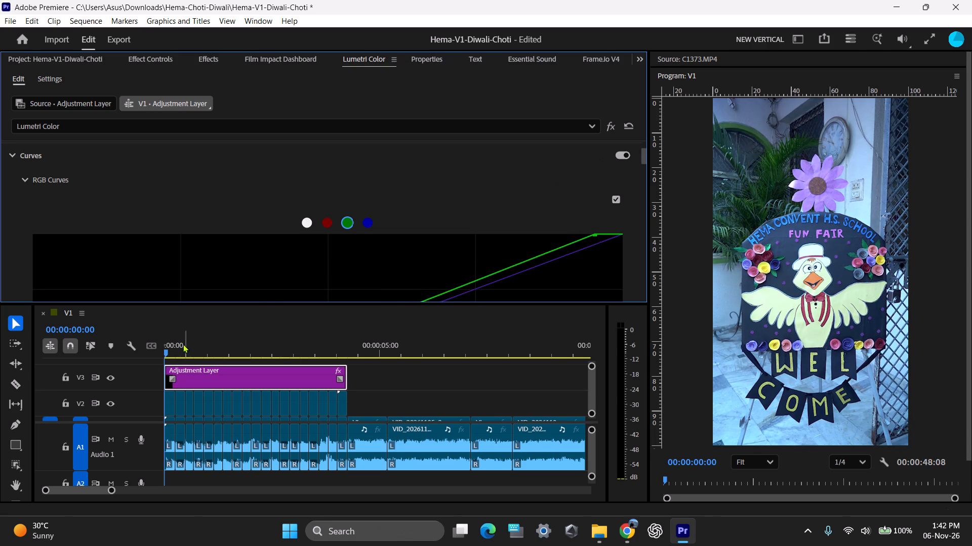
{"action": "left_click_drag", "start_coordinate": [175, 343], "coordinate": [243, 345]}
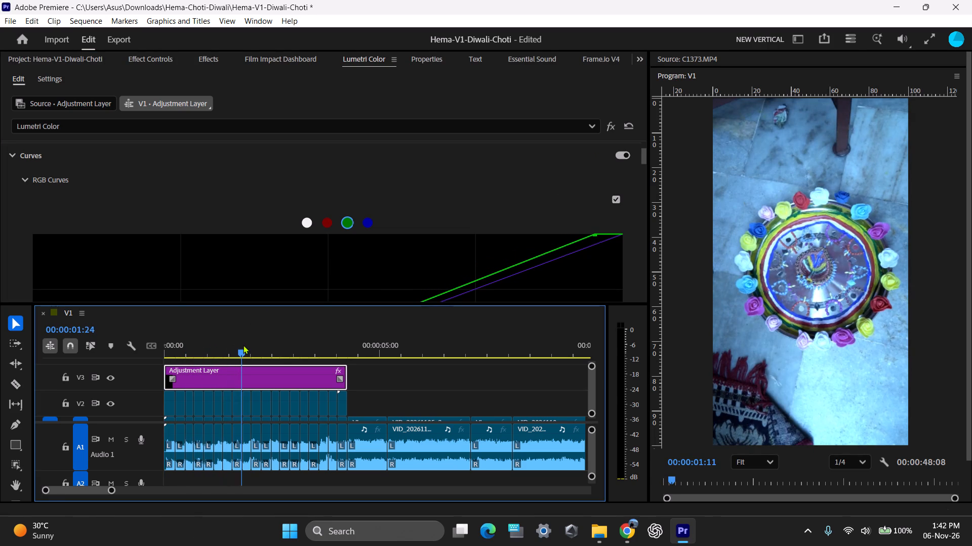
{"action": "left_click_drag", "start_coordinate": [243, 345], "coordinate": [217, 345]}
{"action": "left_click_drag", "start_coordinate": [594, 236], "coordinate": [585, 229]}
Lower the blue channel's highlight endpoint slightly in the adjustment layer's RGB Curves and check it on the opening clips.
{"action": "left_click", "coordinate": [370, 224]}
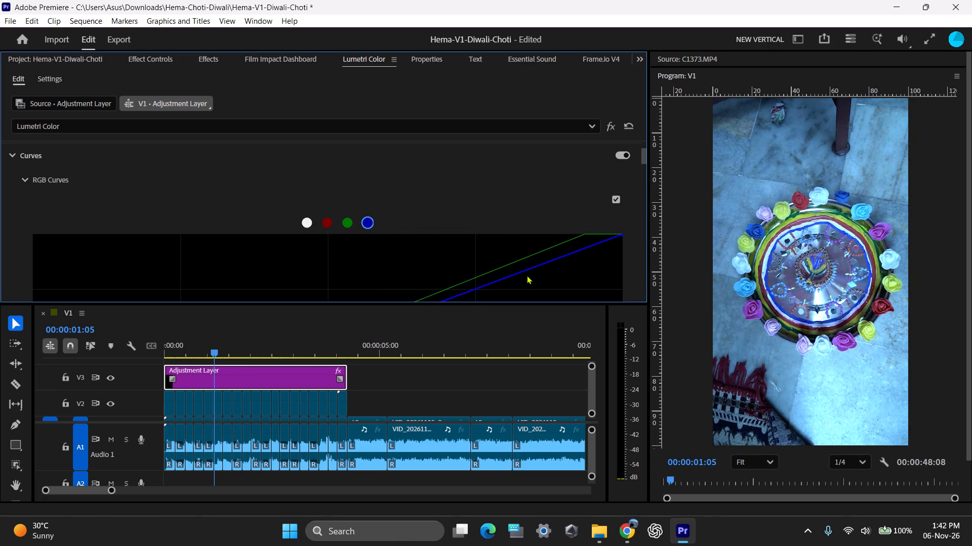
{"action": "left_click_drag", "start_coordinate": [620, 236], "coordinate": [631, 258]}
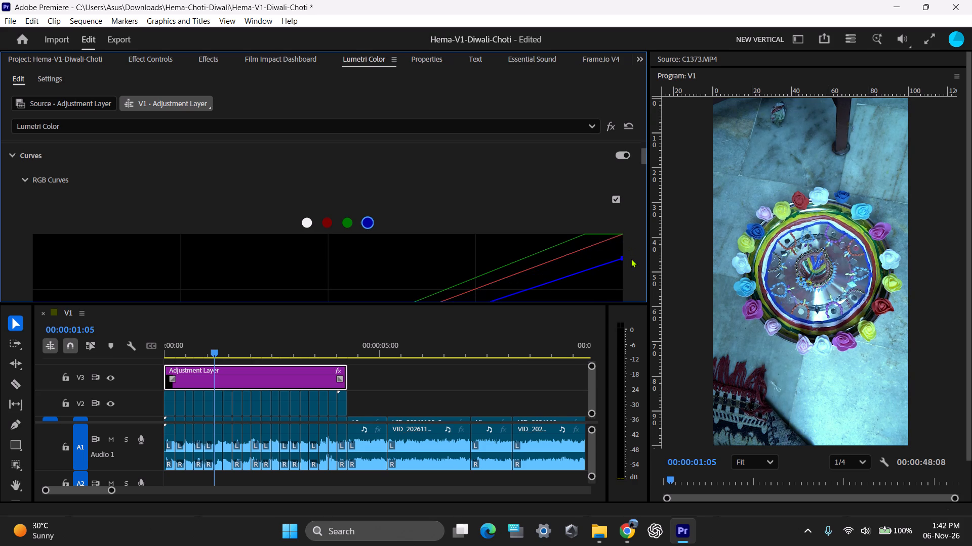
{"action": "left_click_drag", "start_coordinate": [631, 258], "coordinate": [625, 253]}
{"action": "left_click_drag", "start_coordinate": [222, 353], "coordinate": [185, 354]}
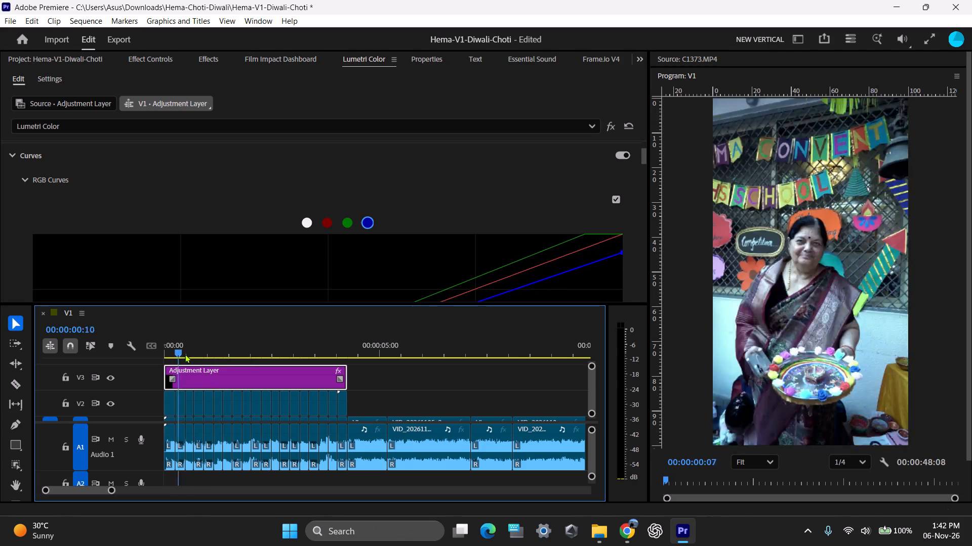
Reduce the adjustment layer's Saturation to 36.6 in Lumetri's Basic Correction after checking the curves on the opening clips.
{"action": "left_click_drag", "start_coordinate": [185, 354], "coordinate": [272, 354]}
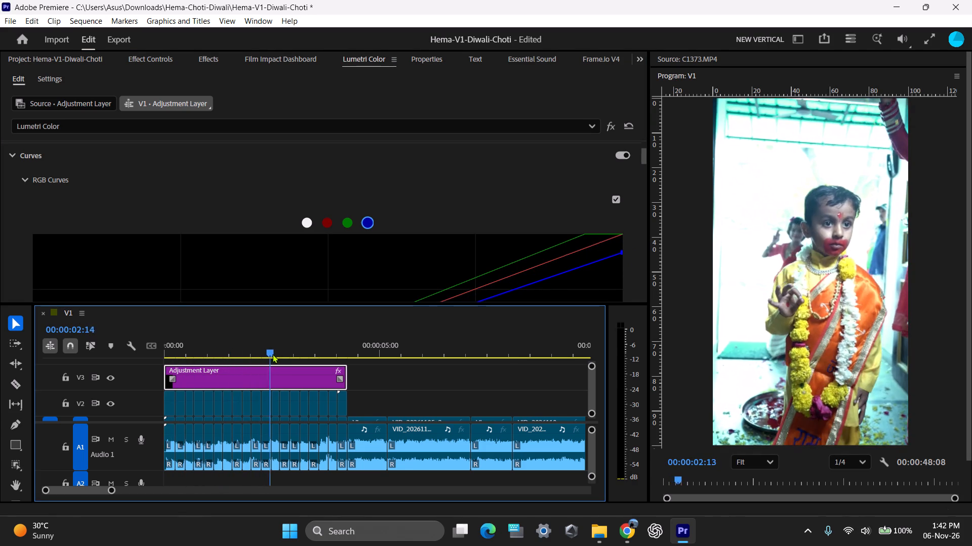
{"action": "left_click_drag", "start_coordinate": [272, 354], "coordinate": [332, 354]}
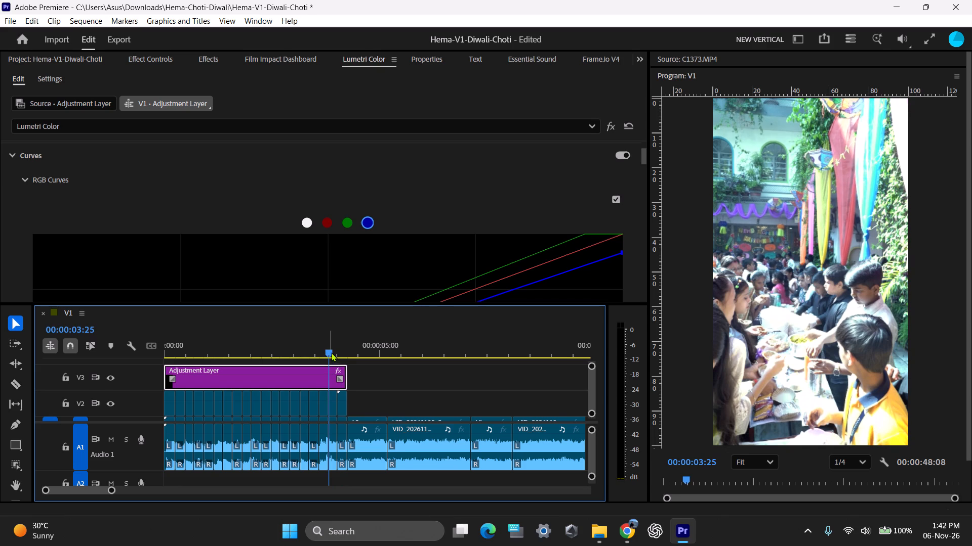
{"action": "scroll", "coordinate": [0, 197], "scroll_direction": "up", "scroll_amount": 10}
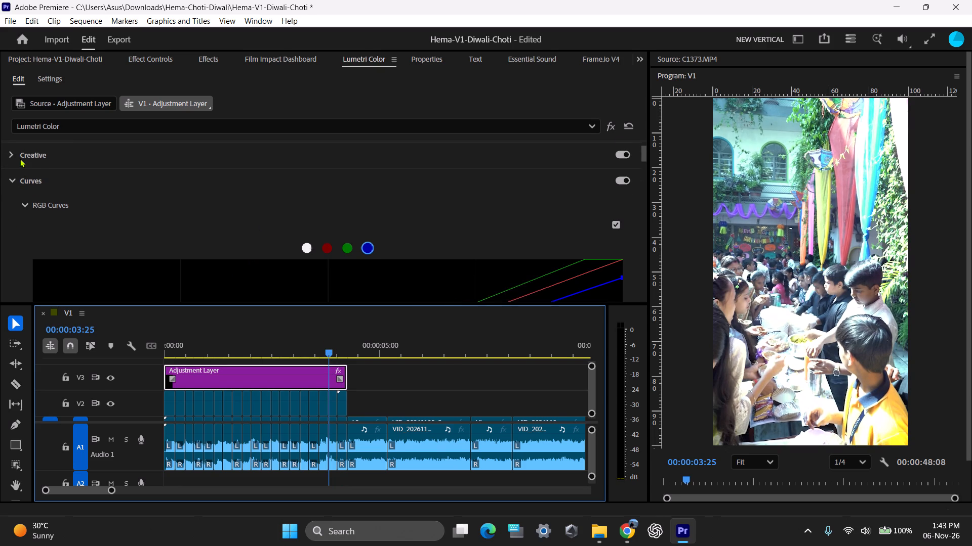
{"action": "scroll", "coordinate": [20, 171], "scroll_direction": "up", "scroll_amount": 6}
{"action": "left_click", "coordinate": [16, 154]}
{"action": "scroll", "coordinate": [186, 221], "scroll_direction": "down", "scroll_amount": 6}
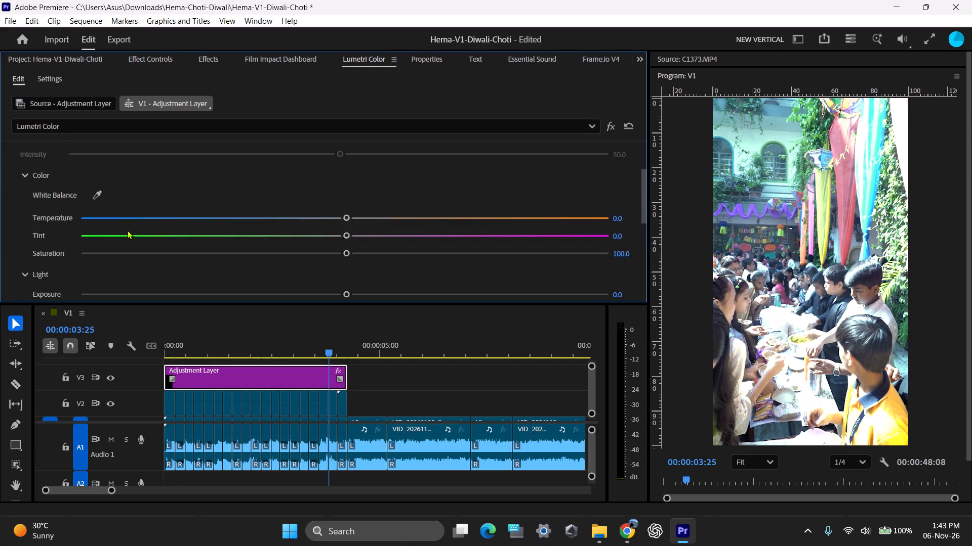
{"action": "scroll", "coordinate": [124, 232], "scroll_direction": "down", "scroll_amount": 5}
{"action": "left_click_drag", "start_coordinate": [347, 188], "coordinate": [326, 189]}
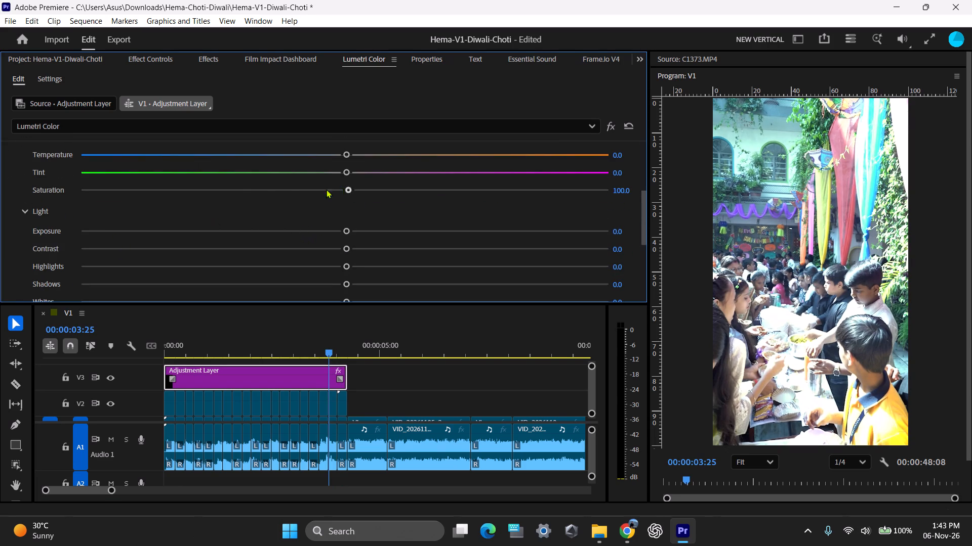
{"action": "left_click_drag", "start_coordinate": [326, 189], "coordinate": [176, 207]}
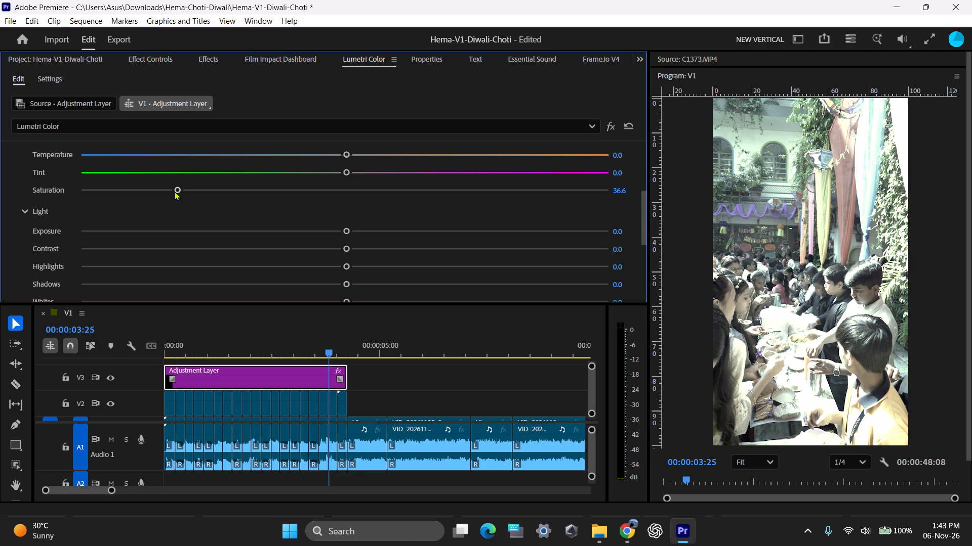
Lower the adjustment layer's Blacks to -94.5 in Basic Correction and check the grade across the opening clips.
{"action": "scroll", "coordinate": [207, 240], "scroll_direction": "down", "scroll_amount": 5}
{"action": "left_click_drag", "start_coordinate": [346, 257], "coordinate": [363, 256]}
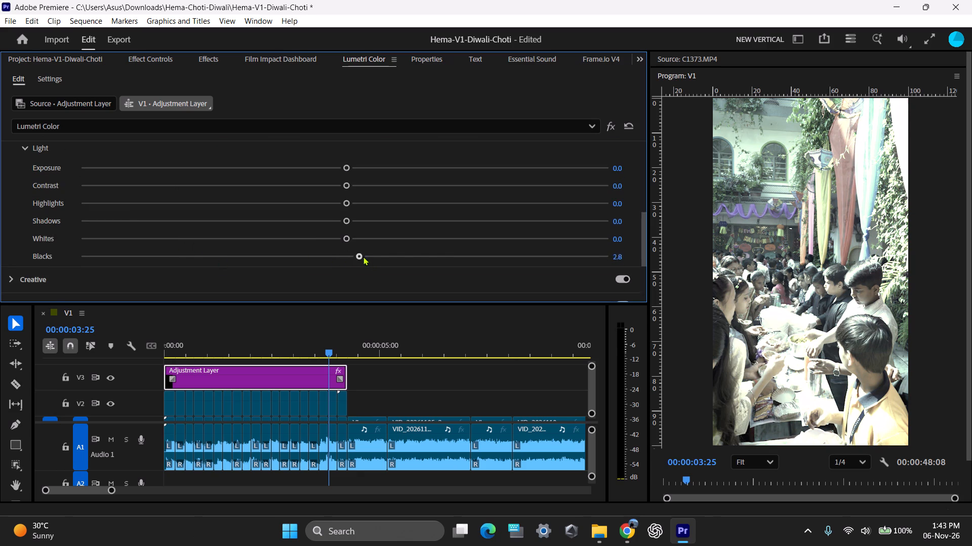
{"action": "left_click_drag", "start_coordinate": [363, 256], "coordinate": [94, 263]}
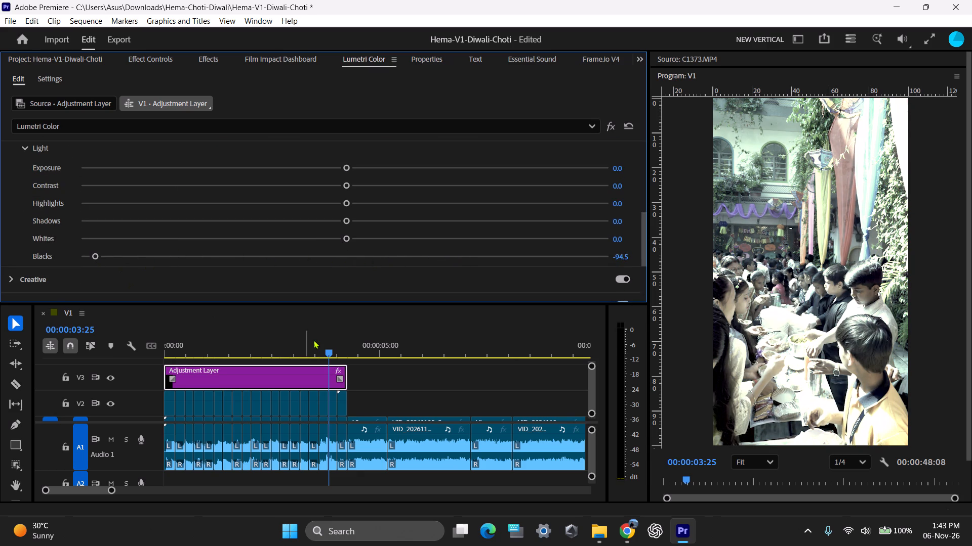
{"action": "left_click_drag", "start_coordinate": [319, 343], "coordinate": [113, 361]}
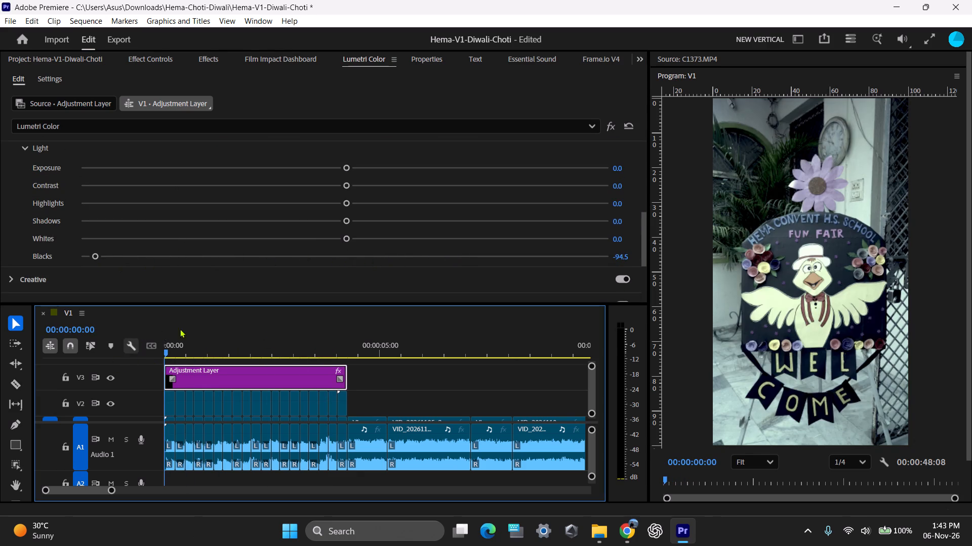
{"action": "left_click_drag", "start_coordinate": [170, 346], "coordinate": [258, 354]}
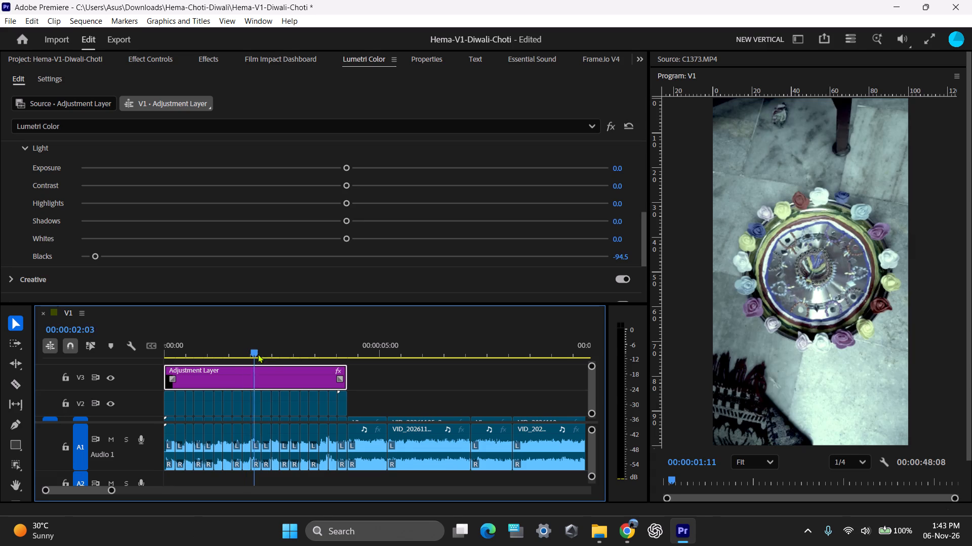
{"action": "left_click_drag", "start_coordinate": [258, 354], "coordinate": [105, 358]}
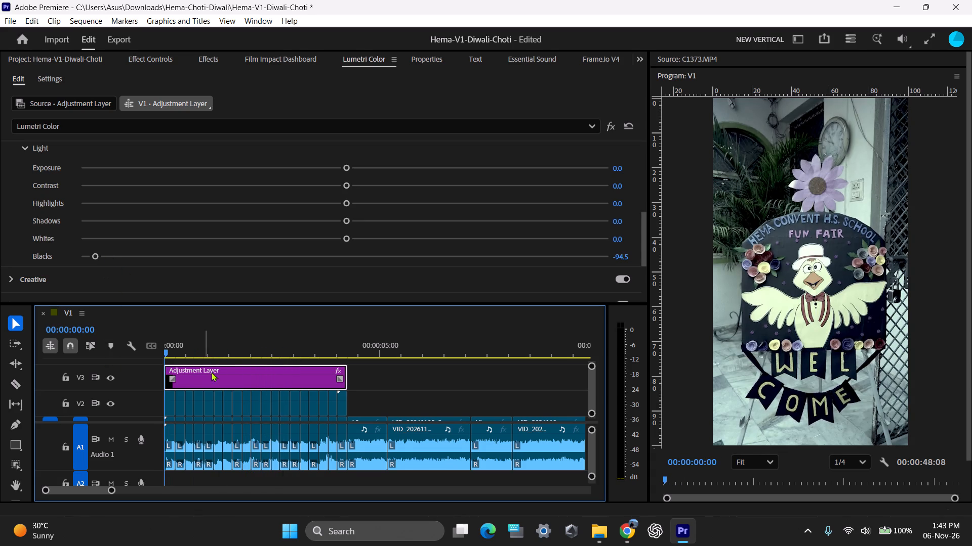
Move the graded adjustment layer from V3 up to V4, keeping it at the sequence start, and save the project.
{"action": "left_click", "coordinate": [208, 56]}
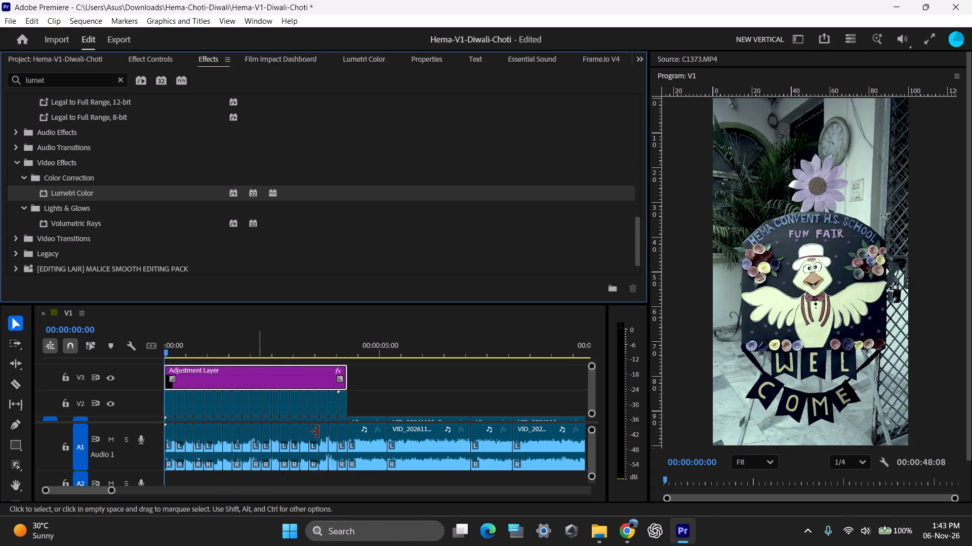
{"action": "scroll", "coordinate": [245, 382], "scroll_direction": "up", "scroll_amount": 4, "text": "ctrl"}
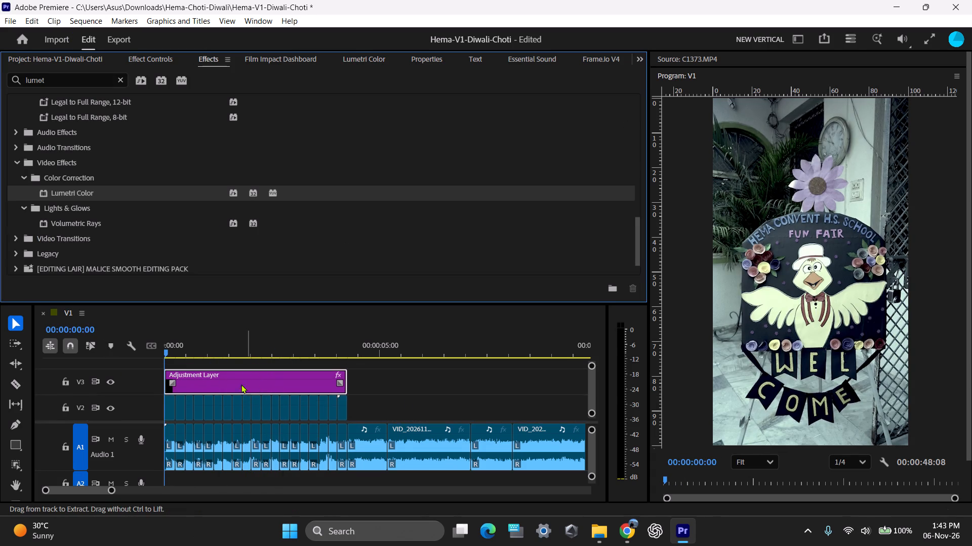
{"action": "left_click_drag", "start_coordinate": [225, 383], "coordinate": [225, 359]}
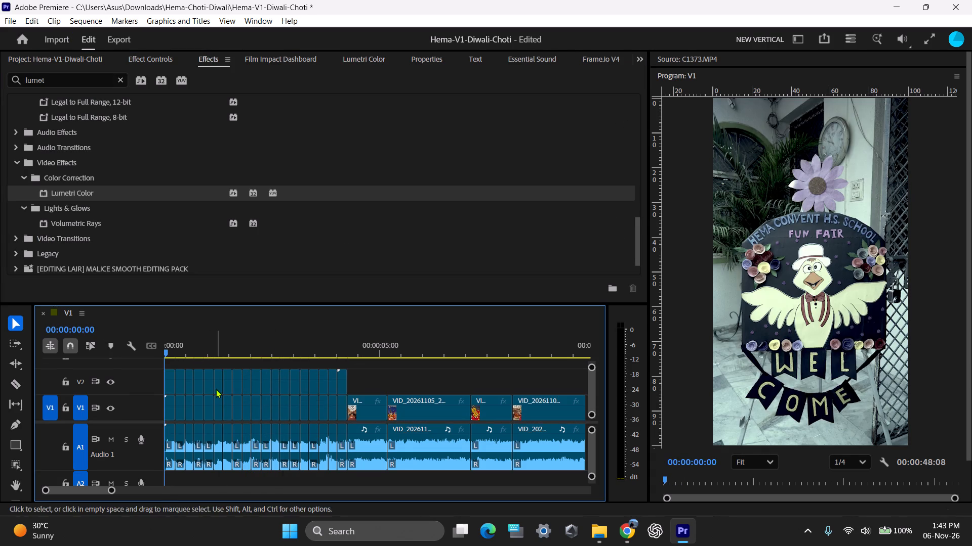
{"action": "scroll", "coordinate": [216, 389], "scroll_direction": "up", "scroll_amount": 3, "text": "ctrl"}
{"action": "key", "text": "equal"}
{"action": "key", "text": "equal"}
{"action": "left_click_drag", "start_coordinate": [202, 346], "coordinate": [179, 347]}
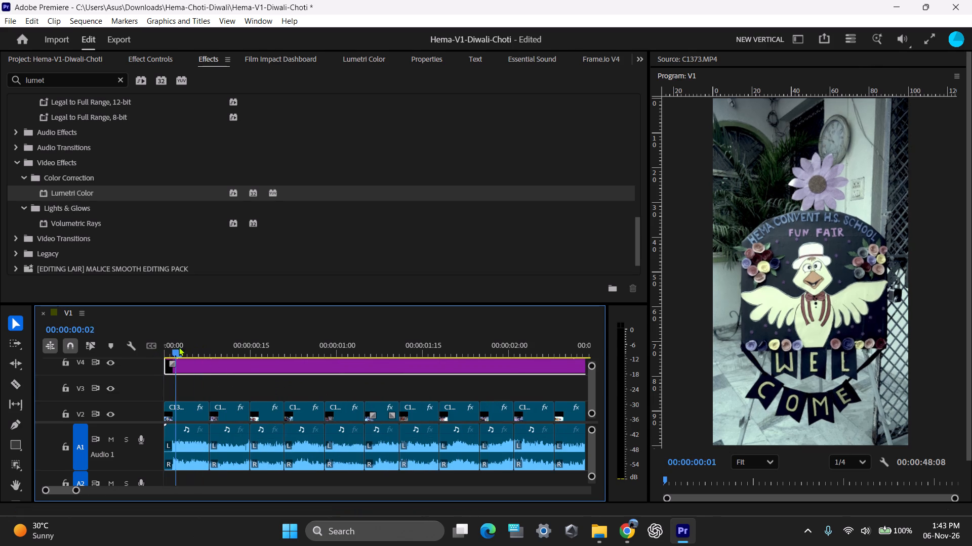
{"action": "left_click_drag", "start_coordinate": [179, 347], "coordinate": [213, 347]}
{"action": "key", "text": "ctrl+s"}
{"action": "left_click_drag", "start_coordinate": [206, 343], "coordinate": [195, 346]}
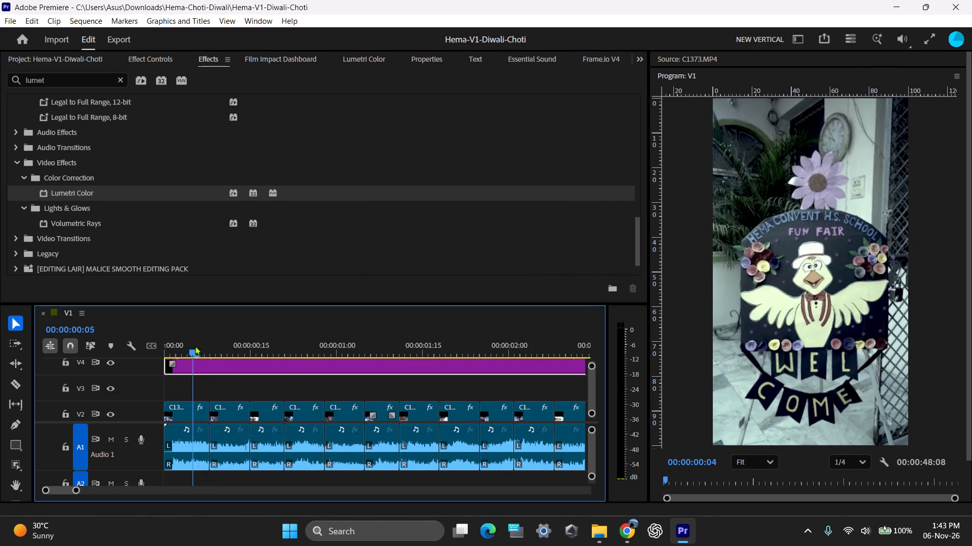
{"action": "left_click_drag", "start_coordinate": [195, 346], "coordinate": [171, 346]}
Search the effects library for "shake" and locate the Camera Shake video effect.
{"action": "left_click", "coordinate": [267, 365]}
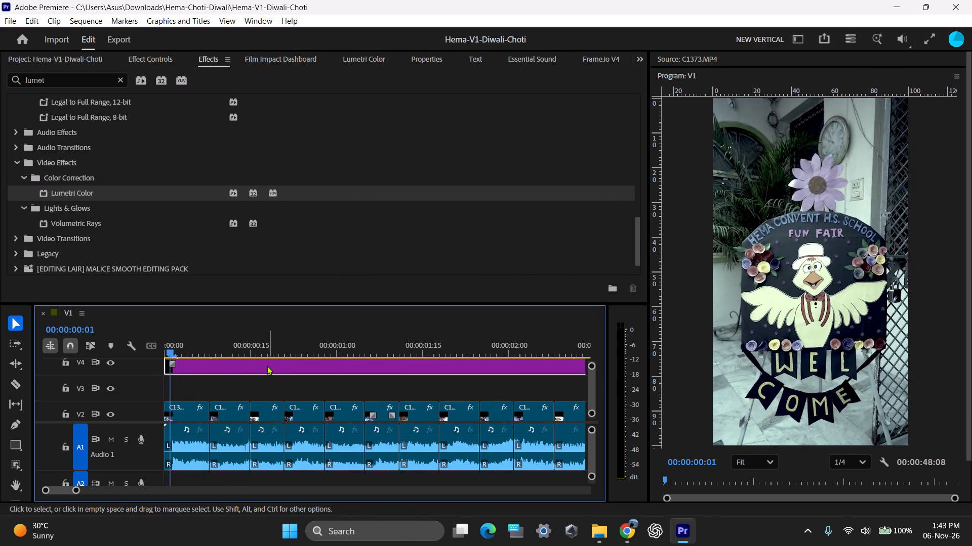
{"action": "left_click", "coordinate": [118, 81]}
{"action": "left_click", "coordinate": [86, 81]}
{"action": "type", "text": "shake"}
{"action": "scroll", "coordinate": [87, 156], "scroll_direction": "up", "scroll_amount": 2}
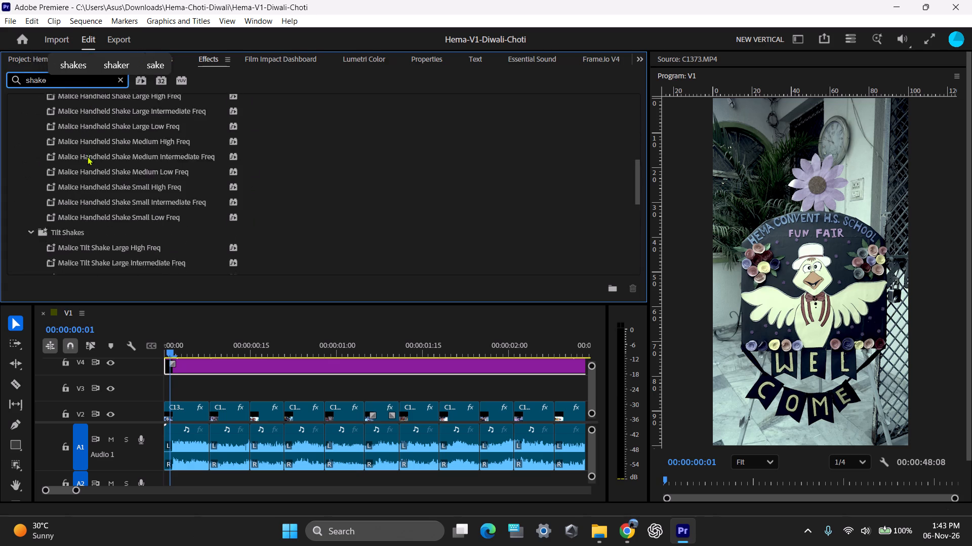
{"action": "scroll", "coordinate": [87, 156], "scroll_direction": "up", "scroll_amount": 7}
{"action": "scroll", "coordinate": [33, 163], "scroll_direction": "up", "scroll_amount": 8}
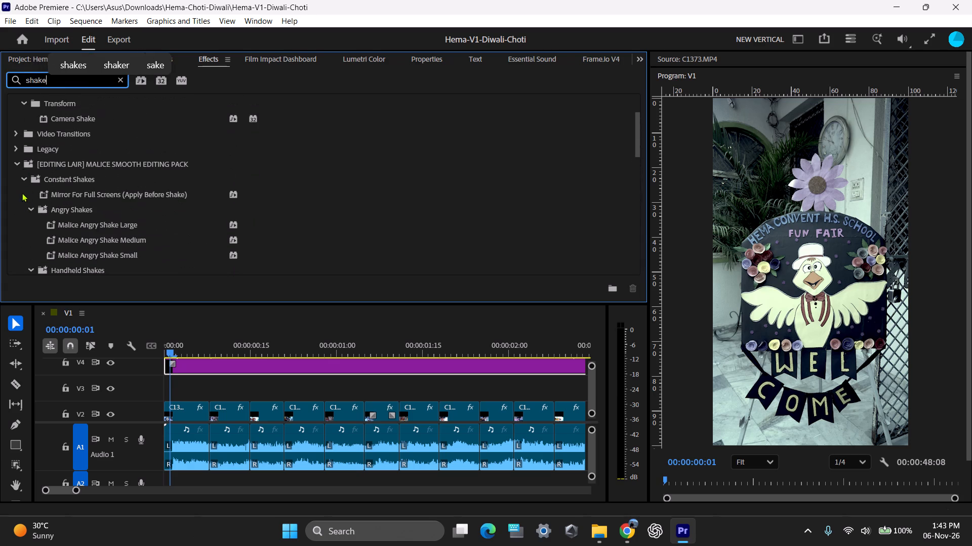
{"action": "left_click", "coordinate": [18, 166]}
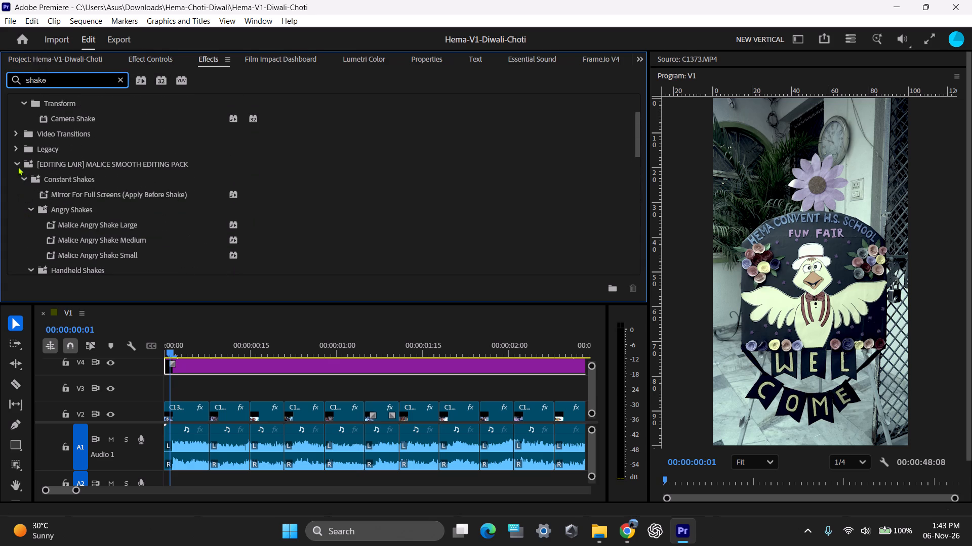
{"action": "left_click", "coordinate": [83, 193]}
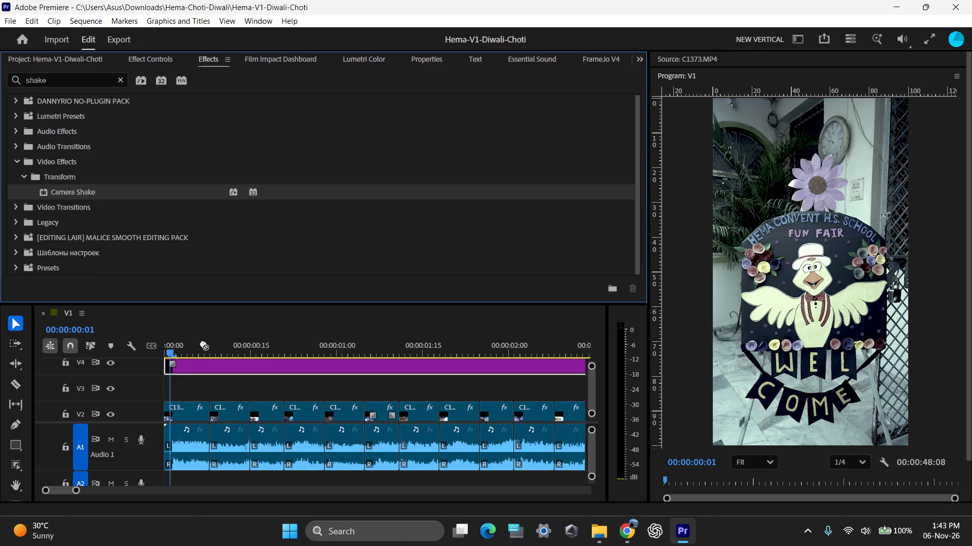
{"action": "left_click", "coordinate": [150, 58]}
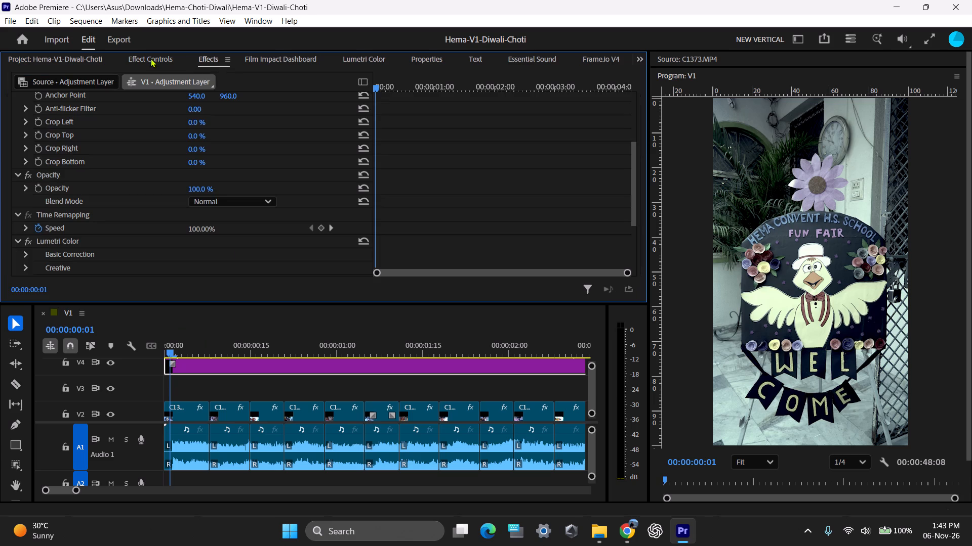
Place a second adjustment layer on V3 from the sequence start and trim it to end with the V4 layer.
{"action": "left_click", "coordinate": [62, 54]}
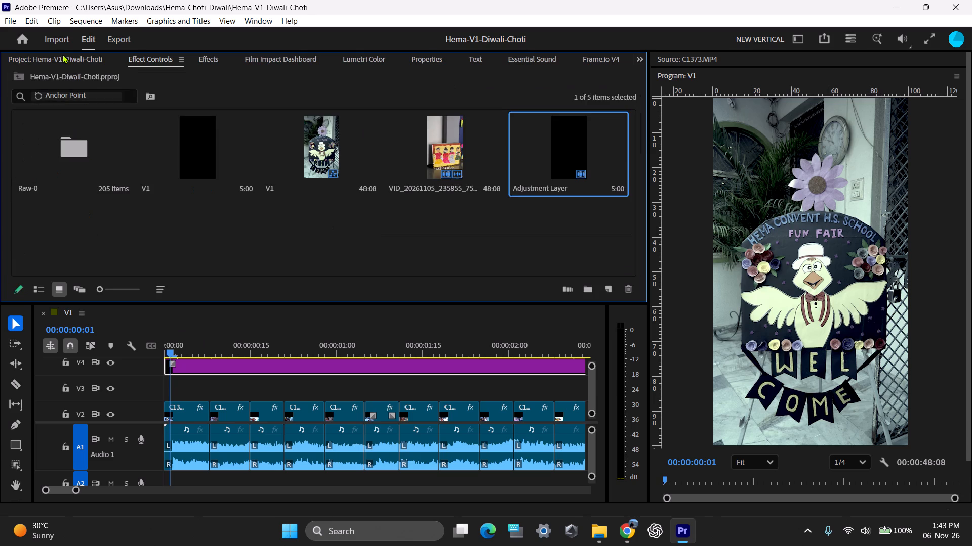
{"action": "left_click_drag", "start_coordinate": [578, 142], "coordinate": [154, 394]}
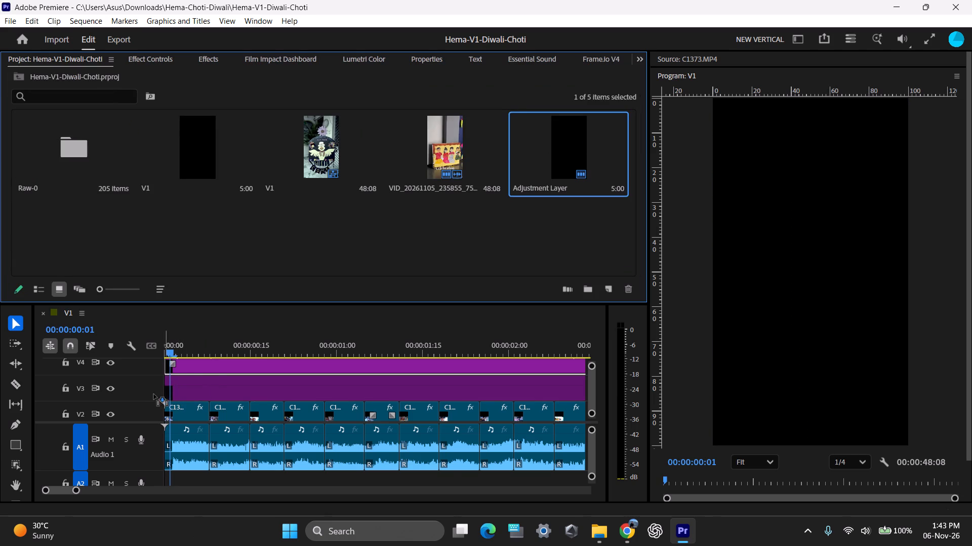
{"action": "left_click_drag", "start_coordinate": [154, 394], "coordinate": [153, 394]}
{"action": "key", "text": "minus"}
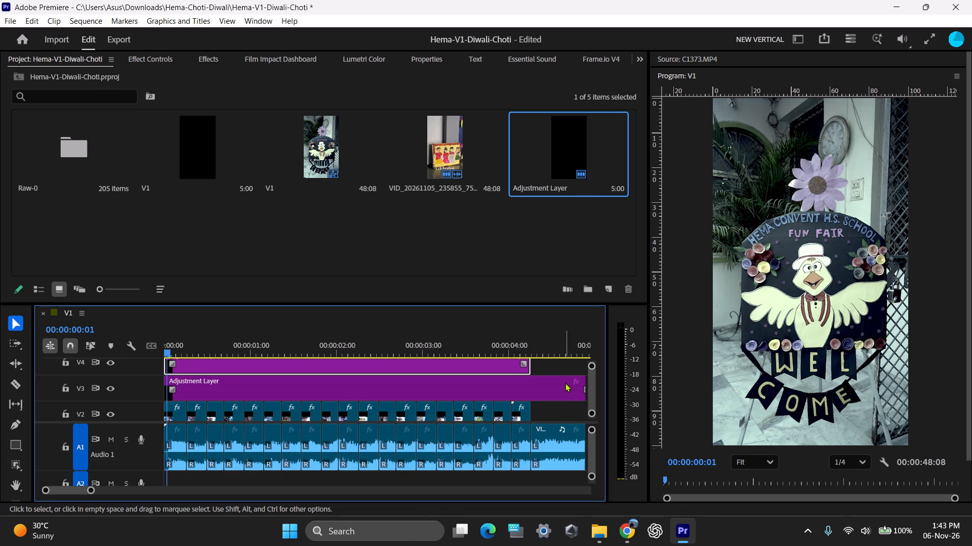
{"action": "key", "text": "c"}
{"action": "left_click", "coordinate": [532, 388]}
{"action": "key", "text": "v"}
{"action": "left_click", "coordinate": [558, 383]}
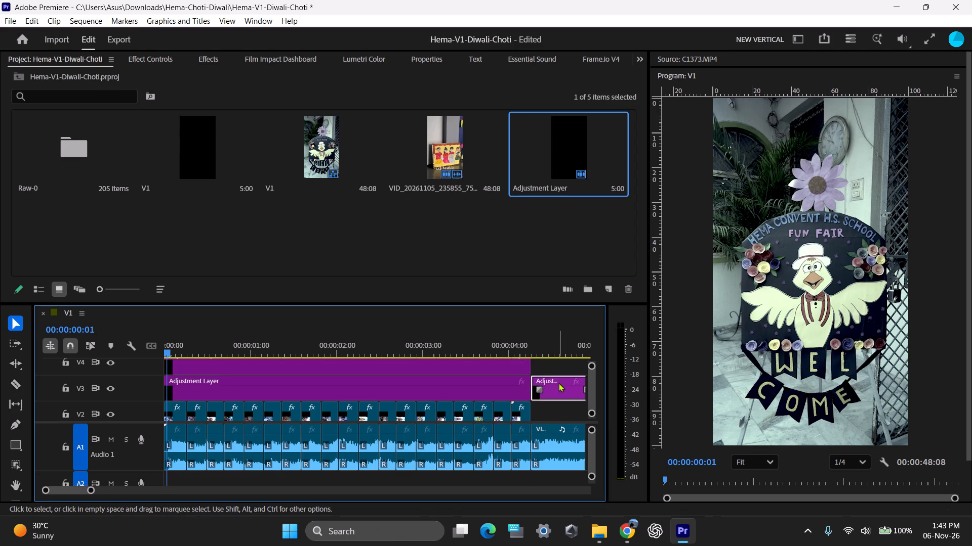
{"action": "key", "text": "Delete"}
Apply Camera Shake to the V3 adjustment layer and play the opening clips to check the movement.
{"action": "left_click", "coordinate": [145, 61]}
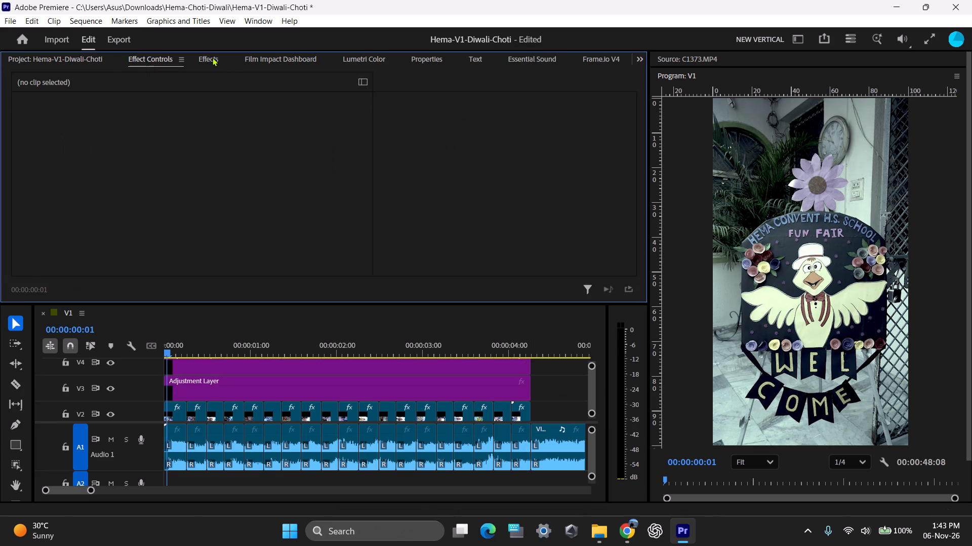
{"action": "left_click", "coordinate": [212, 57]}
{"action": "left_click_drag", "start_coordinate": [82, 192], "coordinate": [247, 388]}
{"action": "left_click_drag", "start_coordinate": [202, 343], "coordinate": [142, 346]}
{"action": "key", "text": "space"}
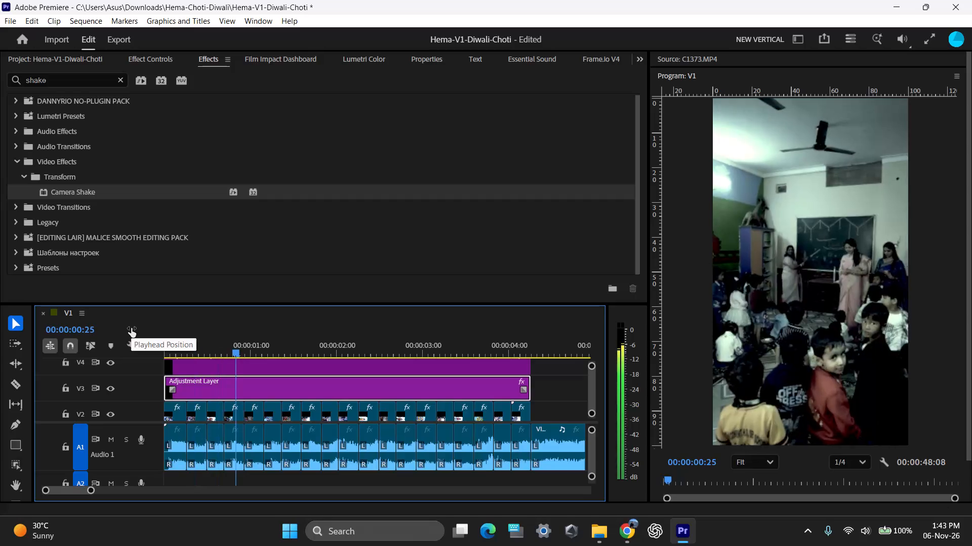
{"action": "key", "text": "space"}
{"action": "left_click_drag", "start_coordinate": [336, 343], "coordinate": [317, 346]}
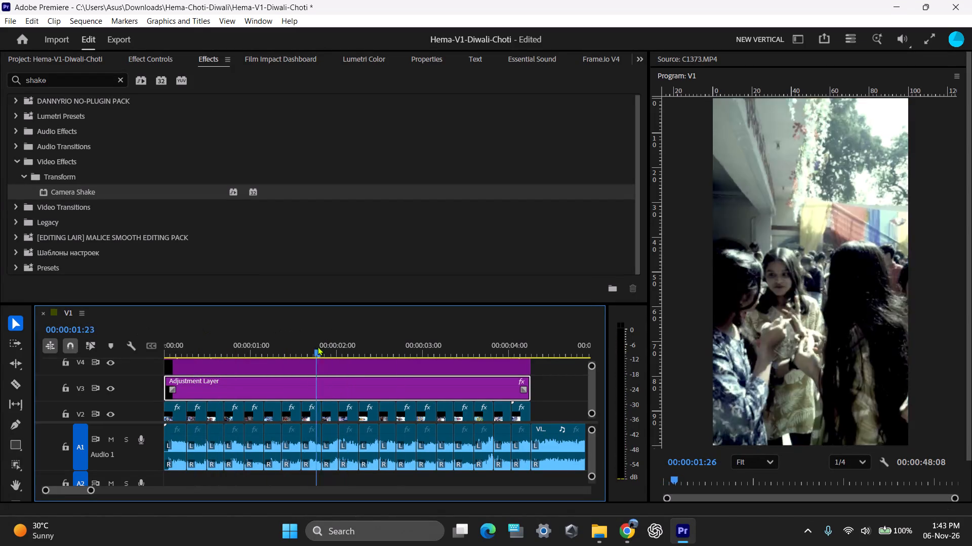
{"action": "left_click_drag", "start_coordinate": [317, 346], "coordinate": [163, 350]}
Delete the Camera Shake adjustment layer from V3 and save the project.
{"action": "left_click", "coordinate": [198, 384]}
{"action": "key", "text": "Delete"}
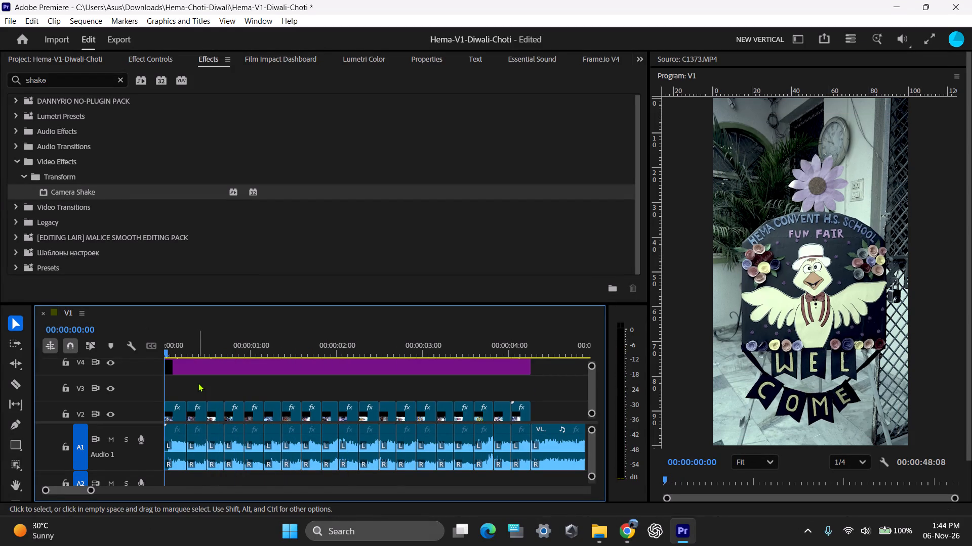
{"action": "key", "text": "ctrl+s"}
Hide track V2, play the V1 reference clips from the sequence start to study their shake and look, and save.
{"action": "left_click_drag", "start_coordinate": [177, 343], "coordinate": [155, 346]}
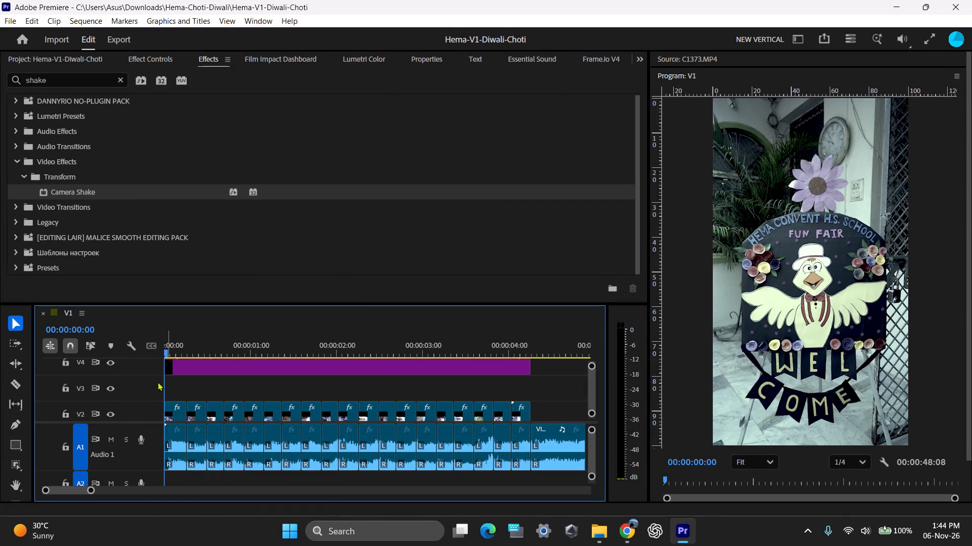
{"action": "scroll", "coordinate": [172, 391], "scroll_direction": "down", "scroll_amount": 3, "text": "ctrl"}
{"action": "left_click", "coordinate": [111, 383]}
{"action": "left_click_drag", "start_coordinate": [177, 344], "coordinate": [172, 344]}
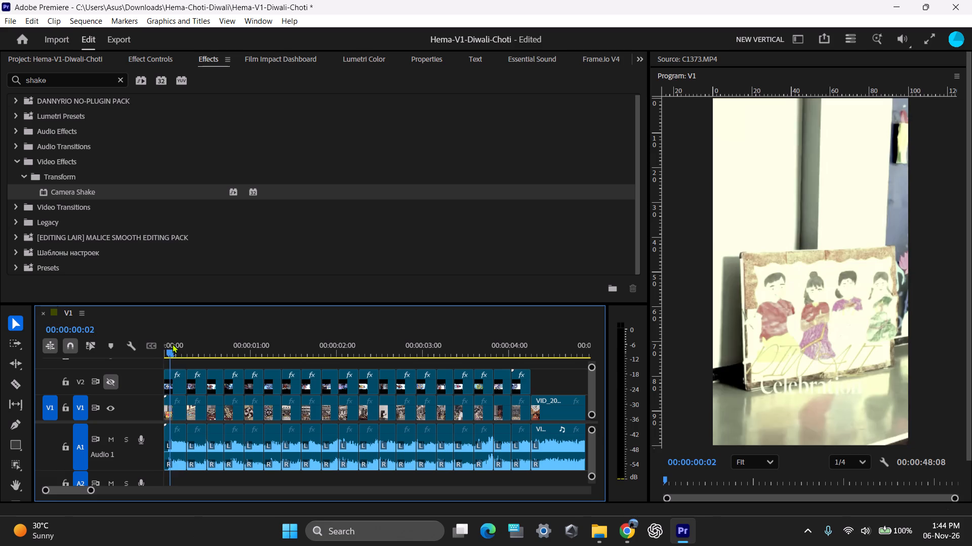
{"action": "left_click_drag", "start_coordinate": [172, 344], "coordinate": [163, 344]}
{"action": "key", "text": "space"}
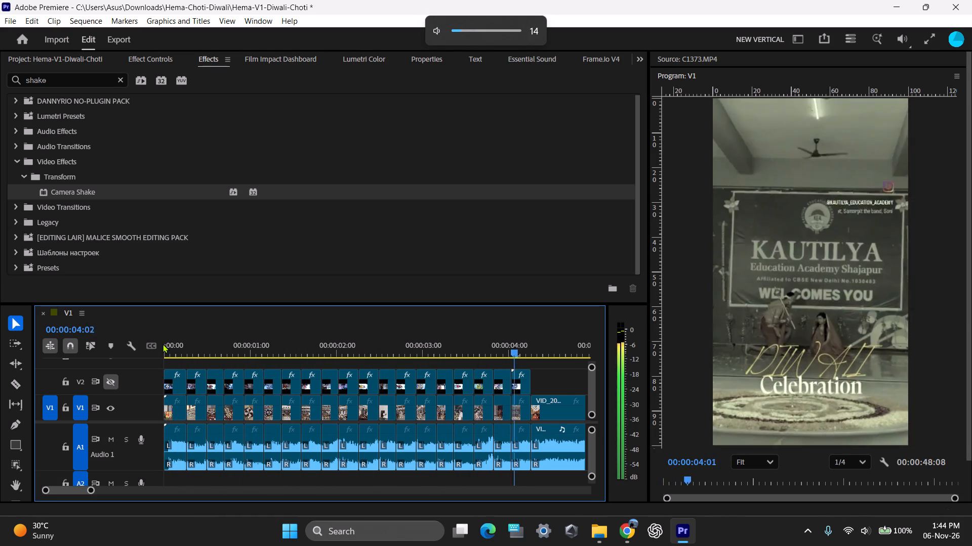
{"action": "key", "text": "space"}
{"action": "left_click_drag", "start_coordinate": [251, 354], "coordinate": [0, 341]}
{"action": "key", "text": "space"}
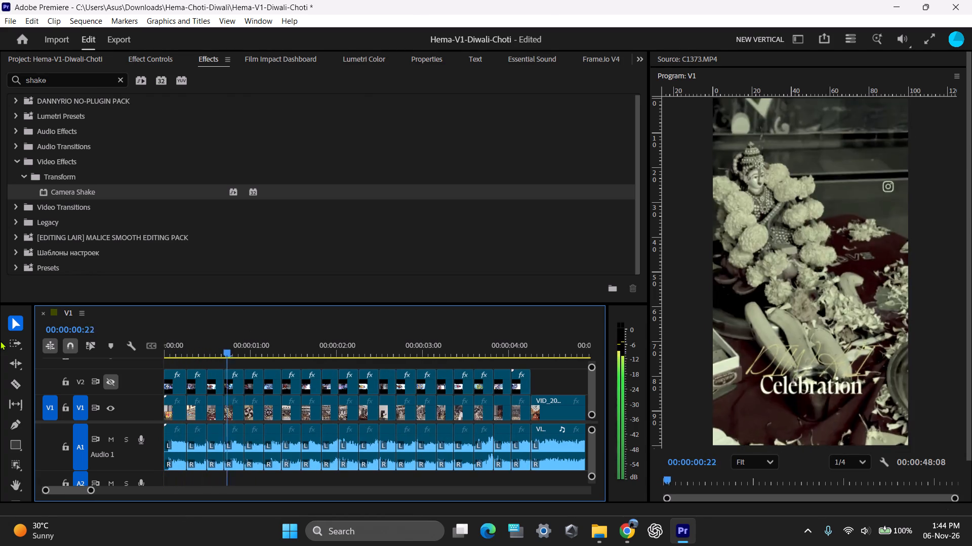
{"action": "key", "text": "space"}
{"action": "key", "text": "ctrl+s"}
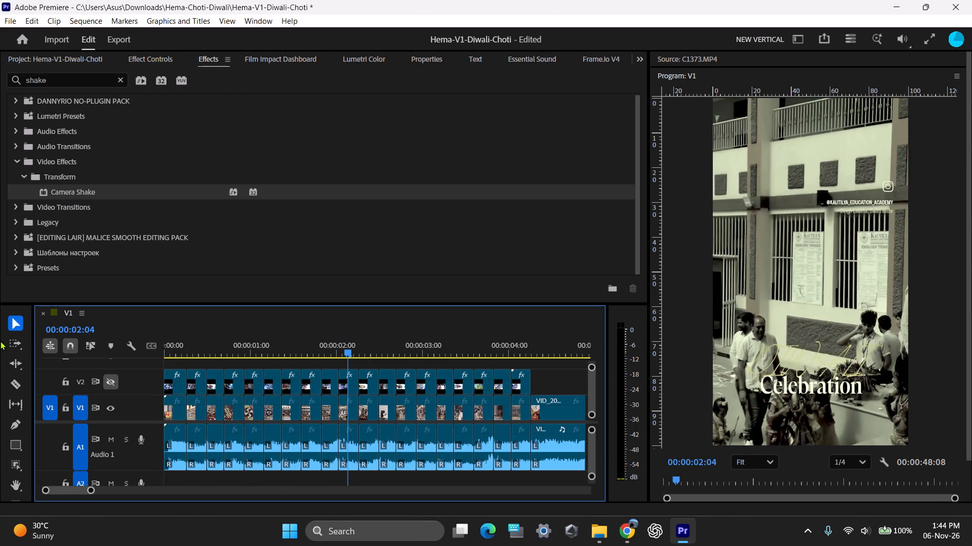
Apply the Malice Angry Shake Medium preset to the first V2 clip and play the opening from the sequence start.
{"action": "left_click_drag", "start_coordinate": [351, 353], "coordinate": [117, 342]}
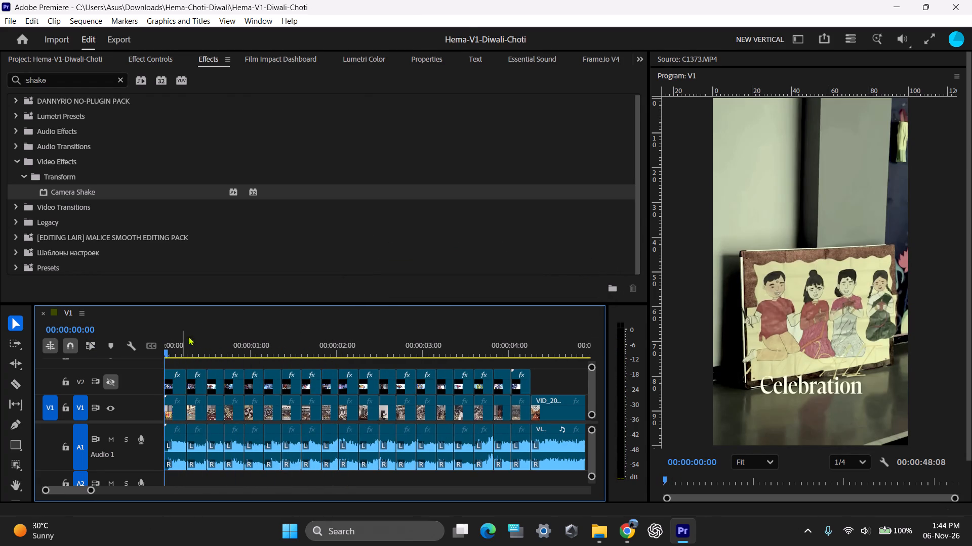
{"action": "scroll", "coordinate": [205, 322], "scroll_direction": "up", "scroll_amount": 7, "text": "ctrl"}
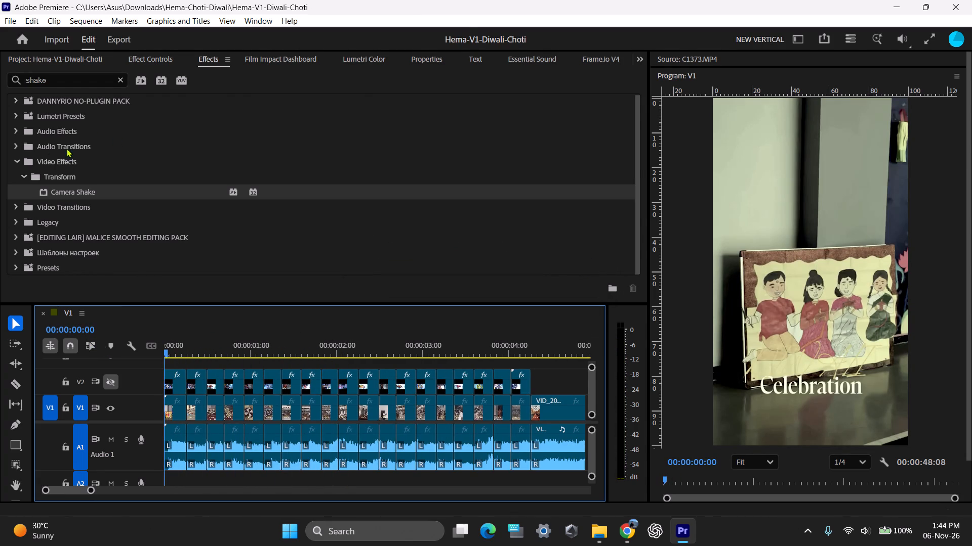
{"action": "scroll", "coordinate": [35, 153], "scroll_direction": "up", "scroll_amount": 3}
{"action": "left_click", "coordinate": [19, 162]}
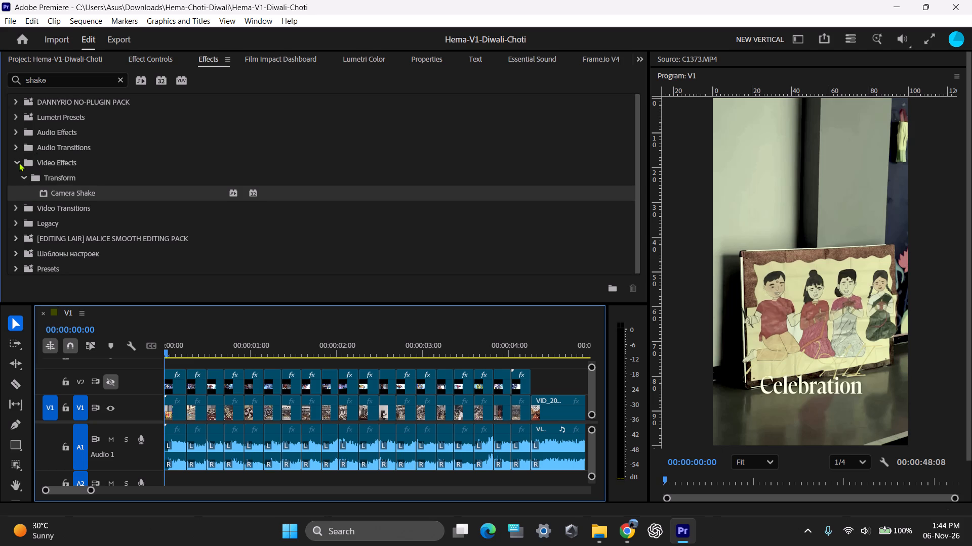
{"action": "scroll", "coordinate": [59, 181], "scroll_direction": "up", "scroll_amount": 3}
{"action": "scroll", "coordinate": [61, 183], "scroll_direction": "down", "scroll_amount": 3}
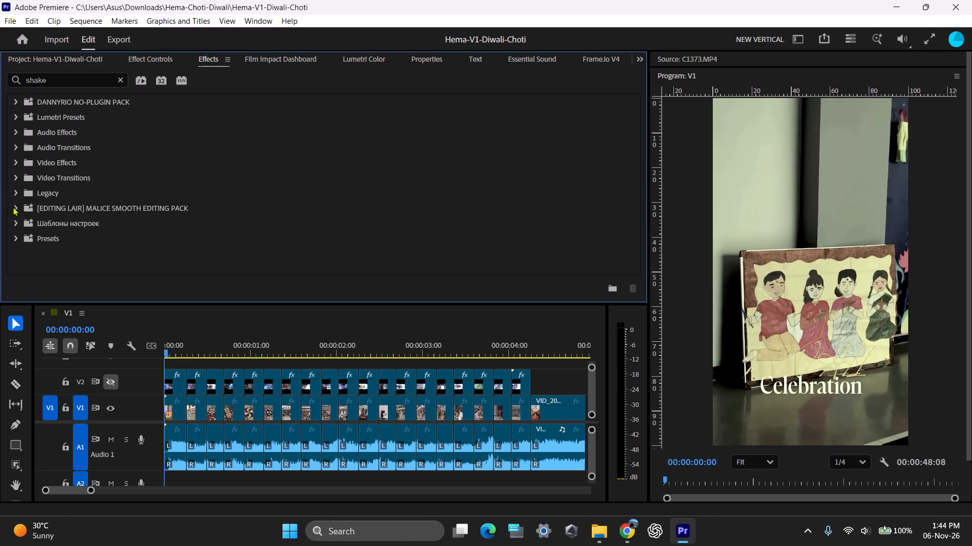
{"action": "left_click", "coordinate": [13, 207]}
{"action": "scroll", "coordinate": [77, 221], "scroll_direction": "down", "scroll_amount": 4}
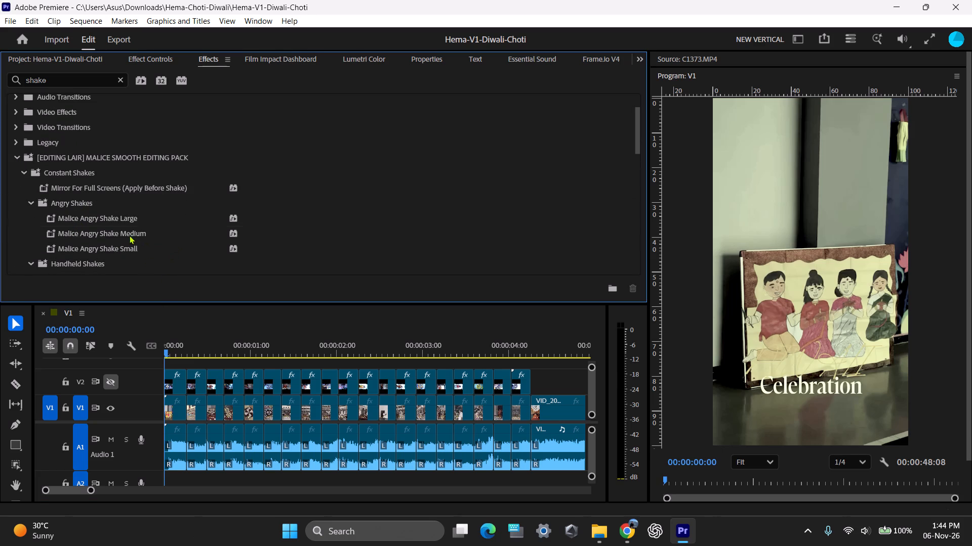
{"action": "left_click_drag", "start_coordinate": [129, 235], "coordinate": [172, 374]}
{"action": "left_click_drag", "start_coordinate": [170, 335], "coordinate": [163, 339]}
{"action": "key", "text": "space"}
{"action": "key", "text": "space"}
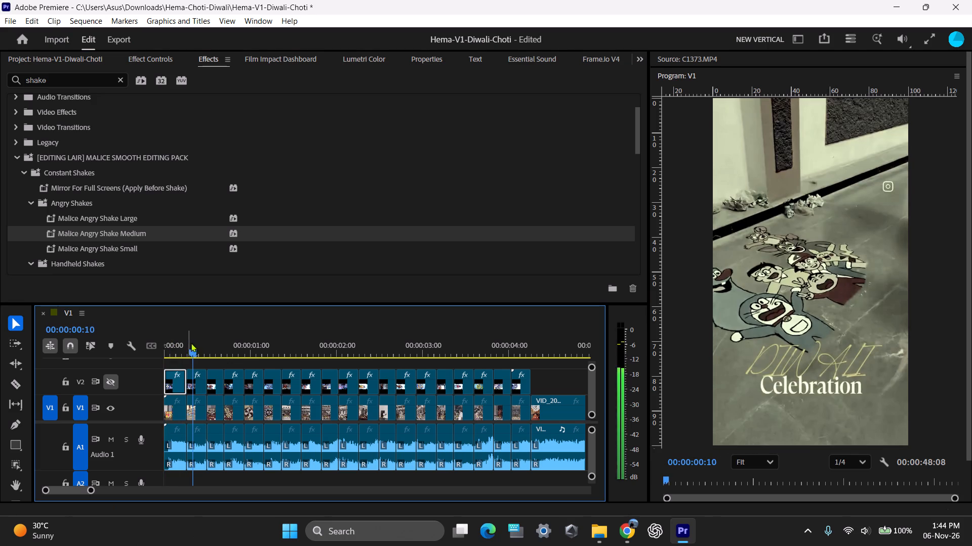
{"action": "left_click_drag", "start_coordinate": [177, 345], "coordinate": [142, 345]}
Make track V2 visible again and replay the opening clip several times to judge the shake.
{"action": "left_click", "coordinate": [113, 380]}
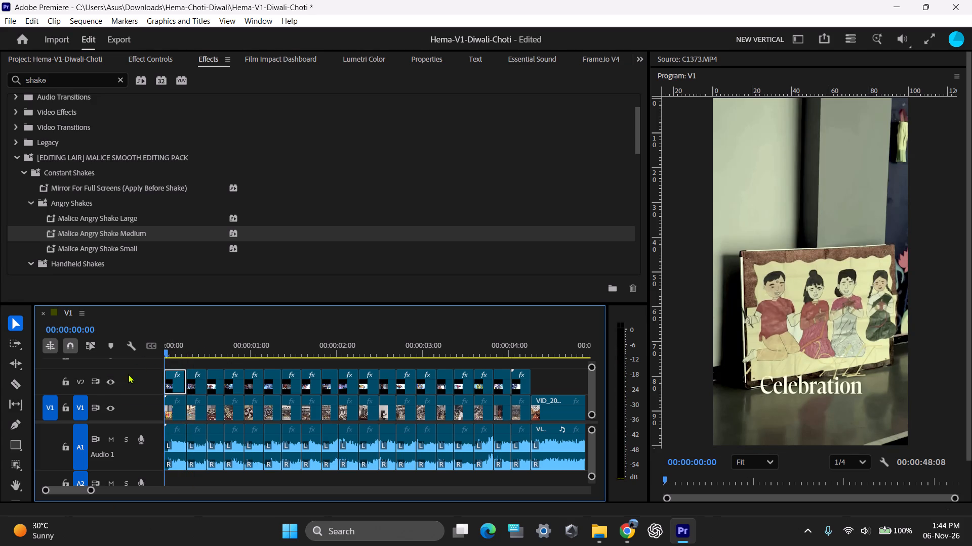
{"action": "left_click_drag", "start_coordinate": [174, 348], "coordinate": [163, 350]}
{"action": "key", "text": "space"}
{"action": "key", "text": "space"}
{"action": "left_click_drag", "start_coordinate": [183, 344], "coordinate": [159, 350]}
{"action": "key", "text": "space"}
{"action": "key", "text": "space"}
{"action": "left_click_drag", "start_coordinate": [179, 347], "coordinate": [159, 347]}
{"action": "key", "text": "ctrl+z"}
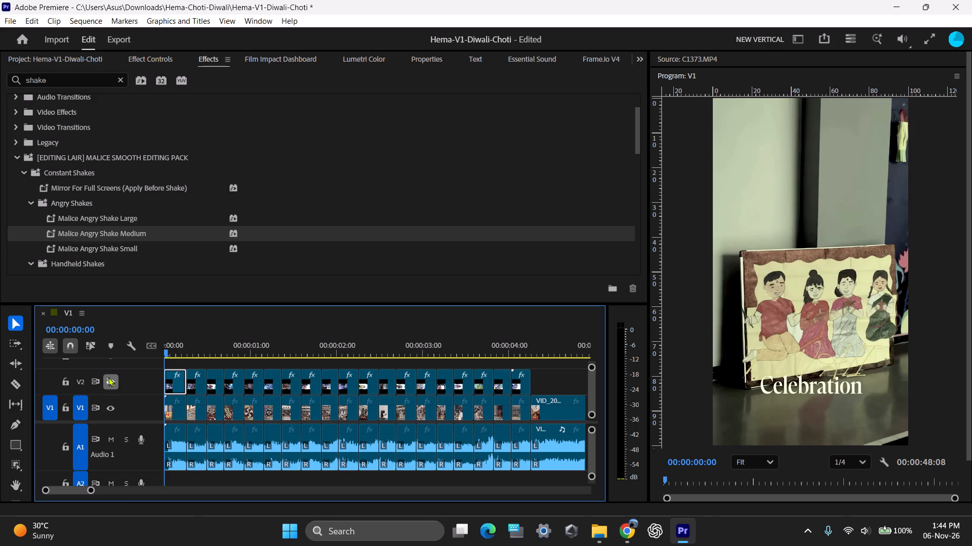
{"action": "left_click", "coordinate": [108, 378]}
{"action": "left_click_drag", "start_coordinate": [177, 342], "coordinate": [155, 345]}
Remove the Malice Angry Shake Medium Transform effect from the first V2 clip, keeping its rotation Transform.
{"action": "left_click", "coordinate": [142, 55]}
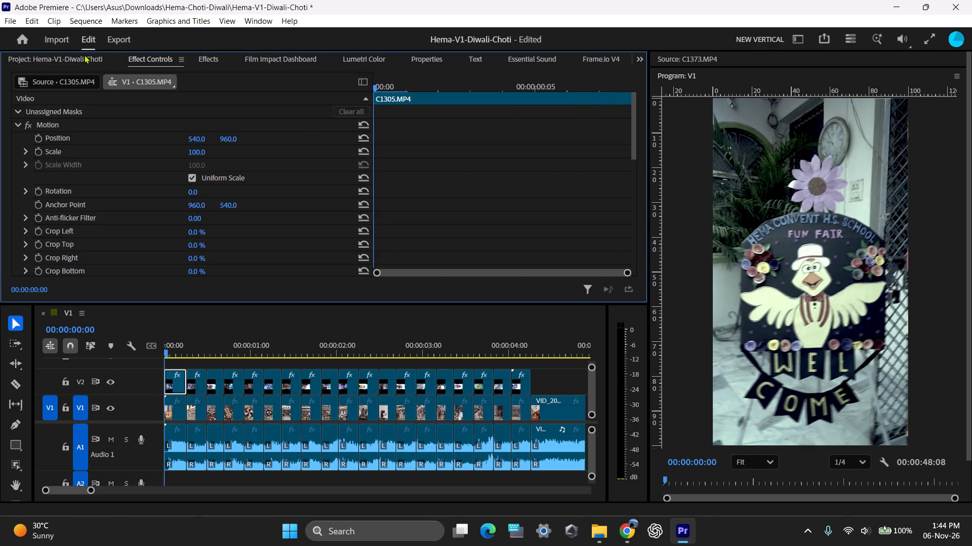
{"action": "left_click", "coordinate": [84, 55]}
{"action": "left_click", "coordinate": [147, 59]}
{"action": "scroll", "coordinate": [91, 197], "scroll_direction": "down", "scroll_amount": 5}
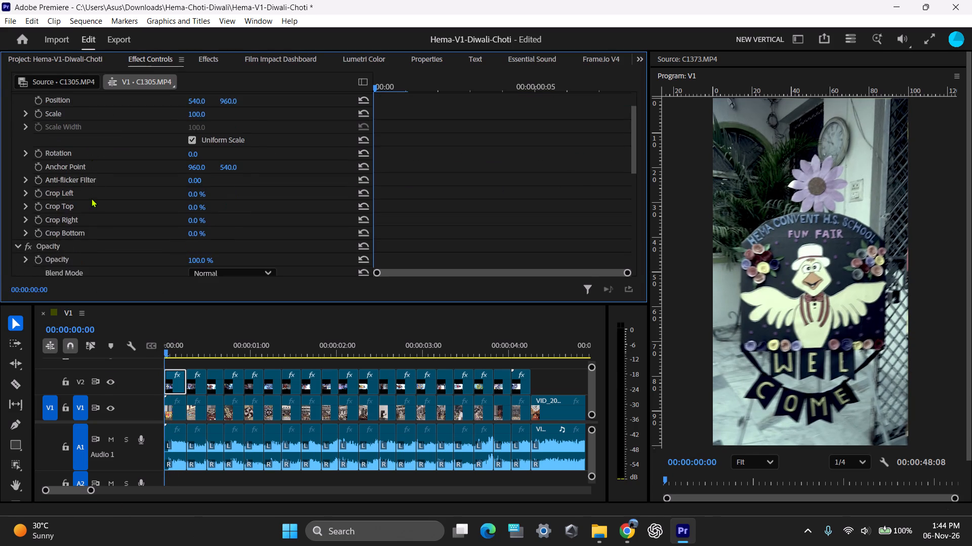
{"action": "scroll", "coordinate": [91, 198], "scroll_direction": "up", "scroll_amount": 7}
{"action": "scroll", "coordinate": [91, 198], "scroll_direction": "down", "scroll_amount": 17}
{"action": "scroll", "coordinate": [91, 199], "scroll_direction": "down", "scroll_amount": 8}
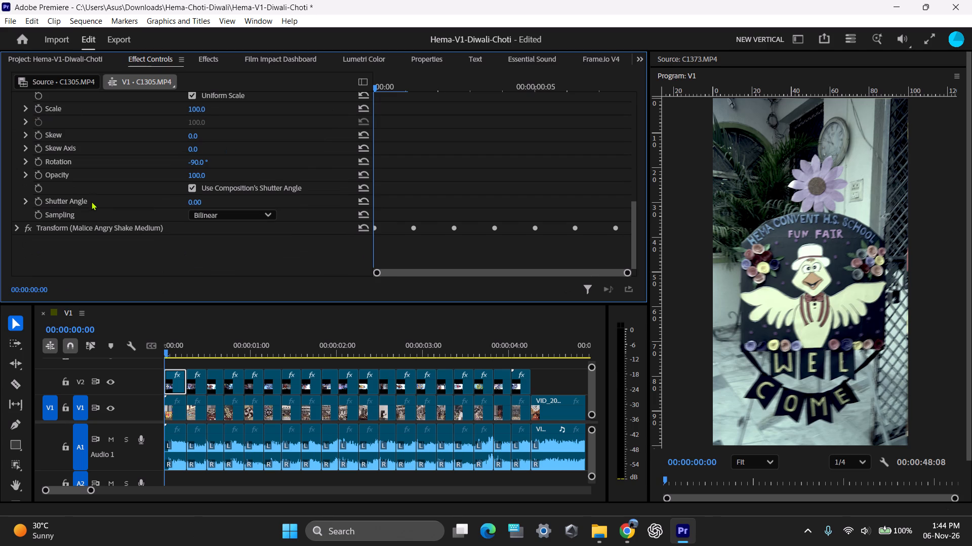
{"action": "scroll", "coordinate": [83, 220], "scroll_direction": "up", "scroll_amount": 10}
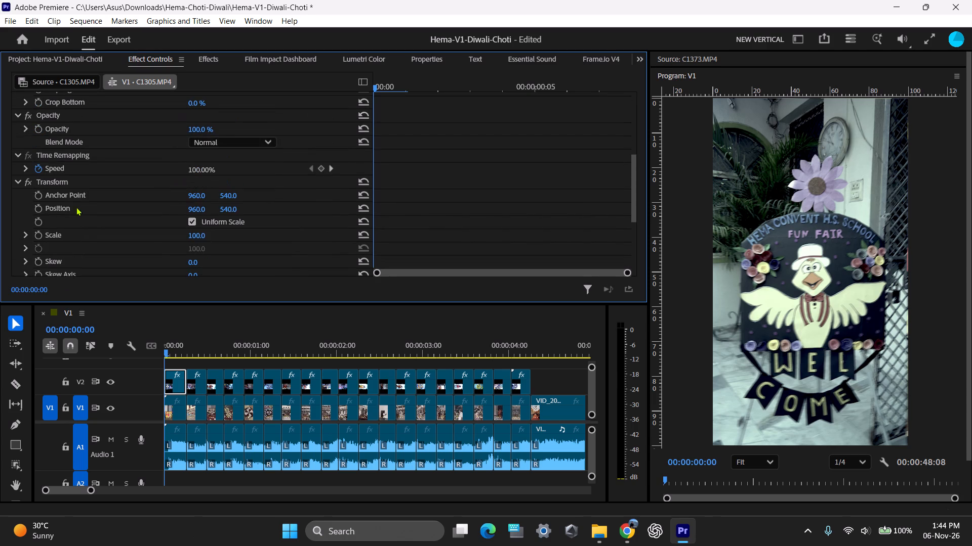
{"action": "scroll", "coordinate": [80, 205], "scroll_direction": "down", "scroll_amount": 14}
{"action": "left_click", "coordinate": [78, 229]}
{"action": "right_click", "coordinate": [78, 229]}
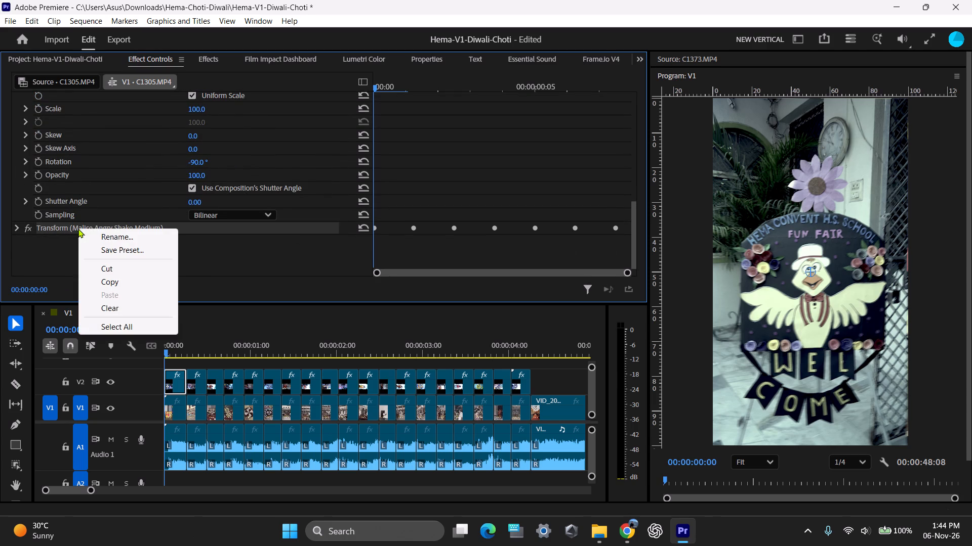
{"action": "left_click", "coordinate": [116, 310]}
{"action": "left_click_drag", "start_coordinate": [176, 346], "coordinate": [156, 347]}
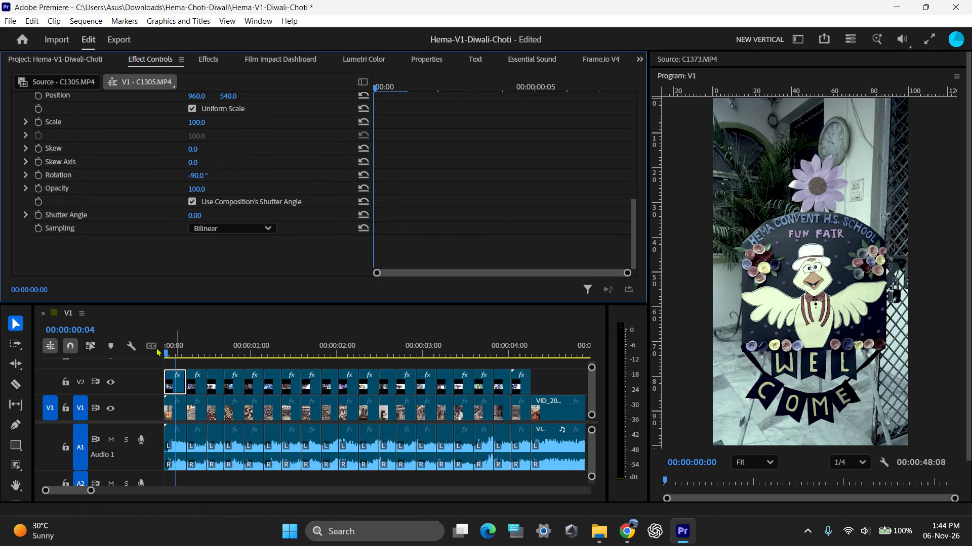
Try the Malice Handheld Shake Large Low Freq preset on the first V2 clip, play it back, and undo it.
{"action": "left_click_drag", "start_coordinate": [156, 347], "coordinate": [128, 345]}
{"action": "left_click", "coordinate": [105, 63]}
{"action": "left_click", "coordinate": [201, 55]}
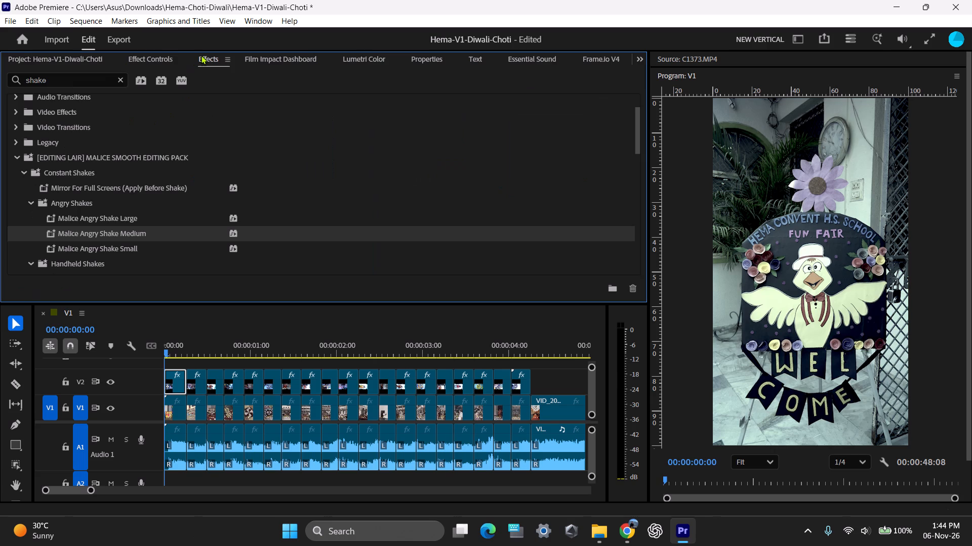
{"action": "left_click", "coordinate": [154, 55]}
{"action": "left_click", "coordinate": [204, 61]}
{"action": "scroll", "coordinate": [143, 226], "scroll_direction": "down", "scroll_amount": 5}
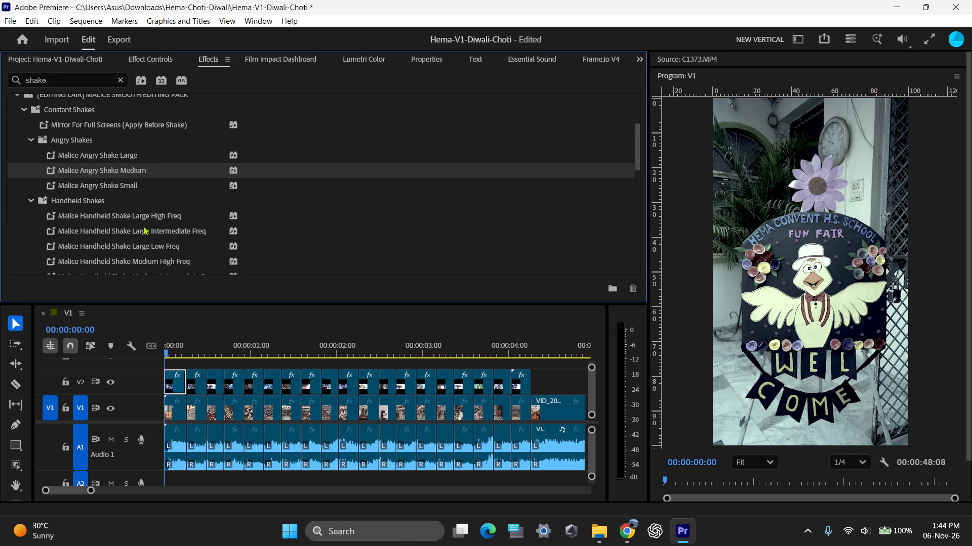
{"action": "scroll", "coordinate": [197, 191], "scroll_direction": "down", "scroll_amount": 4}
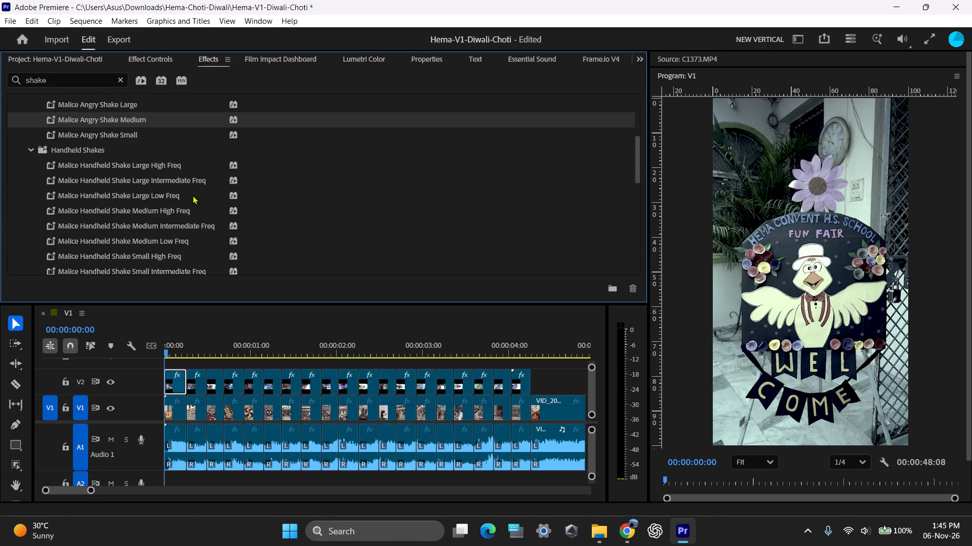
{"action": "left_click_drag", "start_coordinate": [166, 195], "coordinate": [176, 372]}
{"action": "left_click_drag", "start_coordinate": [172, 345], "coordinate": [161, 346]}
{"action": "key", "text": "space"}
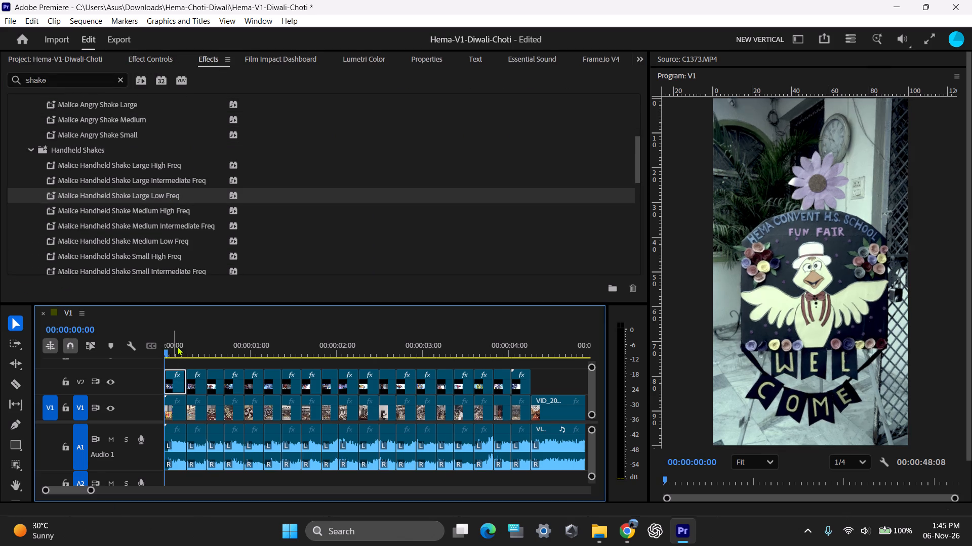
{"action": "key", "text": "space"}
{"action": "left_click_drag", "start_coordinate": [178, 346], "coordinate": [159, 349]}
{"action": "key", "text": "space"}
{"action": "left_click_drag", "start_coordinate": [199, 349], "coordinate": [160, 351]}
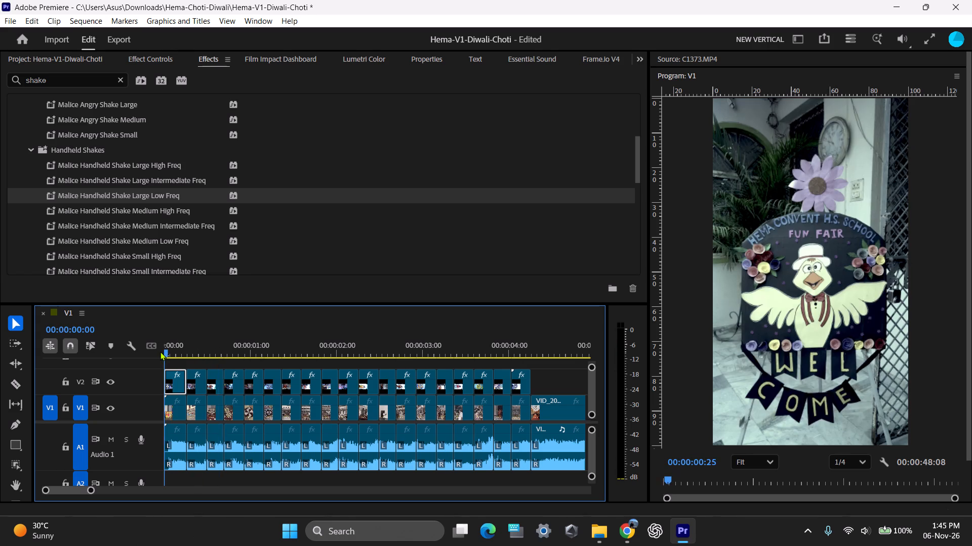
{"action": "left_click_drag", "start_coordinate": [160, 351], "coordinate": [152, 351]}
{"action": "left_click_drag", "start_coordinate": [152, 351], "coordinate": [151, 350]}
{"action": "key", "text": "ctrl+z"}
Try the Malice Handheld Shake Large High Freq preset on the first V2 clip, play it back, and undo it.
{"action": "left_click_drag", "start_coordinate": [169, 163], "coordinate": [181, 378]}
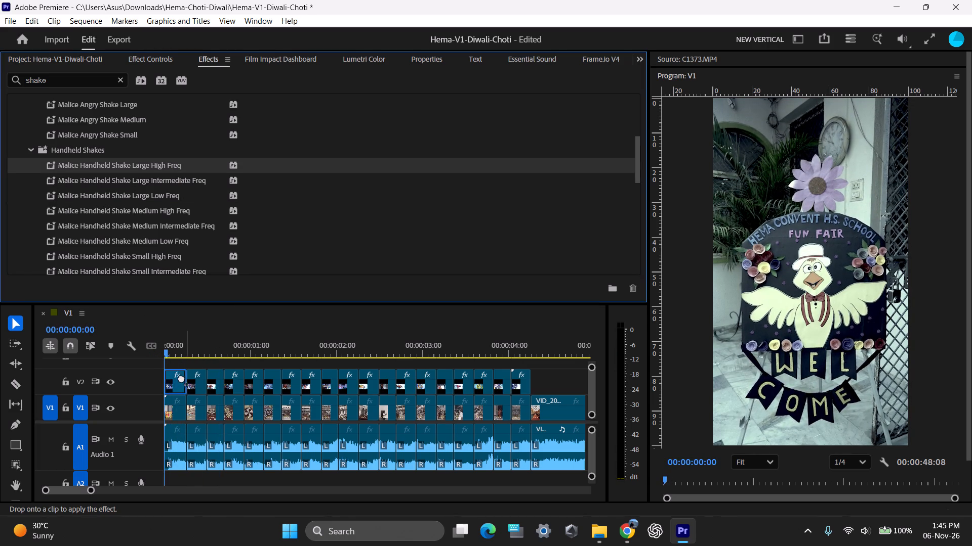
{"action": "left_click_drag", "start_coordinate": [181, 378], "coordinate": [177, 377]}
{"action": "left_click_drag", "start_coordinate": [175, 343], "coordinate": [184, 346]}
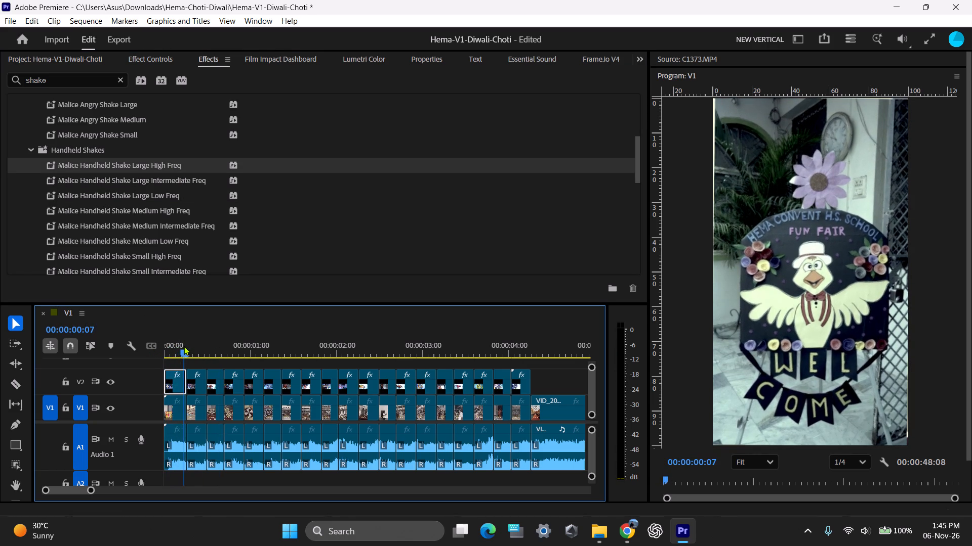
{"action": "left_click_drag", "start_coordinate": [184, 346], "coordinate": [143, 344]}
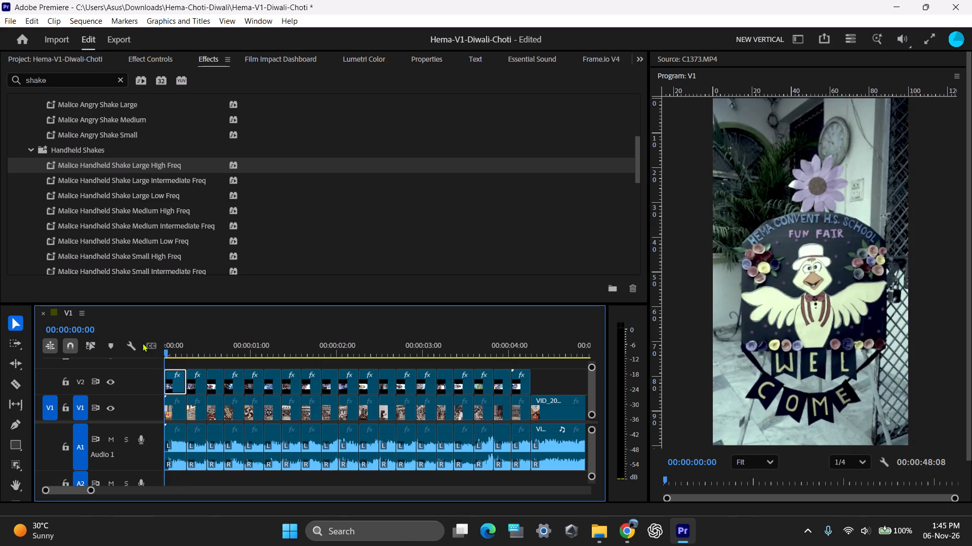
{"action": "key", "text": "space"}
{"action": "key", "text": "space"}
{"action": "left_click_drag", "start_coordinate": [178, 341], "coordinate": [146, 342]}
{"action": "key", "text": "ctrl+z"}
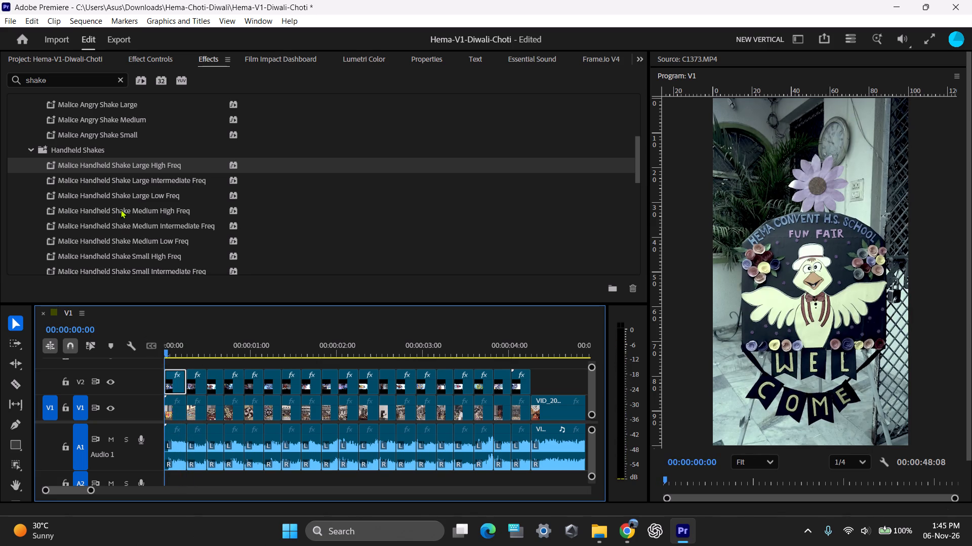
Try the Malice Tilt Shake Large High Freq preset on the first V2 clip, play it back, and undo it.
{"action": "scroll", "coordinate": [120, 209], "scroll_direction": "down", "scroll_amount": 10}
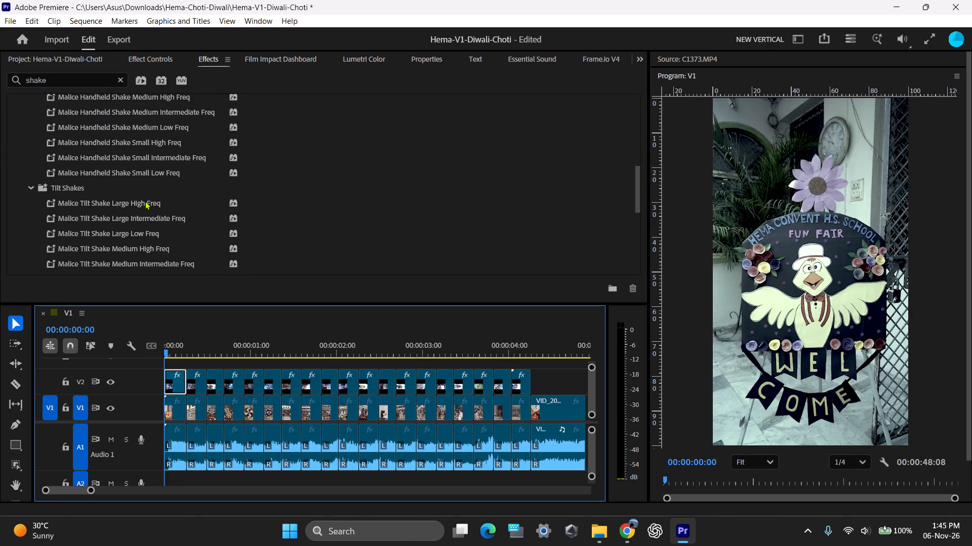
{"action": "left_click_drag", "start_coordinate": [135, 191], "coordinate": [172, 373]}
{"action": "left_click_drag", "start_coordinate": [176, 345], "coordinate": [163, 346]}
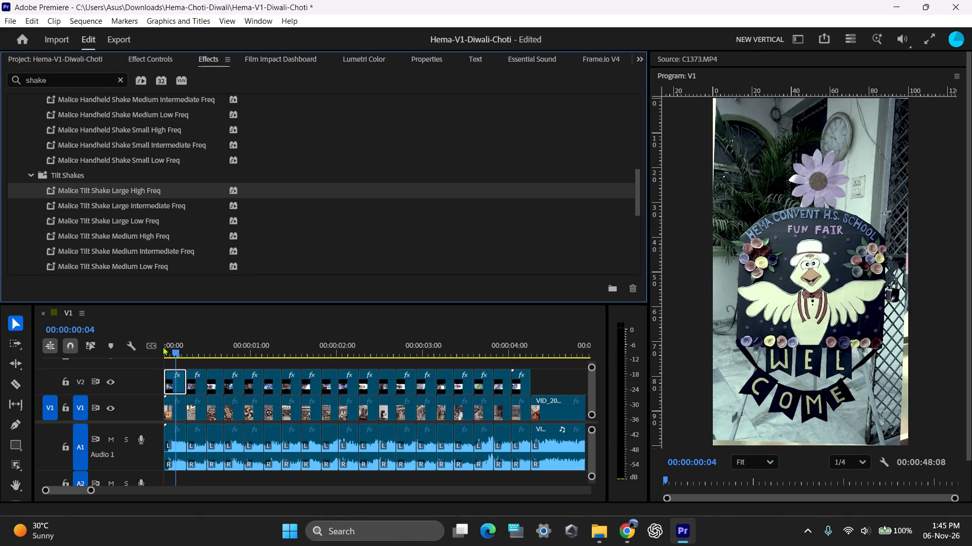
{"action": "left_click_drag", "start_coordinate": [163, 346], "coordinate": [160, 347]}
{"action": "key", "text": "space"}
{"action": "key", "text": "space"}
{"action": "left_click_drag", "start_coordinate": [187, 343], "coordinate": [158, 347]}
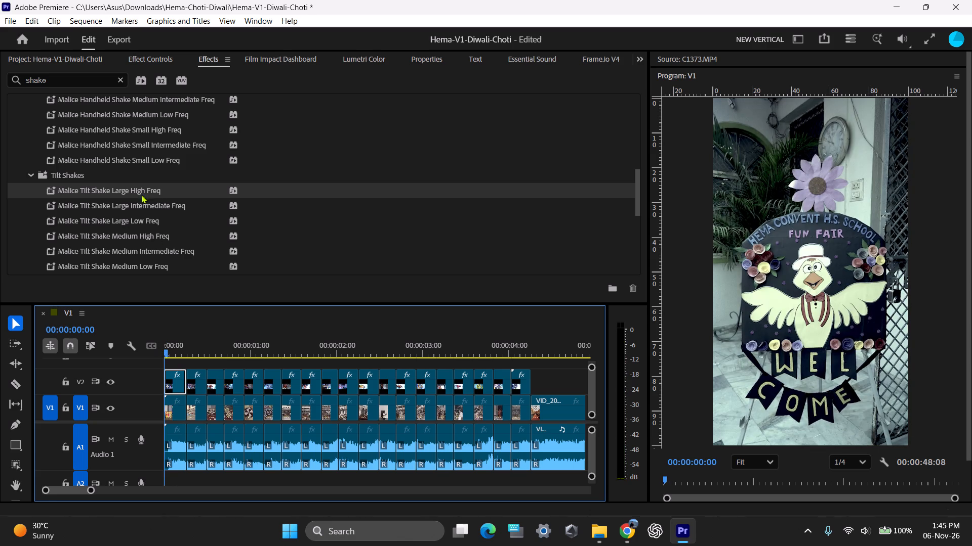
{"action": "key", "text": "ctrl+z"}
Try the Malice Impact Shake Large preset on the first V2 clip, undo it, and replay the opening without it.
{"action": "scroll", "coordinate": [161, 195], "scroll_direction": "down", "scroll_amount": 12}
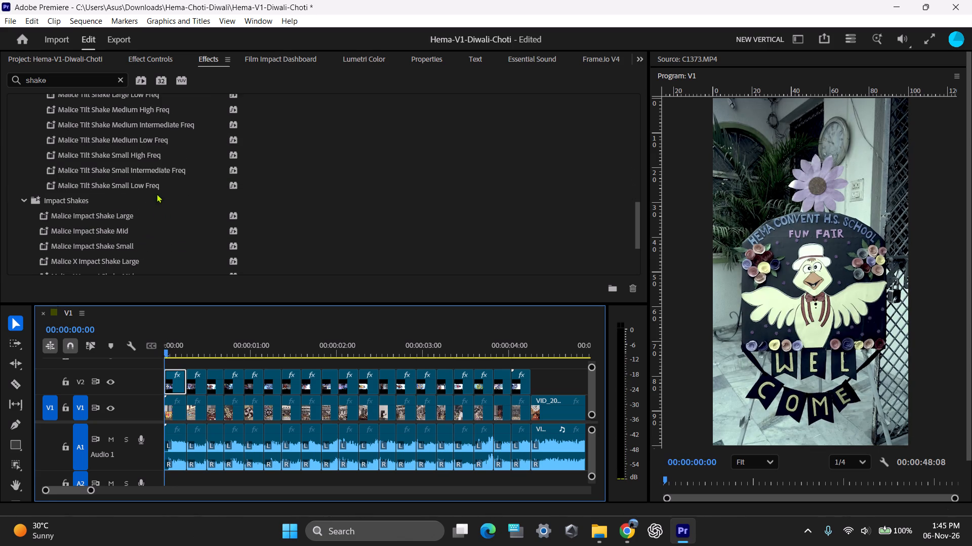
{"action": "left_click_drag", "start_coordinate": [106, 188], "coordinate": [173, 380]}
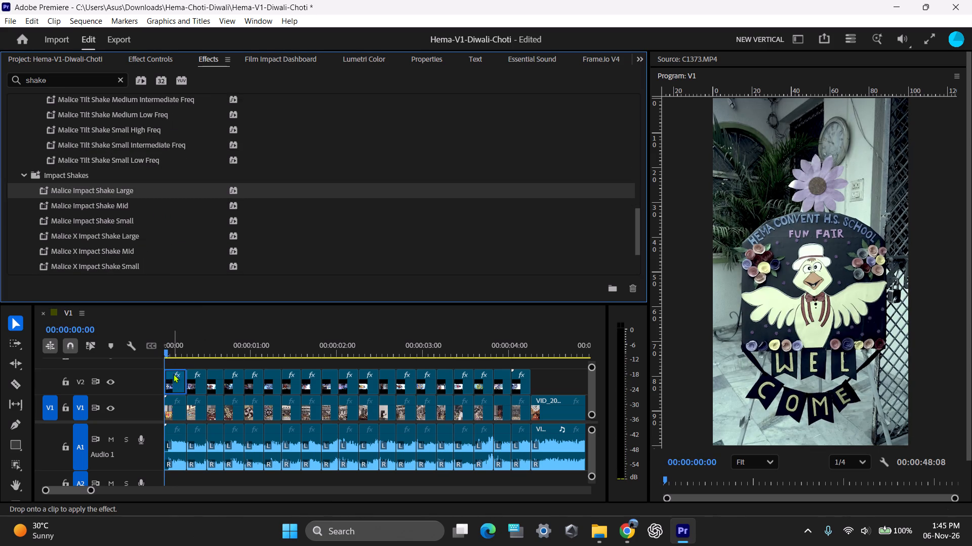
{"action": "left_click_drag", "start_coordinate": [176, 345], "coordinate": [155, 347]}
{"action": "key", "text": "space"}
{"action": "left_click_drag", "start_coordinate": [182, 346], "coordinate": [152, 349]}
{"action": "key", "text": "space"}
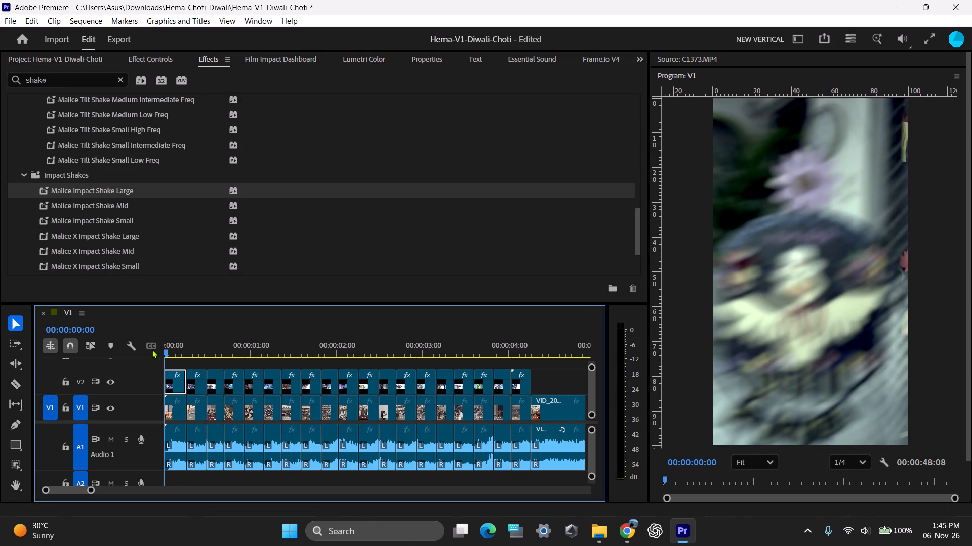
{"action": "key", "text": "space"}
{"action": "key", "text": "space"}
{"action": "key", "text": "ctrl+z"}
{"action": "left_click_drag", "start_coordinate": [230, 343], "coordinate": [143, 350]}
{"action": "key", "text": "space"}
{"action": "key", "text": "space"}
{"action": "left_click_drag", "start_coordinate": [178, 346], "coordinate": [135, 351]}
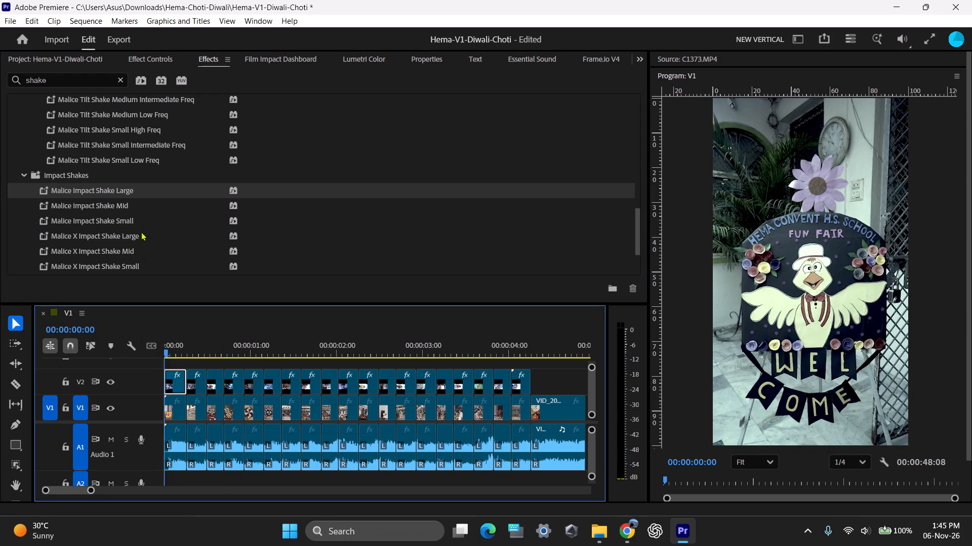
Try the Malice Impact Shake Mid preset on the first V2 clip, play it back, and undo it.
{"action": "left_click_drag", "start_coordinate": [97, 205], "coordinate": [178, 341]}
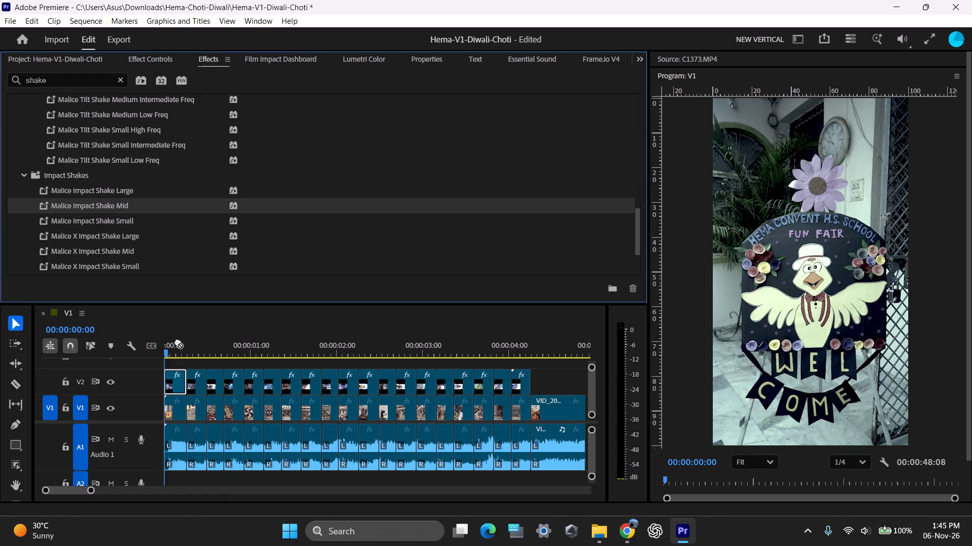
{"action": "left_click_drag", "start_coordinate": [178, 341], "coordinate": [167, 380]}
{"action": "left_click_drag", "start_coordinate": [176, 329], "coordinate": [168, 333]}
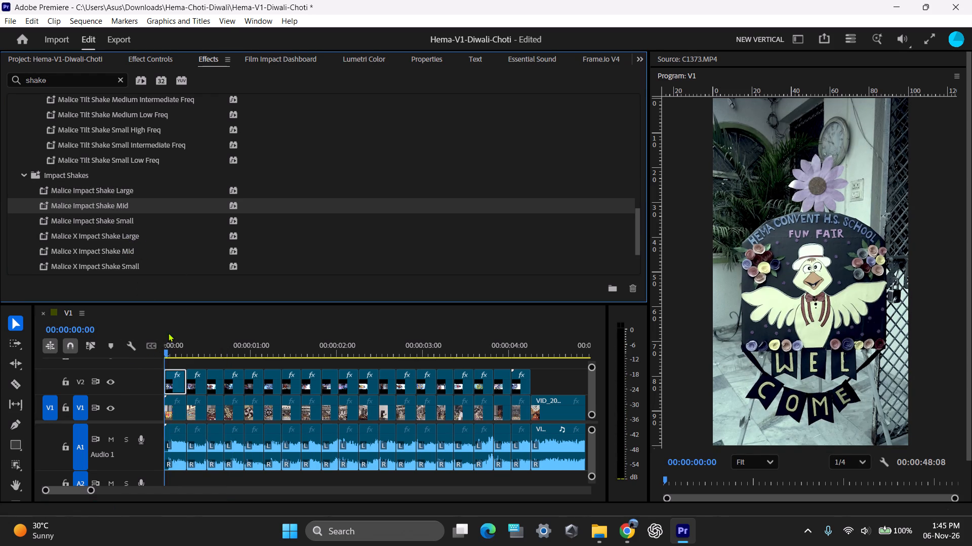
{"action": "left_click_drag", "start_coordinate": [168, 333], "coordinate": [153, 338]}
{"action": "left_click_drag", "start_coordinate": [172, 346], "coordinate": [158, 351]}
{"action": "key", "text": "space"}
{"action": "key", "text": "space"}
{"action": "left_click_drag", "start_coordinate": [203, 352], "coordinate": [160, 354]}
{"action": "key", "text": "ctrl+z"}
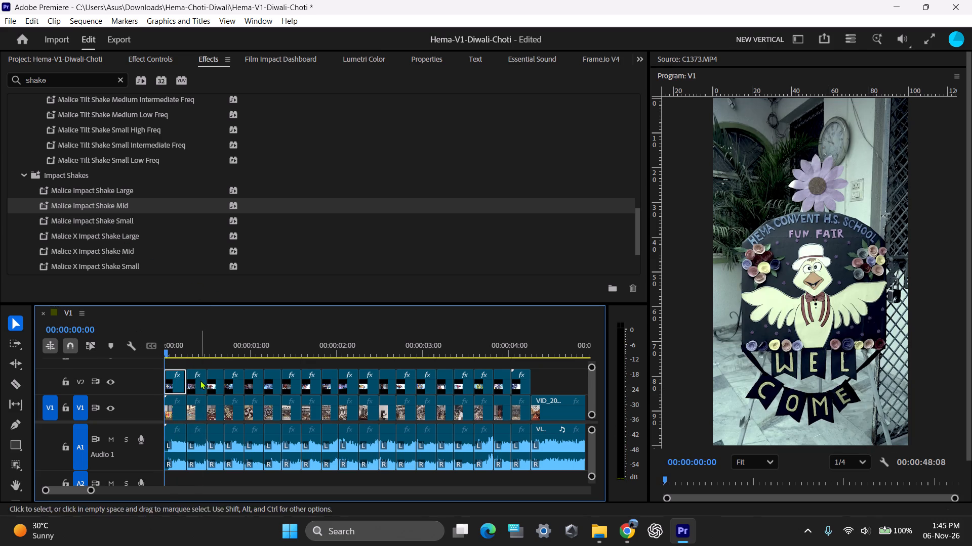
Add the project's Adjustment Layer on V3 from the sequence start and trim it to end with the last V2 clip.
{"action": "scroll", "coordinate": [200, 380], "scroll_direction": "up", "scroll_amount": 3, "text": "ctrl"}
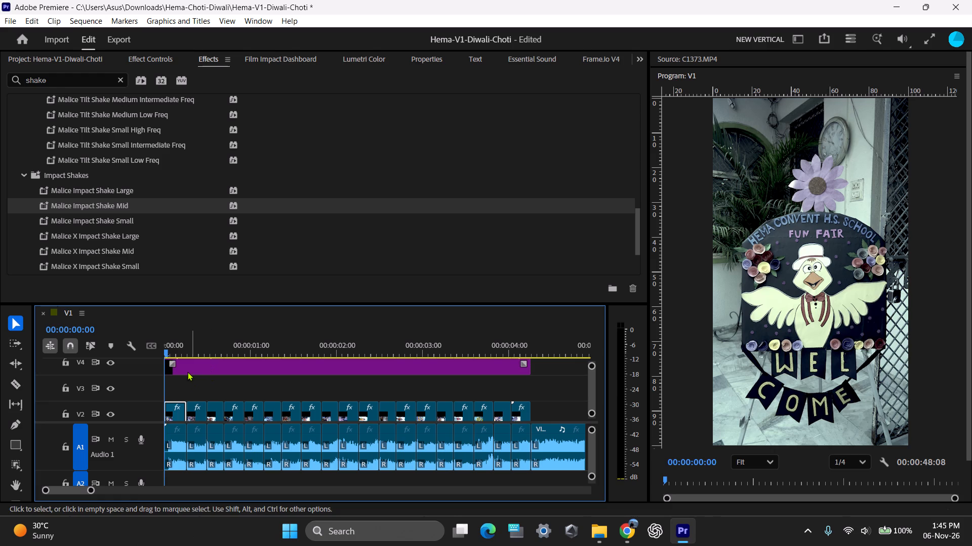
{"action": "scroll", "coordinate": [236, 365], "scroll_direction": "up", "scroll_amount": 3}
{"action": "scroll", "coordinate": [238, 376], "scroll_direction": "up", "scroll_amount": 6, "text": "ctrl"}
{"action": "scroll", "coordinate": [238, 377], "scroll_direction": "down", "scroll_amount": 5, "text": "ctrl"}
{"action": "left_click", "coordinate": [68, 63]}
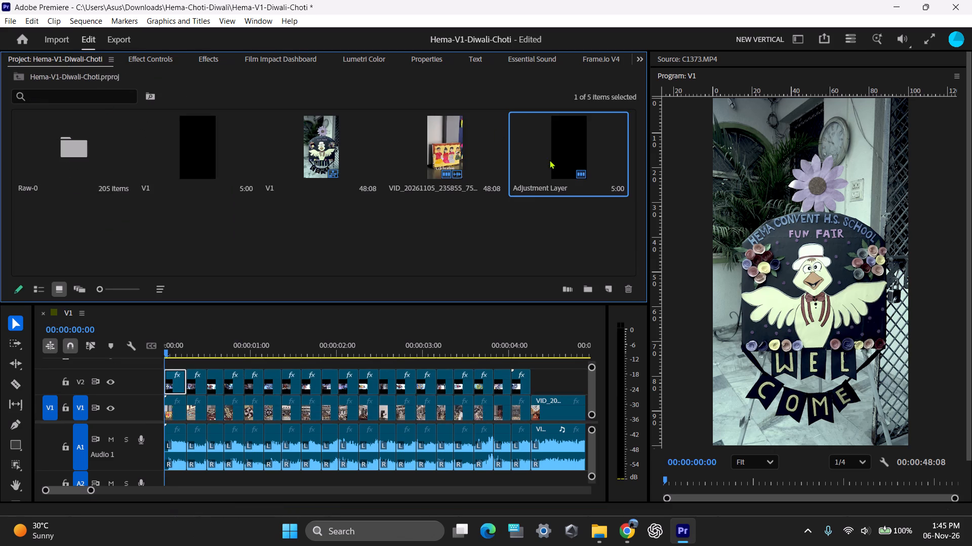
{"action": "left_click_drag", "start_coordinate": [545, 152], "coordinate": [150, 365]}
{"action": "scroll", "coordinate": [587, 393], "scroll_direction": "up", "scroll_amount": 1, "text": "ctrl"}
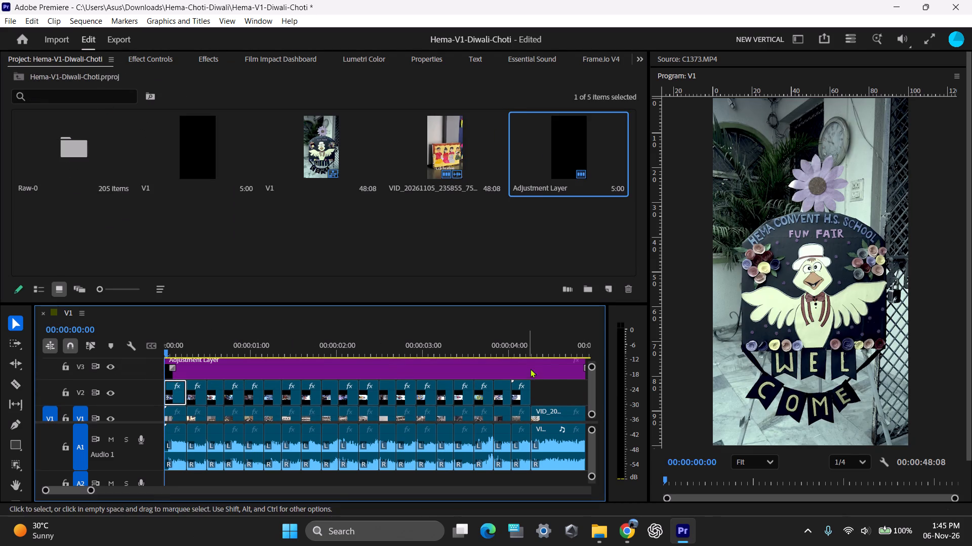
{"action": "key", "text": "grave"}
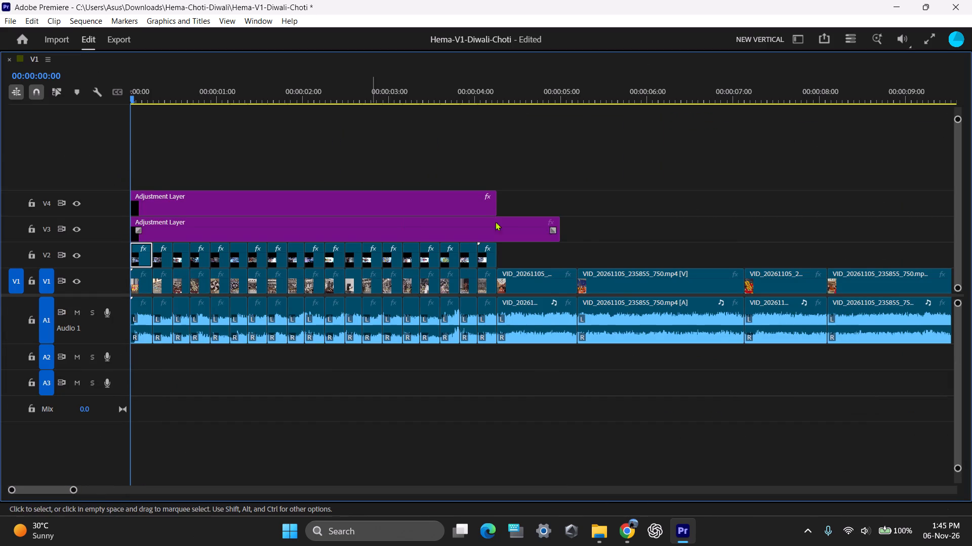
{"action": "left_click_drag", "start_coordinate": [565, 223], "coordinate": [499, 234]}
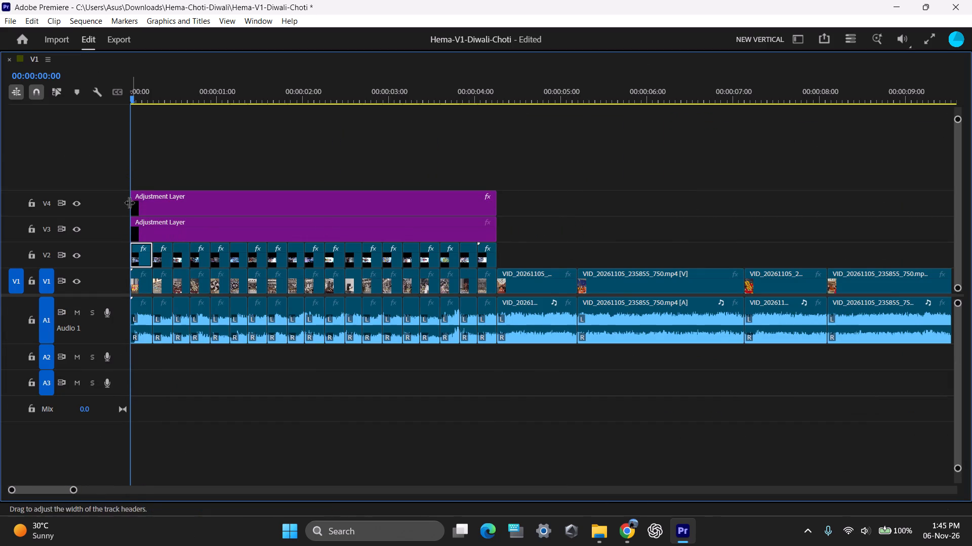
Add another video track and move the existing adjustment layer with effects from V4 up to V5.
{"action": "right_click", "coordinate": [110, 204]}
{"action": "left_click", "coordinate": [138, 233]}
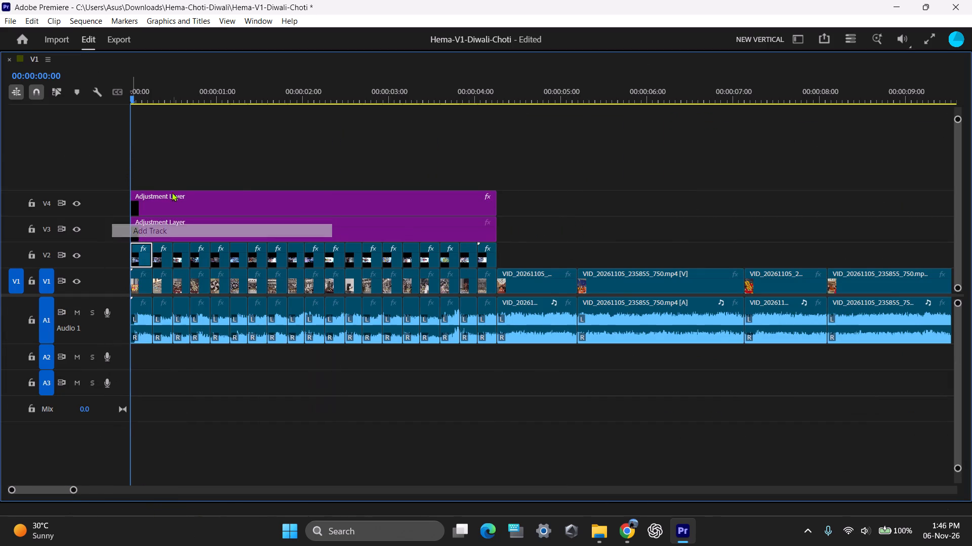
{"action": "left_click_drag", "start_coordinate": [260, 205], "coordinate": [261, 190]}
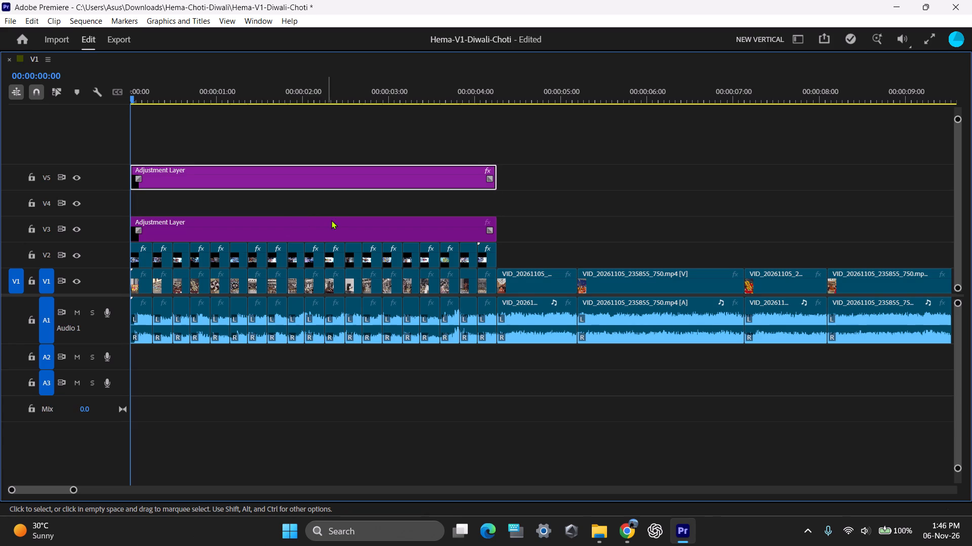
Duplicate the new V3 adjustment layer onto V4, keeping the original on V3 and both starting at 00:00:00:00.
{"action": "left_click_drag", "start_coordinate": [390, 226], "coordinate": [387, 210]}
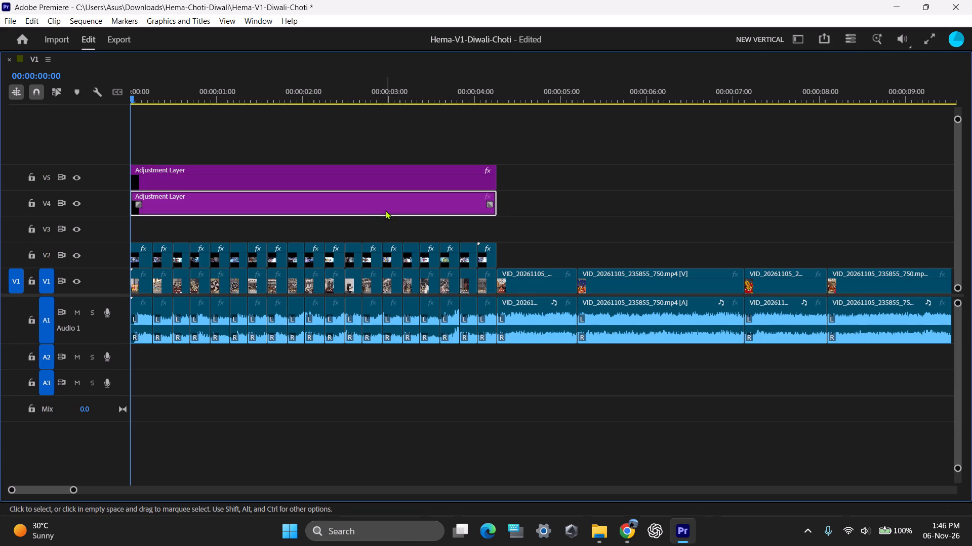
{"action": "left_click_drag", "start_coordinate": [386, 208], "coordinate": [387, 210]}
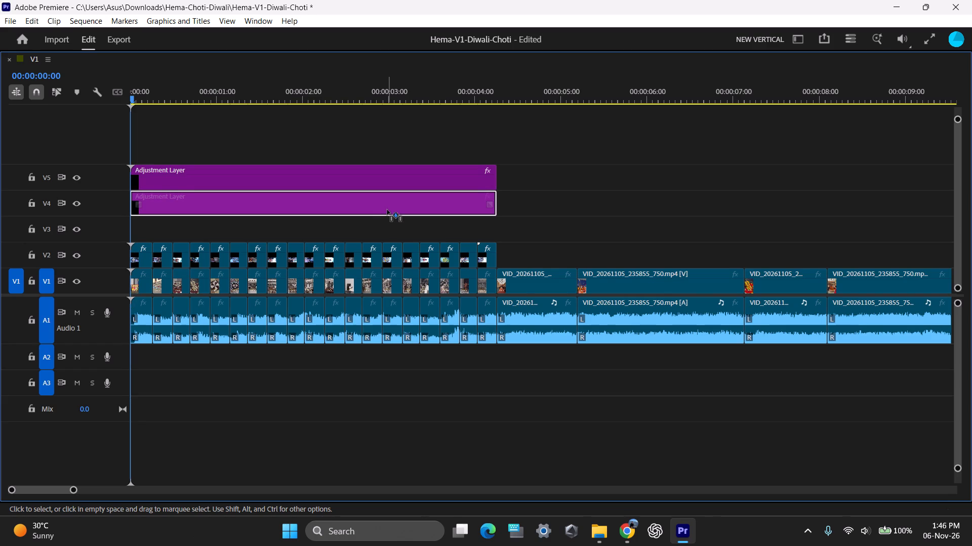
{"action": "left_click_drag", "start_coordinate": [387, 210], "coordinate": [389, 217]}
{"action": "left_click_drag", "start_coordinate": [406, 226], "coordinate": [406, 221]}
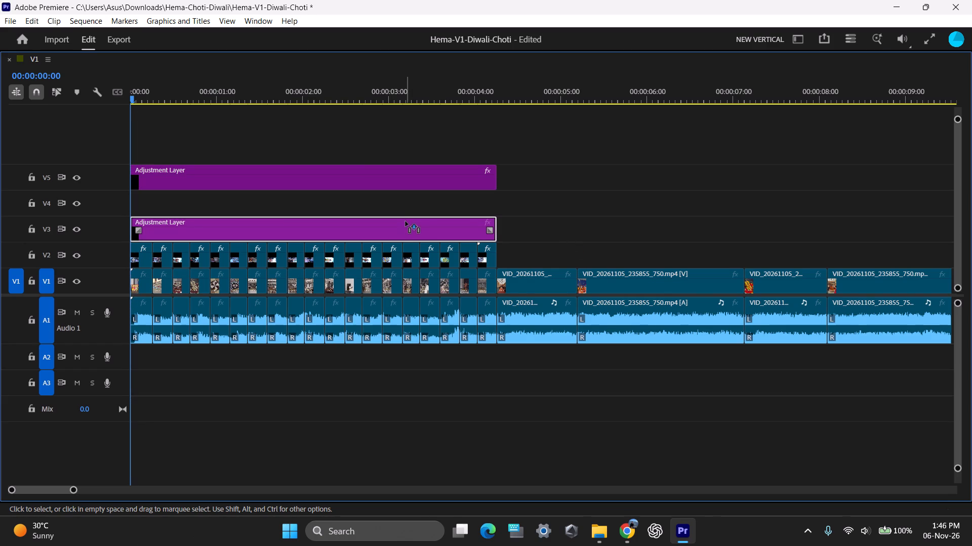
{"action": "left_click_drag", "start_coordinate": [406, 221], "coordinate": [406, 213]}
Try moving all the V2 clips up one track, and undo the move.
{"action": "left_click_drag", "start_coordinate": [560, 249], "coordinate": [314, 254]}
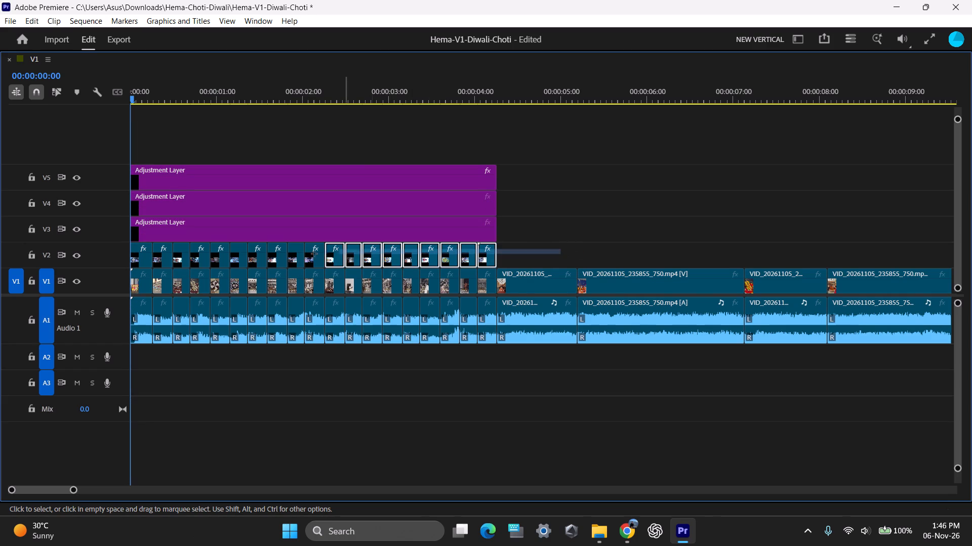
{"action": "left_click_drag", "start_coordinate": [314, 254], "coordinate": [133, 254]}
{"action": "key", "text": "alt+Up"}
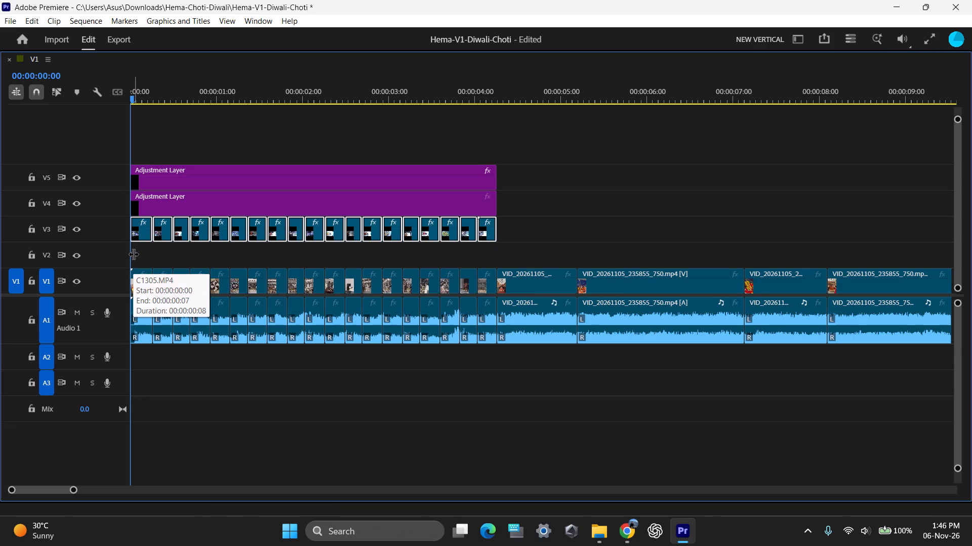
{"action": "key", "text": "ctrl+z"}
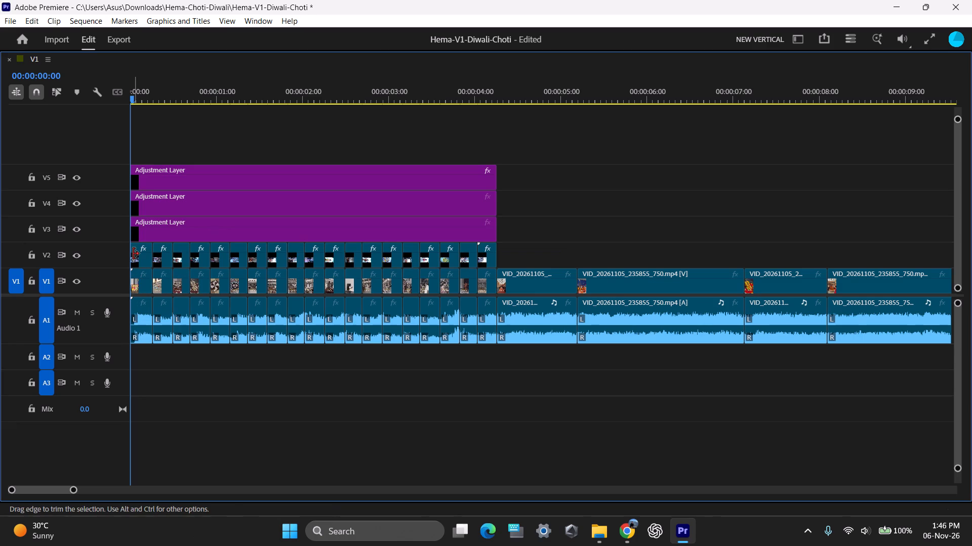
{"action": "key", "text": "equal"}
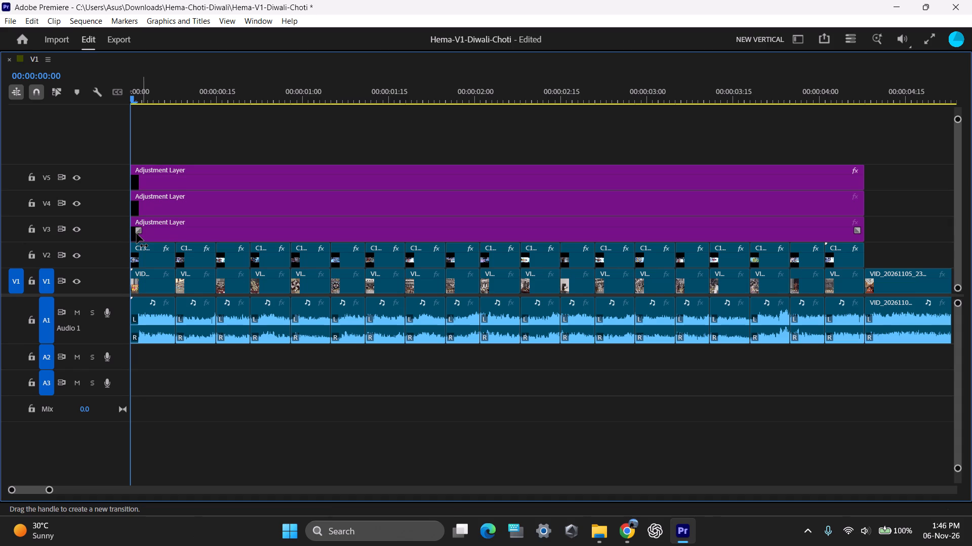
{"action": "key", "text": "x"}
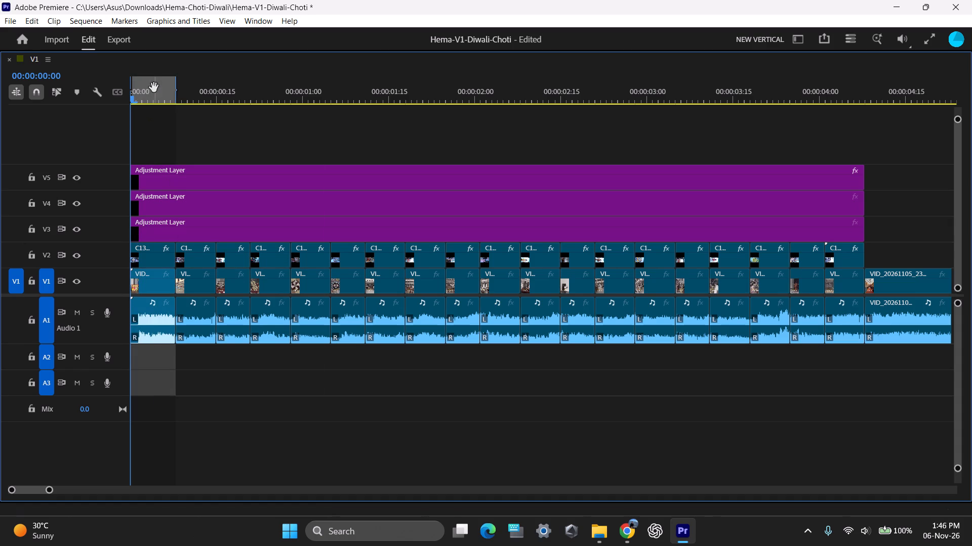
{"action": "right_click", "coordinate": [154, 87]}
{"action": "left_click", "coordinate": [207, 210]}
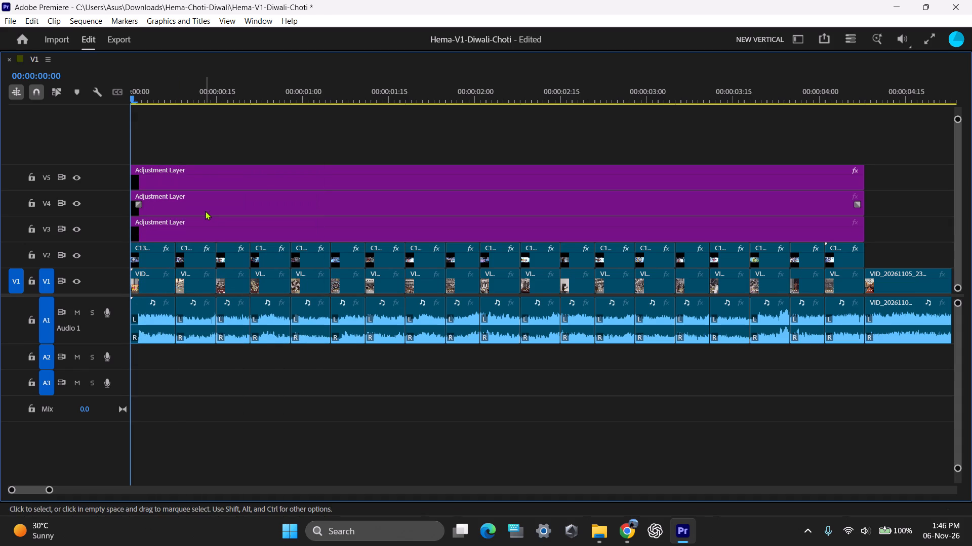
Split the V3 adjustment layer at every cut between the V2 clips, giving each clip its own adjustment segment.
{"action": "key", "text": "v"}
{"action": "key", "text": "c"}
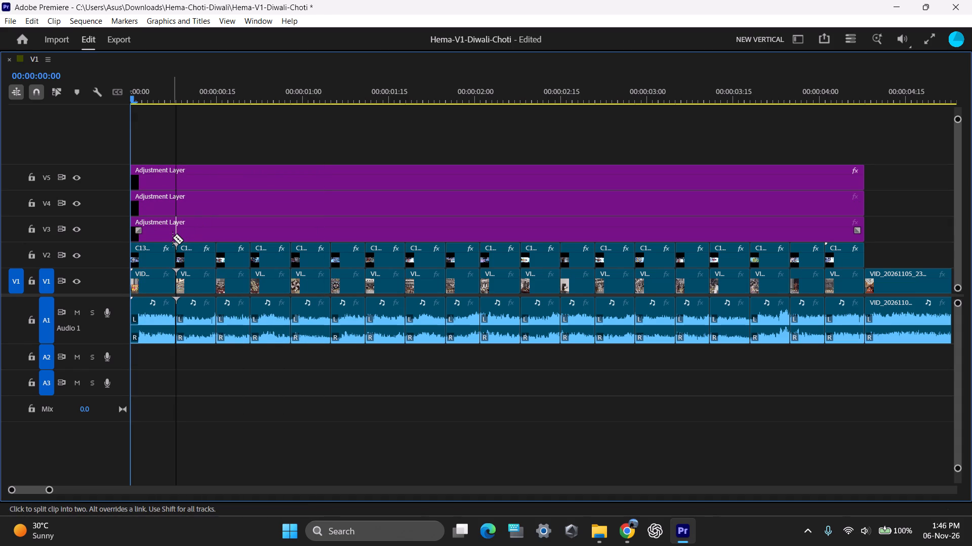
{"action": "left_click", "coordinate": [175, 236]}
{"action": "left_click", "coordinate": [212, 239]}
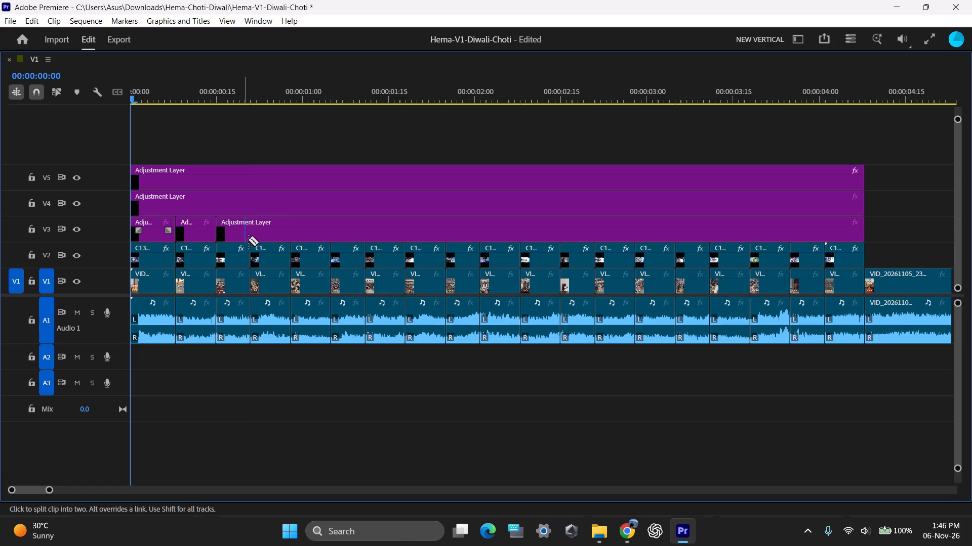
{"action": "left_click", "coordinate": [249, 240]}
{"action": "left_click", "coordinate": [292, 241]}
{"action": "left_click", "coordinate": [329, 243]}
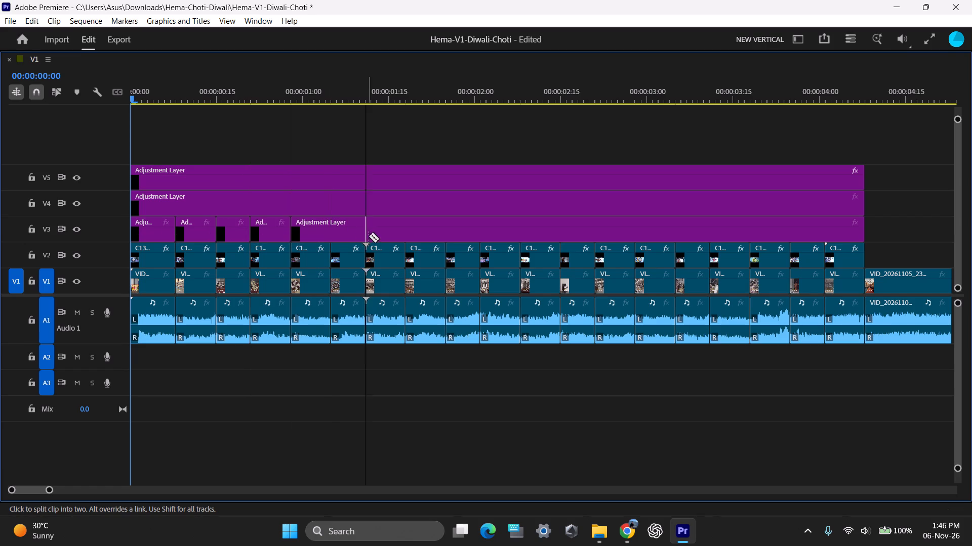
{"action": "left_click", "coordinate": [334, 230]}
{"action": "left_click", "coordinate": [361, 231]}
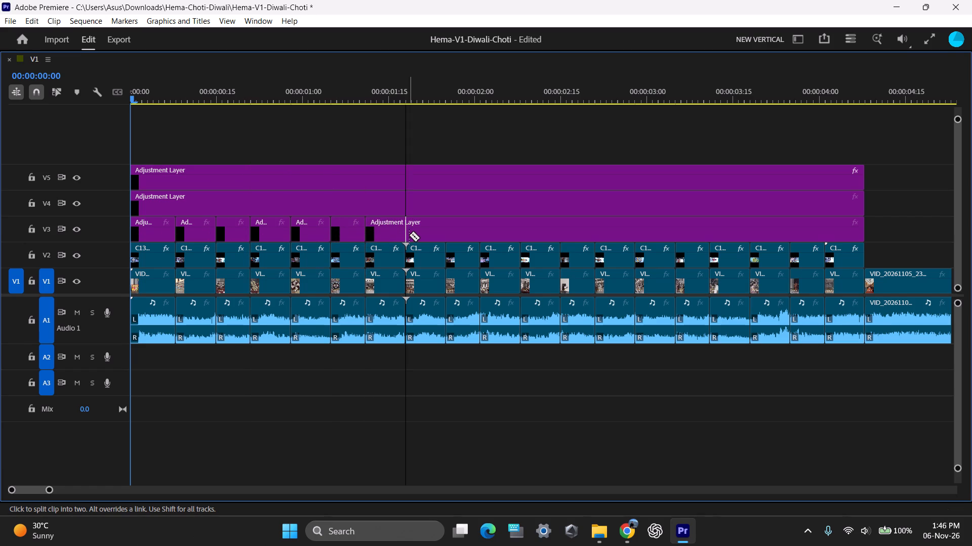
{"action": "left_click", "coordinate": [409, 235]}
{"action": "left_click", "coordinate": [448, 235]}
{"action": "left_click", "coordinate": [478, 234]}
{"action": "left_click", "coordinate": [520, 235]}
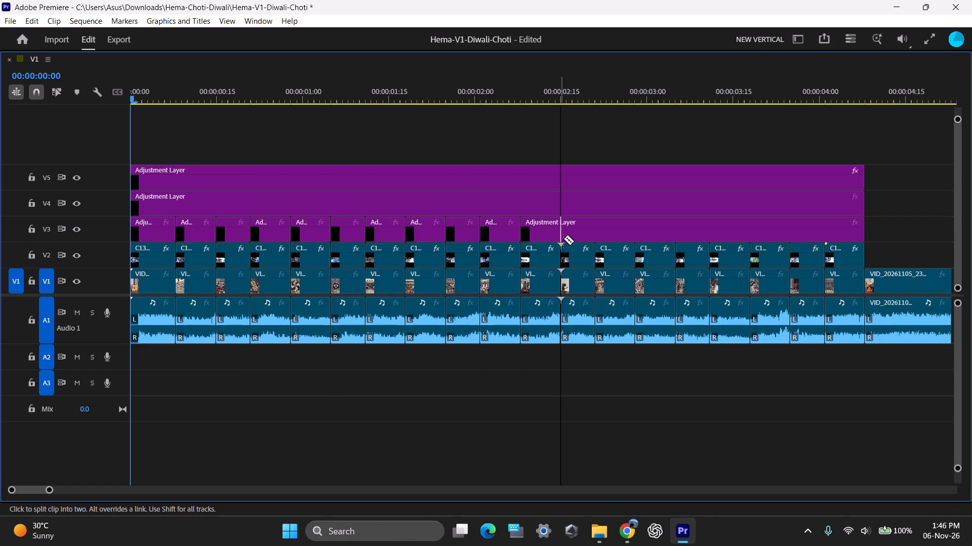
{"action": "left_click", "coordinate": [561, 238]}
{"action": "left_click", "coordinate": [599, 237]}
{"action": "left_click", "coordinate": [639, 237]}
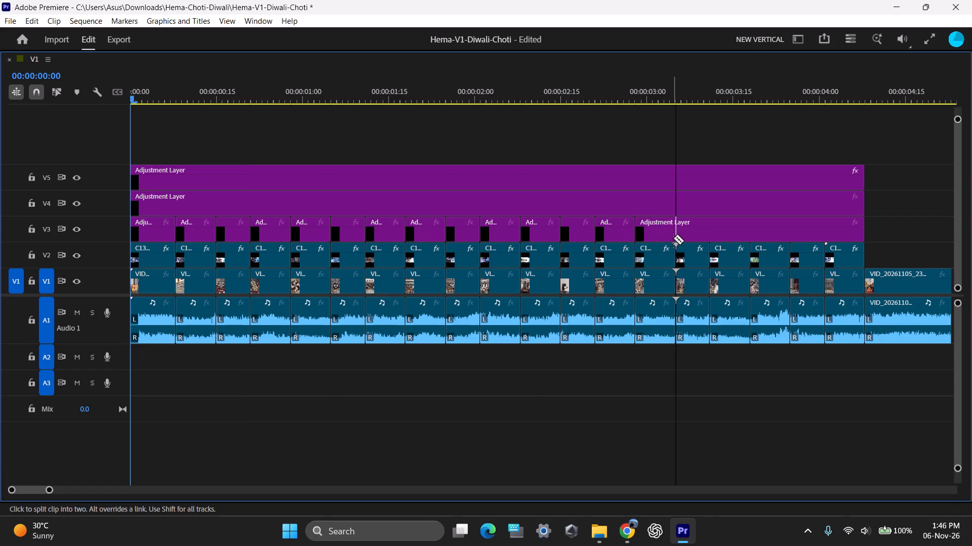
{"action": "left_click", "coordinate": [673, 238]}
{"action": "left_click", "coordinate": [711, 234]}
{"action": "left_click", "coordinate": [747, 235]}
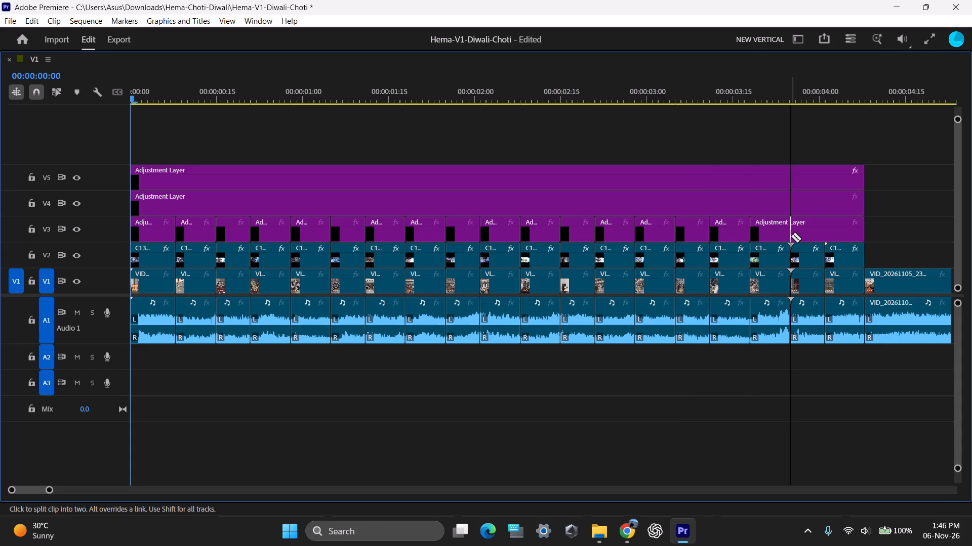
{"action": "left_click", "coordinate": [791, 236]}
{"action": "left_click", "coordinate": [823, 237]}
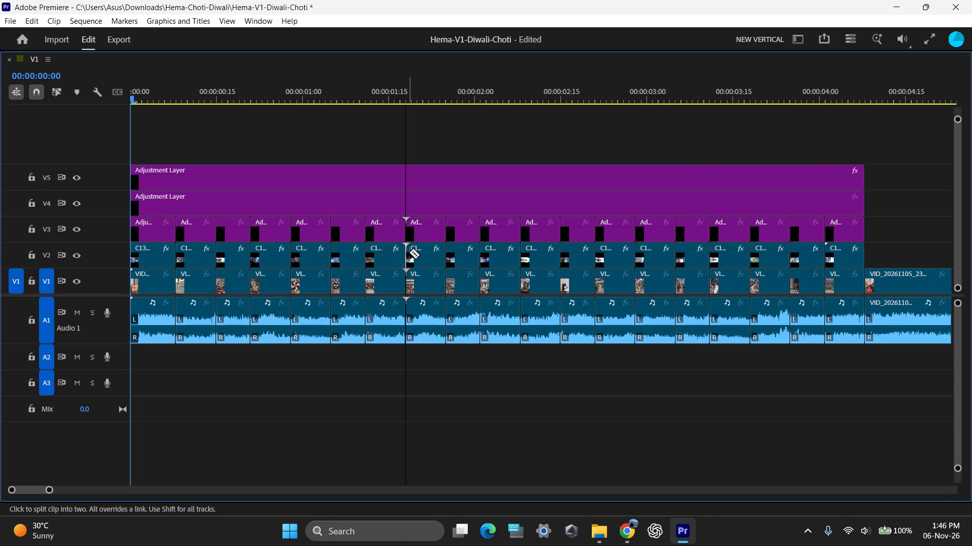
{"action": "key", "text": "v"}
Scrub over the first clip and return the playhead to the sequence start.
{"action": "key", "text": "grave"}
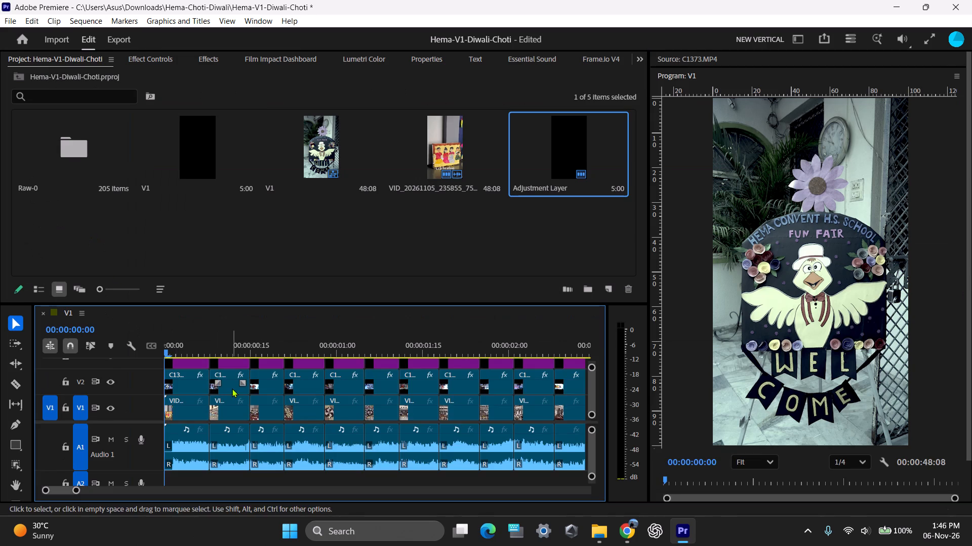
{"action": "scroll", "coordinate": [232, 388], "scroll_direction": "up", "scroll_amount": 4, "text": "ctrl"}
{"action": "key", "text": "minus"}
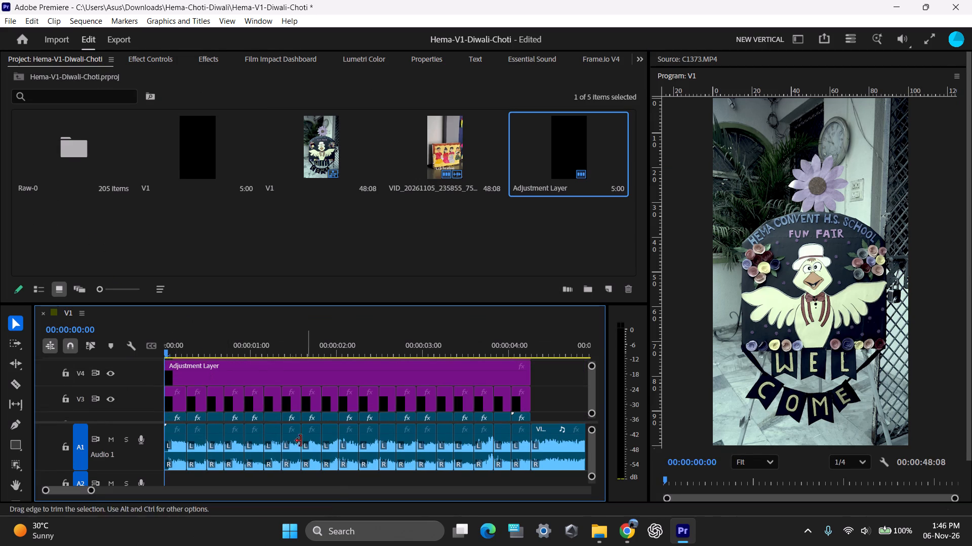
{"action": "left_click_drag", "start_coordinate": [189, 345], "coordinate": [118, 345]}
{"action": "key", "text": "equal"}
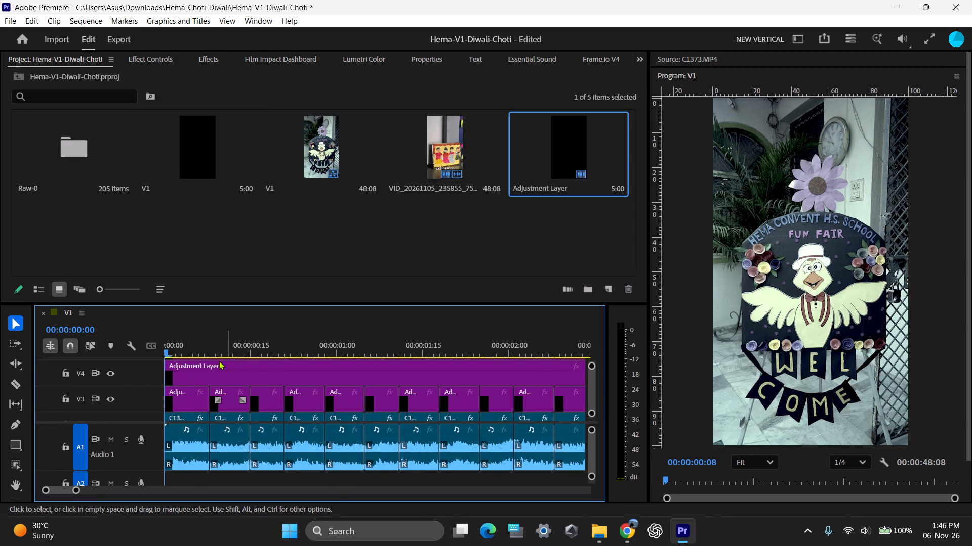
{"action": "left_click_drag", "start_coordinate": [199, 340], "coordinate": [187, 340]}
{"action": "key", "text": "equal"}
{"action": "left_click_drag", "start_coordinate": [234, 335], "coordinate": [164, 331]}
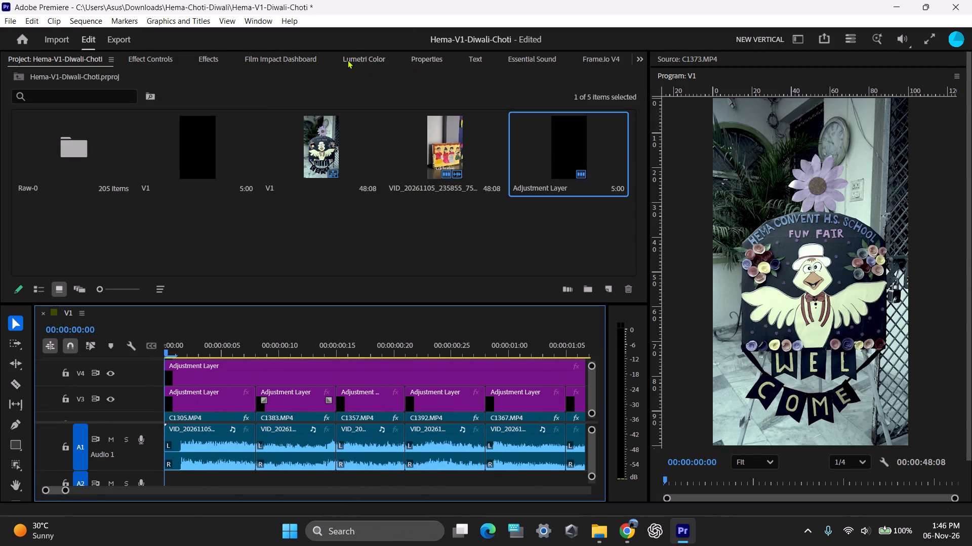
Browse the Film Impact effect and transition categories, from Blur & Sharpen through Grunge & Distort, for something suited to the adjustment segments.
{"action": "left_click", "coordinate": [272, 64]}
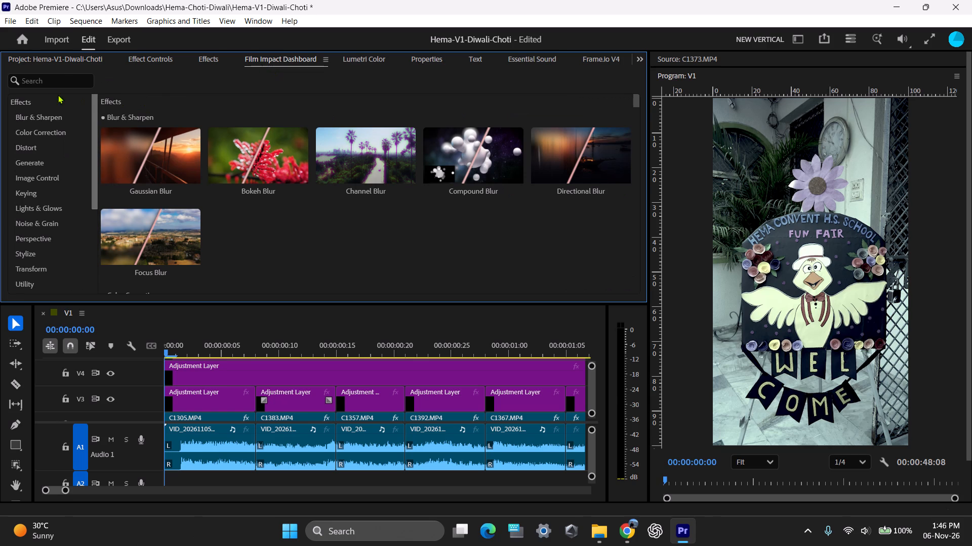
{"action": "scroll", "coordinate": [59, 178], "scroll_direction": "up", "scroll_amount": 4}
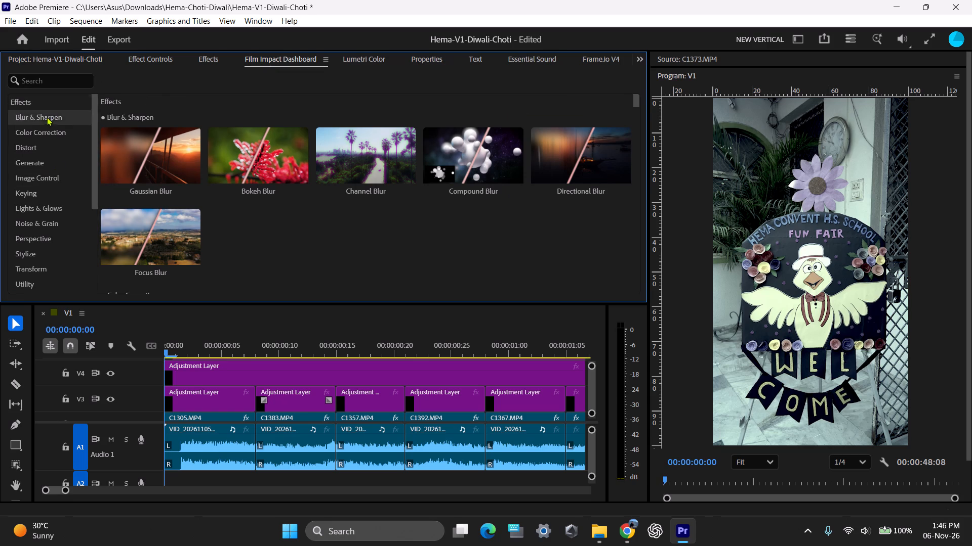
{"action": "scroll", "coordinate": [51, 199], "scroll_direction": "down", "scroll_amount": 3}
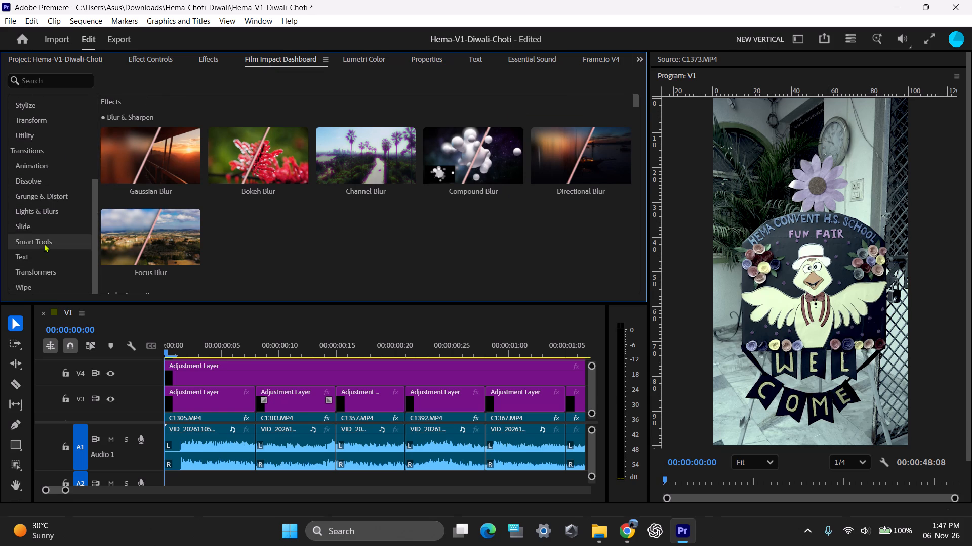
{"action": "scroll", "coordinate": [44, 218], "scroll_direction": "down", "scroll_amount": 3}
{"action": "scroll", "coordinate": [44, 221], "scroll_direction": "up", "scroll_amount": 9}
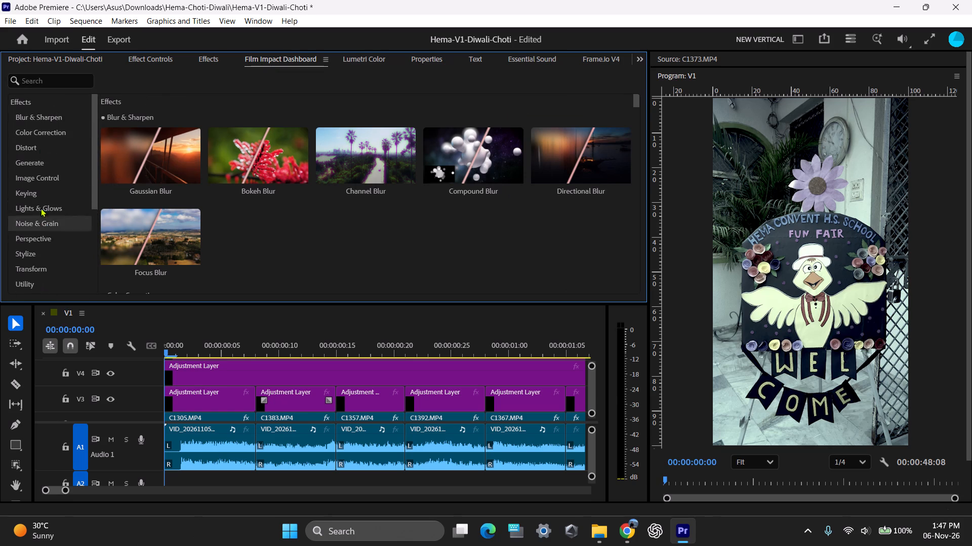
{"action": "left_click", "coordinate": [46, 118]}
{"action": "left_click", "coordinate": [54, 140]}
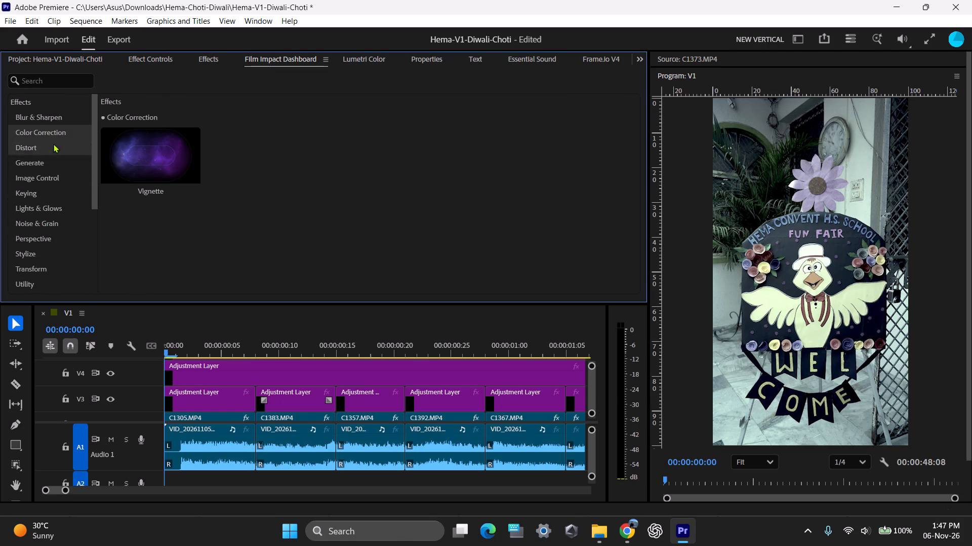
{"action": "left_click", "coordinate": [44, 202]}
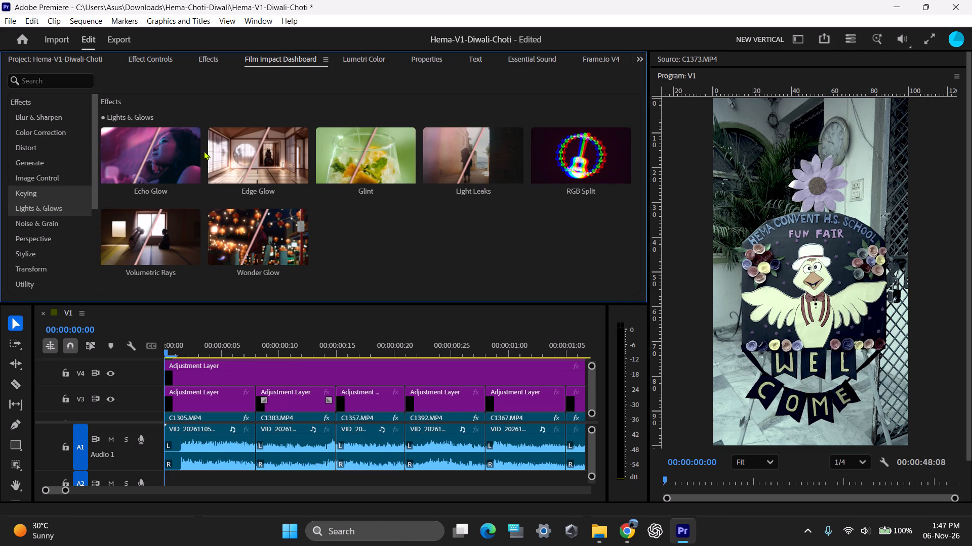
{"action": "left_click", "coordinate": [43, 230]}
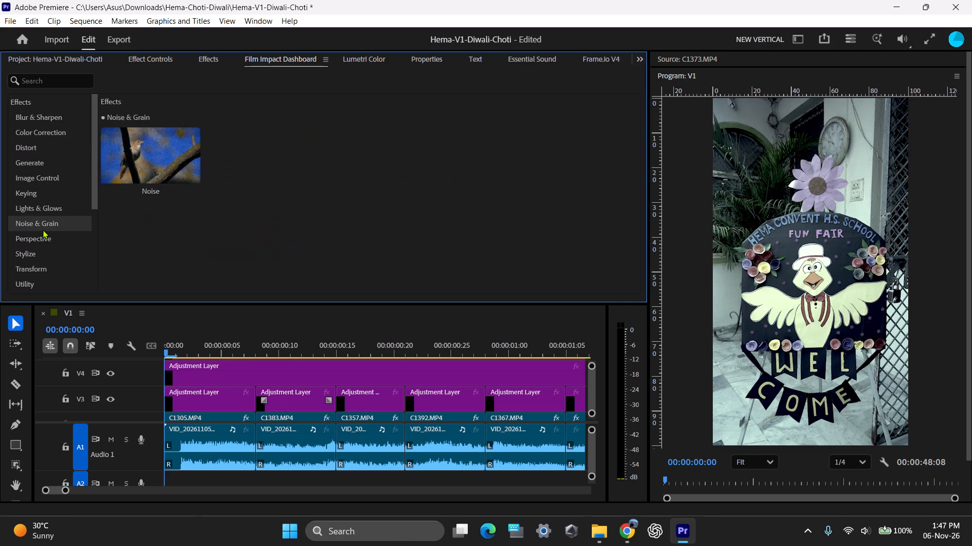
{"action": "scroll", "coordinate": [43, 229], "scroll_direction": "up", "scroll_amount": 3}
{"action": "scroll", "coordinate": [43, 229], "scroll_direction": "down", "scroll_amount": 4}
{"action": "left_click", "coordinate": [38, 164]}
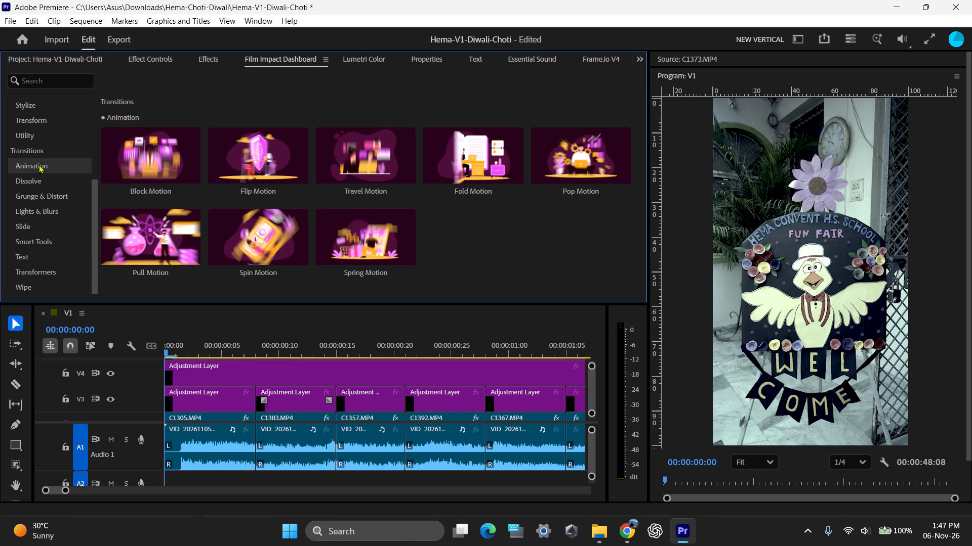
{"action": "left_click", "coordinate": [42, 177]}
{"action": "left_click", "coordinate": [45, 191]}
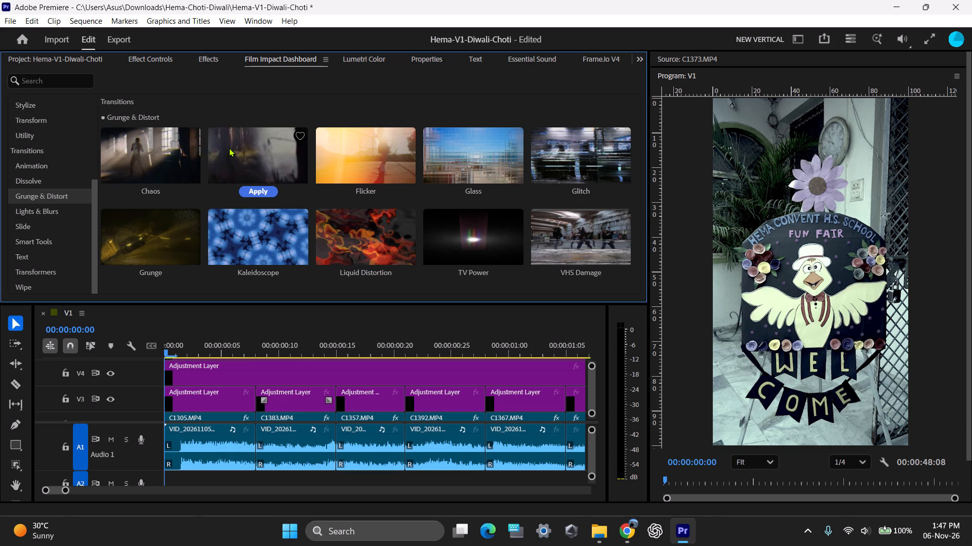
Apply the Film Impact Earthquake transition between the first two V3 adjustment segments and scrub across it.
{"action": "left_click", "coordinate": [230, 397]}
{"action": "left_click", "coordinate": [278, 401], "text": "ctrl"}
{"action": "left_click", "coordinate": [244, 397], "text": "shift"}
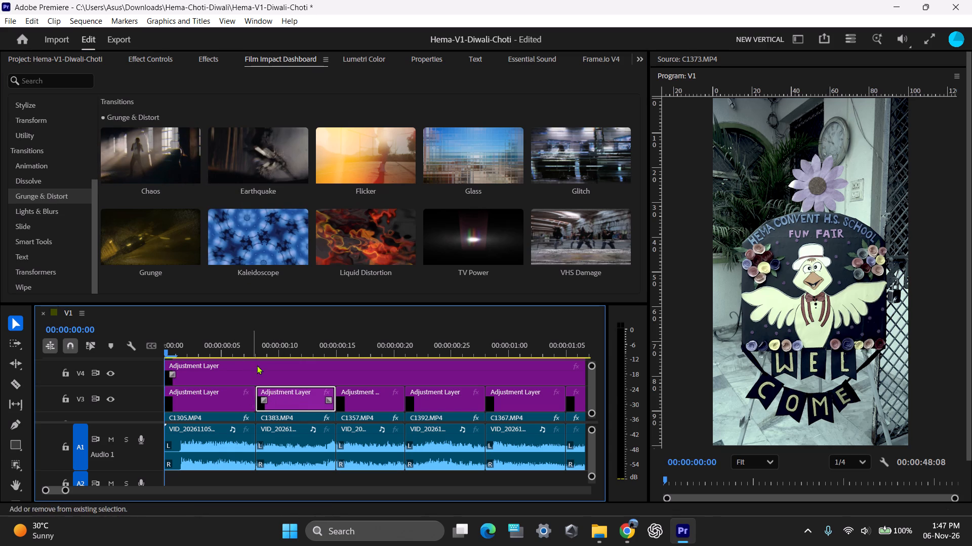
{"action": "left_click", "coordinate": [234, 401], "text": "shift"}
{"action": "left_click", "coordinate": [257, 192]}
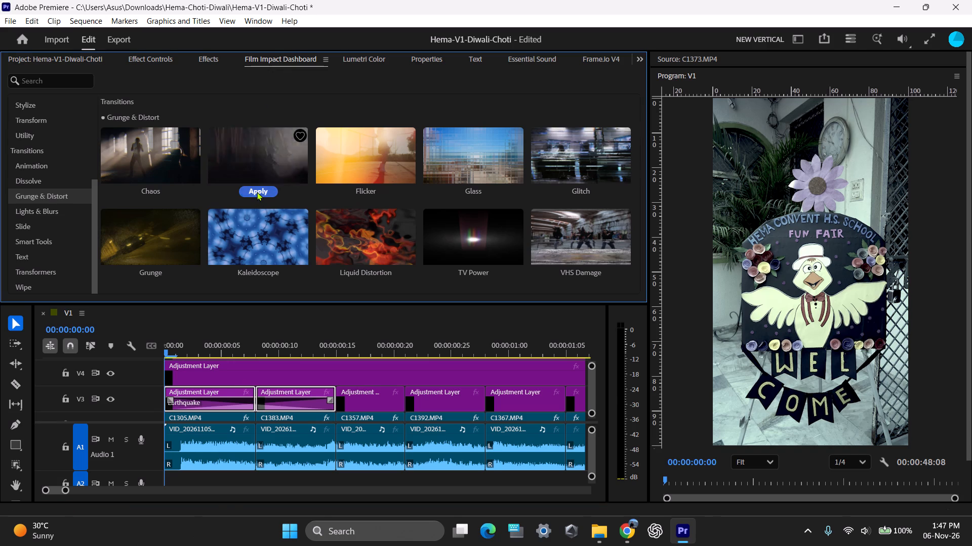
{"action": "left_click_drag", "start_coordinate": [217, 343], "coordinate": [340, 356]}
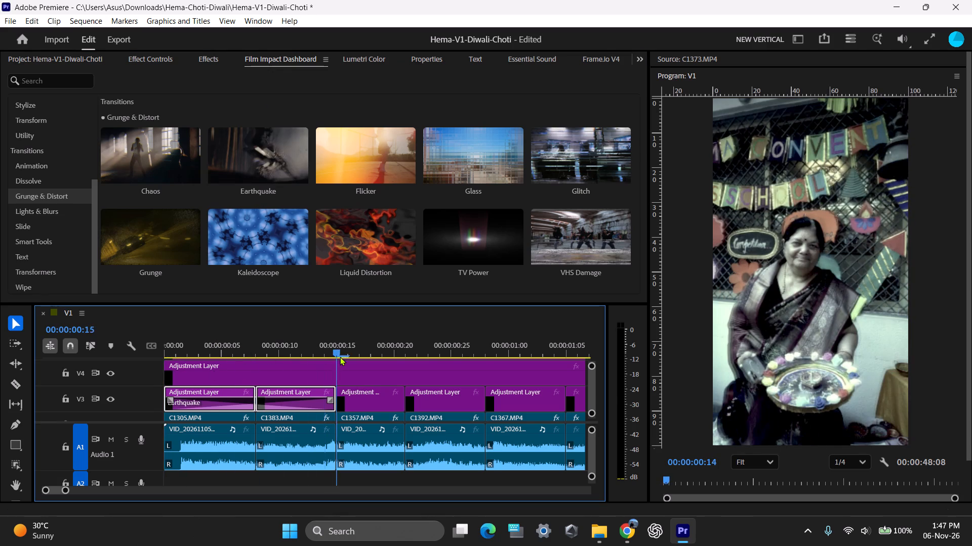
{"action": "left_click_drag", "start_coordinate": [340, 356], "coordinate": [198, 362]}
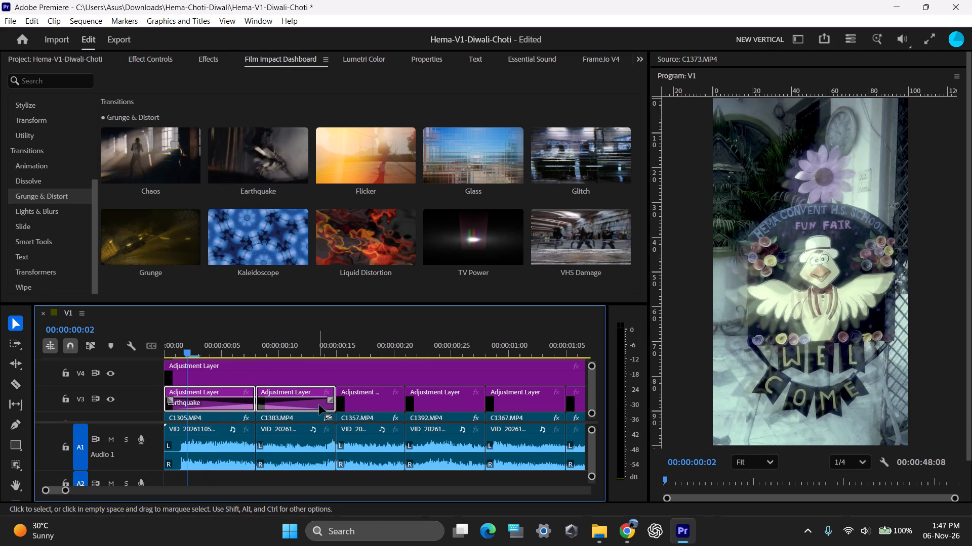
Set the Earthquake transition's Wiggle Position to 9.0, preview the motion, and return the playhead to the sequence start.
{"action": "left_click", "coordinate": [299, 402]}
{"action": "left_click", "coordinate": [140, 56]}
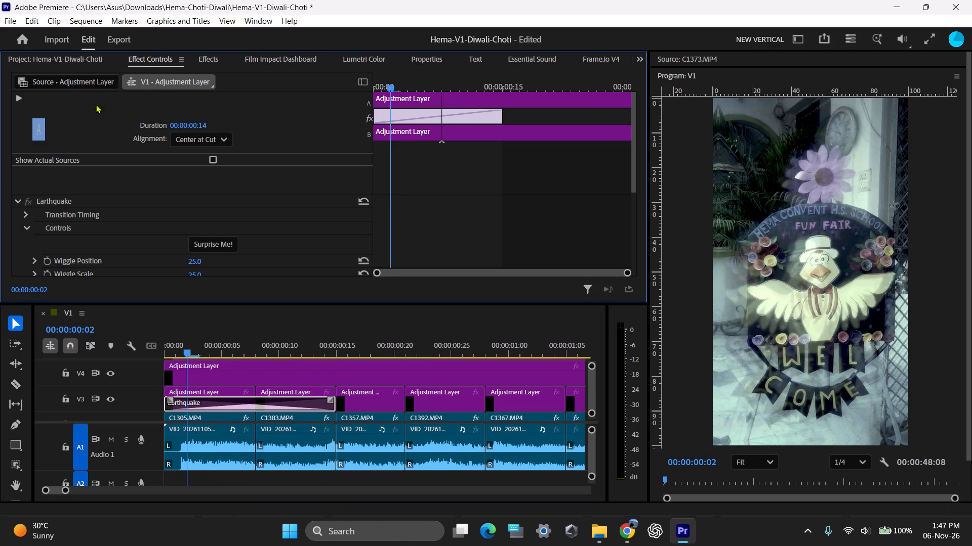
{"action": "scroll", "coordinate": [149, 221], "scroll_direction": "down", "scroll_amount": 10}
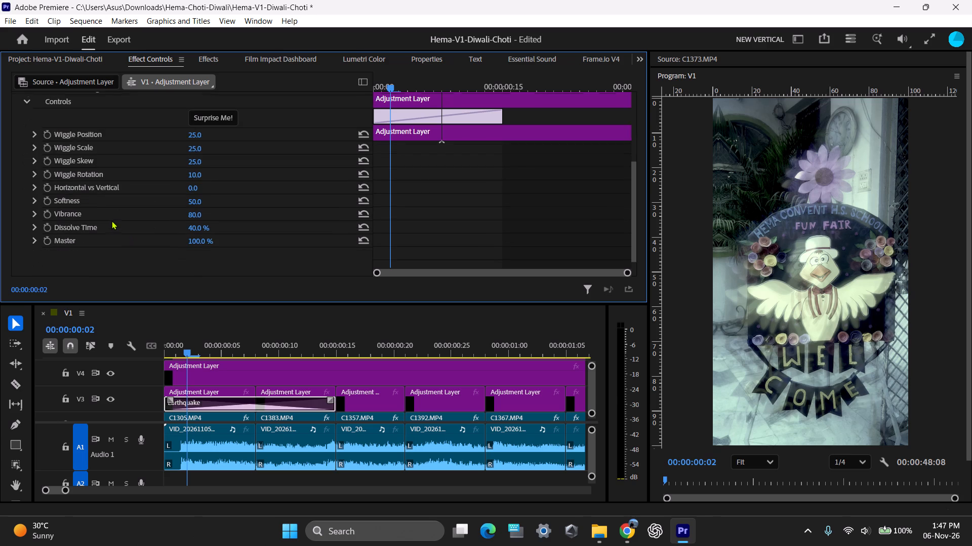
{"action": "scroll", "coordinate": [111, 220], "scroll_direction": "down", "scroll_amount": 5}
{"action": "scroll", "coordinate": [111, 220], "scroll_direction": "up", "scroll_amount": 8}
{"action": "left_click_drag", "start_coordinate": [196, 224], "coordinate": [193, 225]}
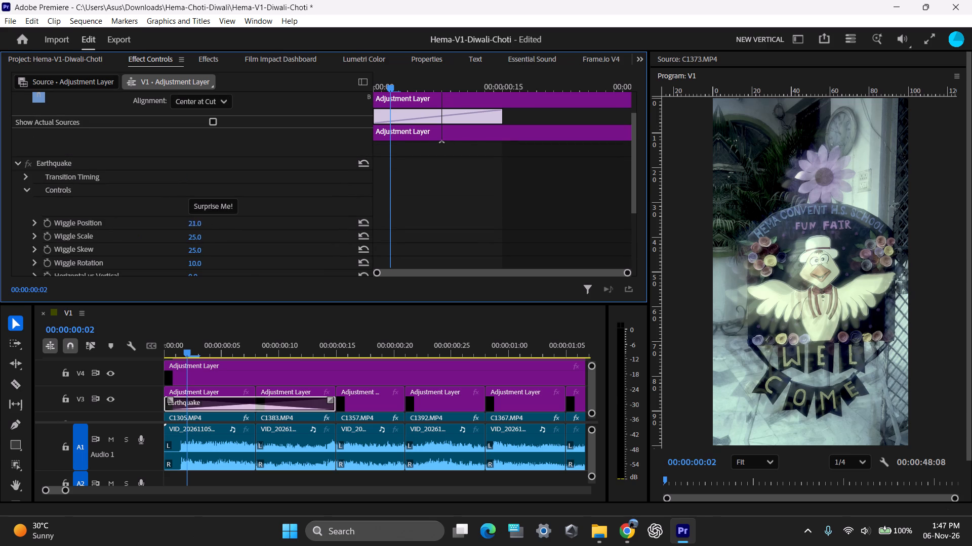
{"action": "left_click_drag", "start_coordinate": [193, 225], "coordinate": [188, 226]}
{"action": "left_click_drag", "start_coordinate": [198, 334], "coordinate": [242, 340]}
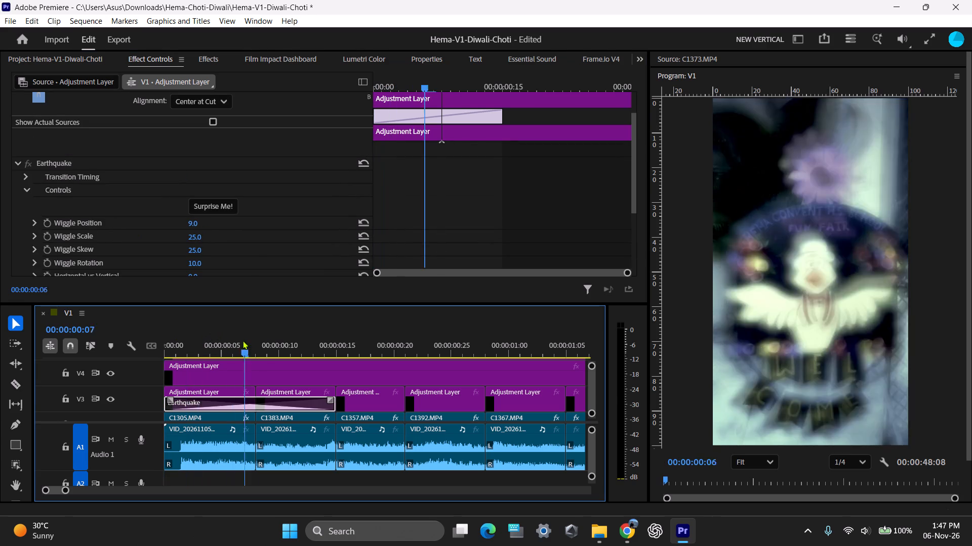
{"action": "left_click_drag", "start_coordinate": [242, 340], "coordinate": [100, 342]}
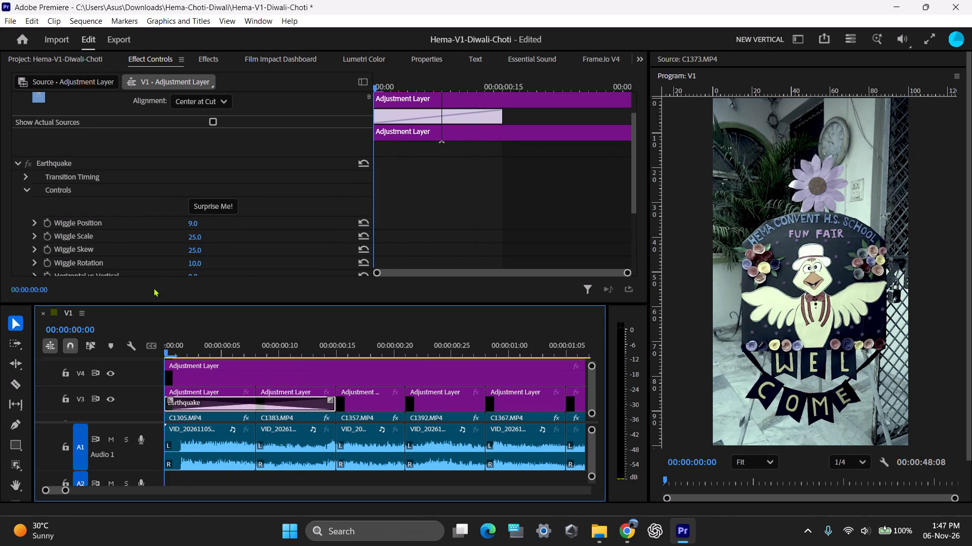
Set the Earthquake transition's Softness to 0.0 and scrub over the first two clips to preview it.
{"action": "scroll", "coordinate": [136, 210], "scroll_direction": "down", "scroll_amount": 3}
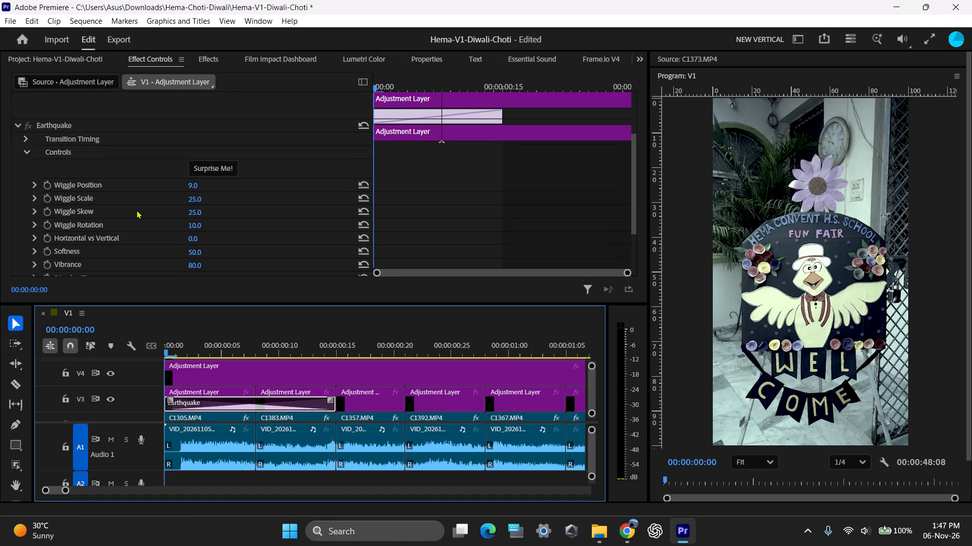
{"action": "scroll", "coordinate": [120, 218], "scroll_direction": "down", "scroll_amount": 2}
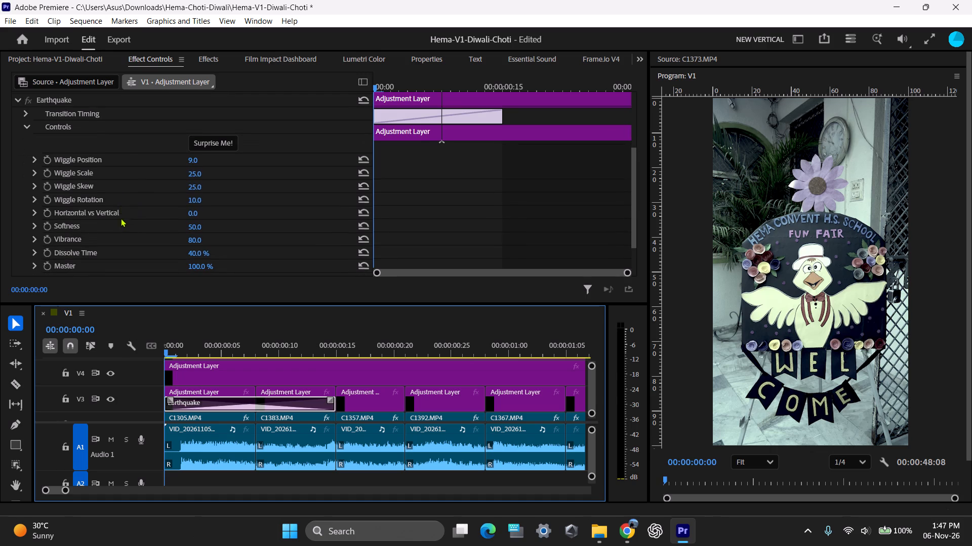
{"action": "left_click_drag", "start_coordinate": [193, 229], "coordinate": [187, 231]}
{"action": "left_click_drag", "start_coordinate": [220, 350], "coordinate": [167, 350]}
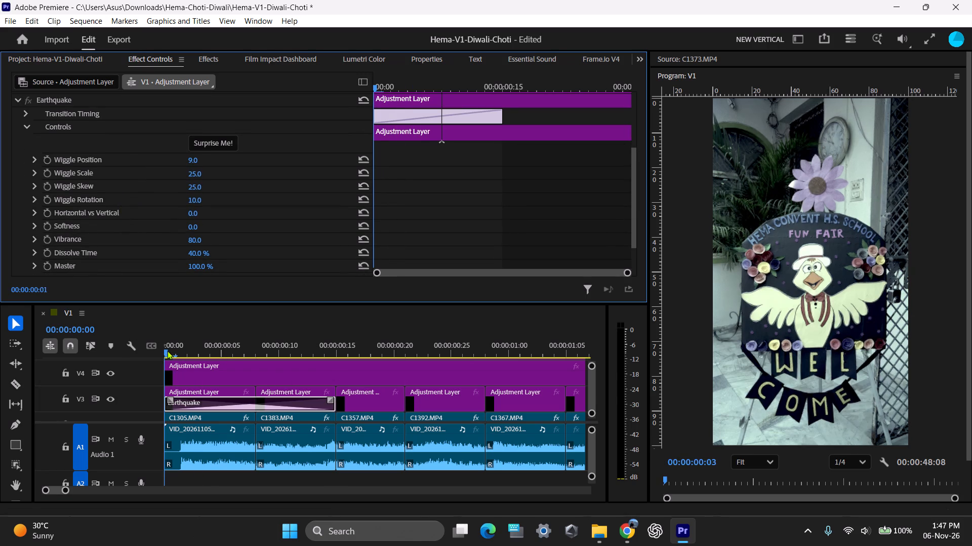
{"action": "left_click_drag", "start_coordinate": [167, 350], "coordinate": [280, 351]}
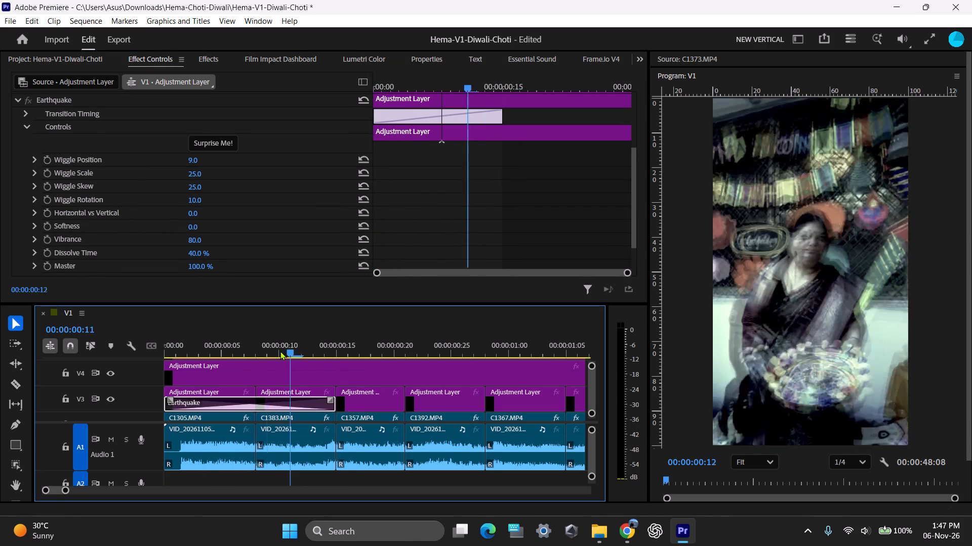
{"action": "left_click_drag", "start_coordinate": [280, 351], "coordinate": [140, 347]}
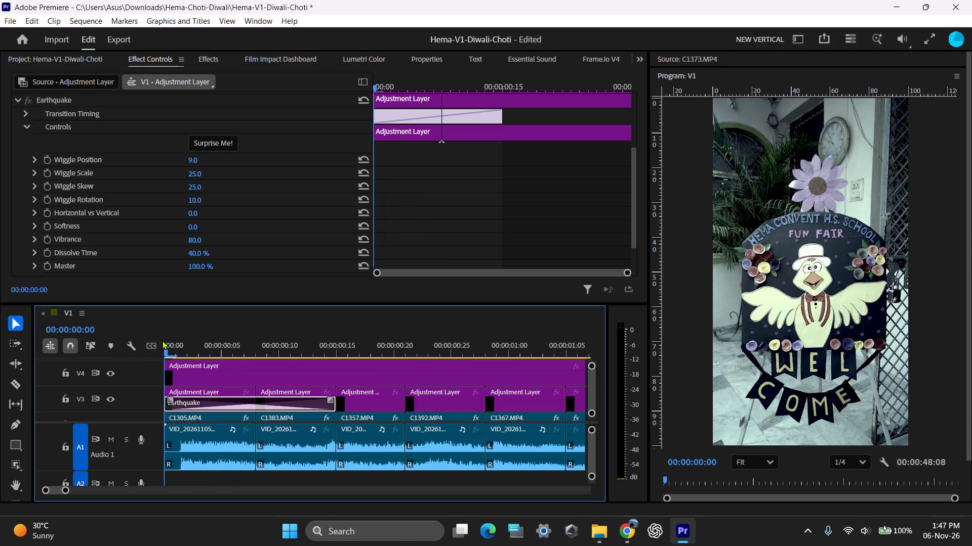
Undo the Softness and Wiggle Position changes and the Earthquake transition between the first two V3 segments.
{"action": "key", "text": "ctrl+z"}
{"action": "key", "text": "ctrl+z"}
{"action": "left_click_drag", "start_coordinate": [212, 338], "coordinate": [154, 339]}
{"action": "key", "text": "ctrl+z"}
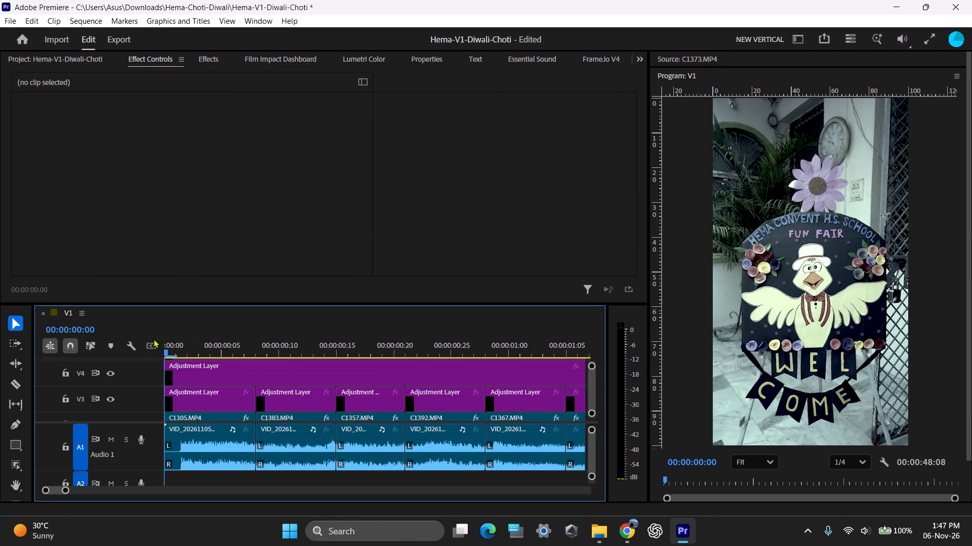
Pick the Grunge transition from Grunge & Distort, apply it between the first two V3 adjustment segments, and preview it.
{"action": "left_click", "coordinate": [266, 64]}
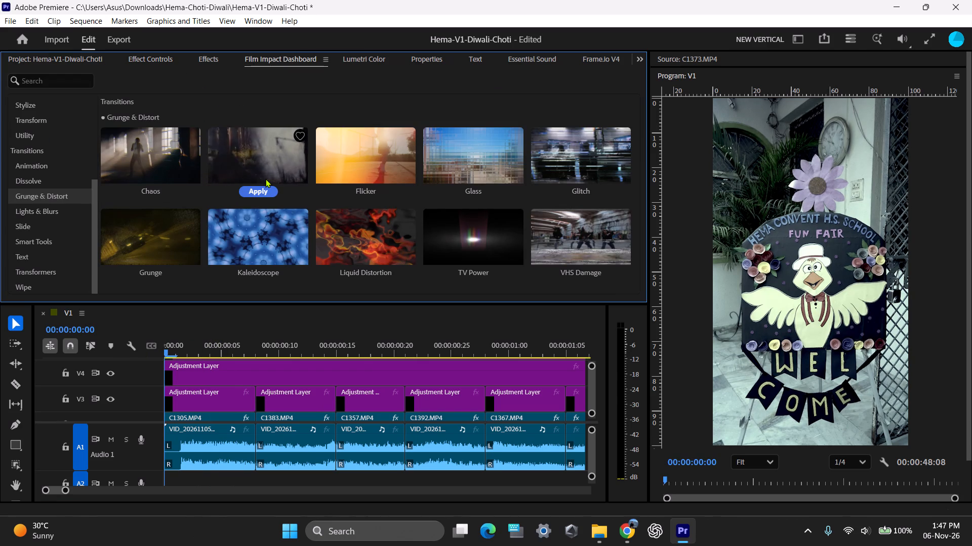
{"action": "scroll", "coordinate": [264, 177], "scroll_direction": "down", "scroll_amount": 2}
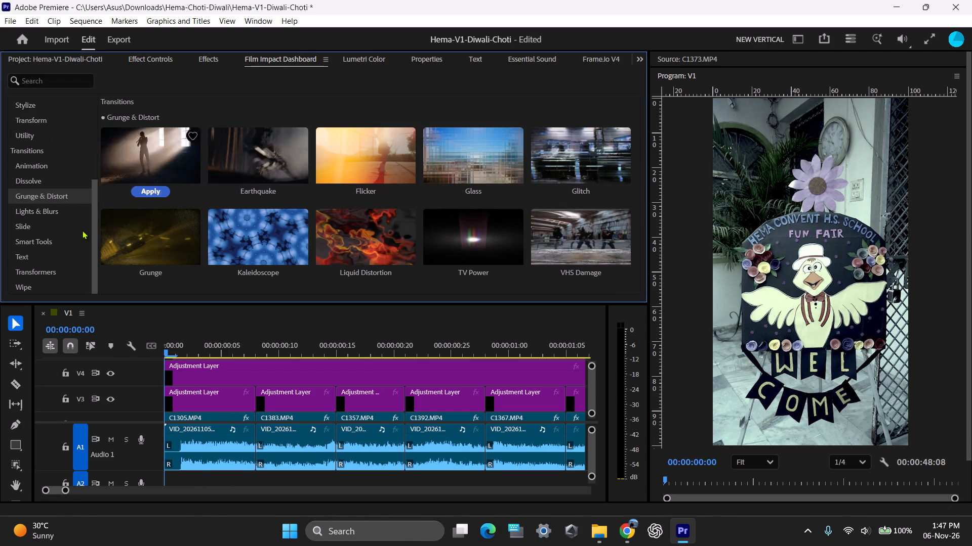
{"action": "left_click", "coordinate": [50, 216]}
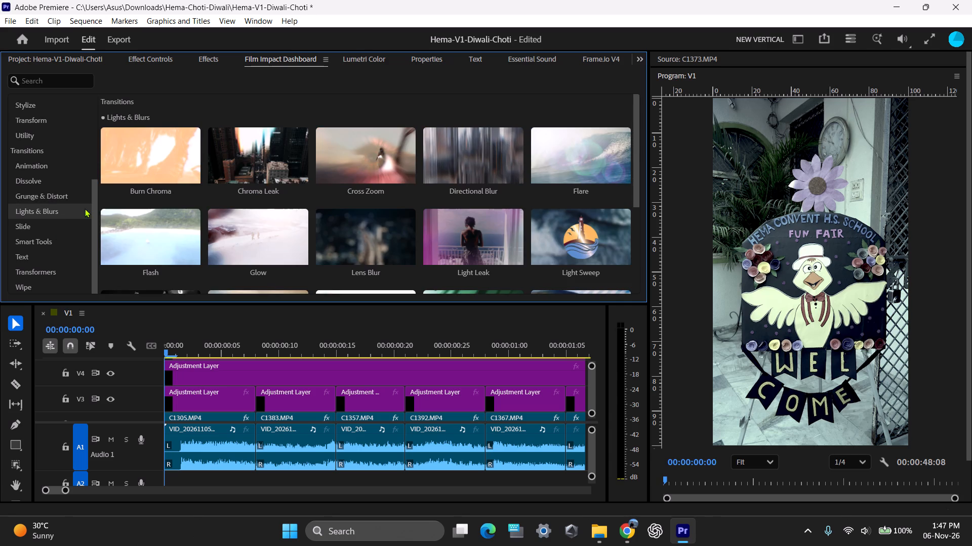
{"action": "left_click", "coordinate": [38, 235]}
{"action": "left_click", "coordinate": [32, 209]}
{"action": "left_click", "coordinate": [38, 193]}
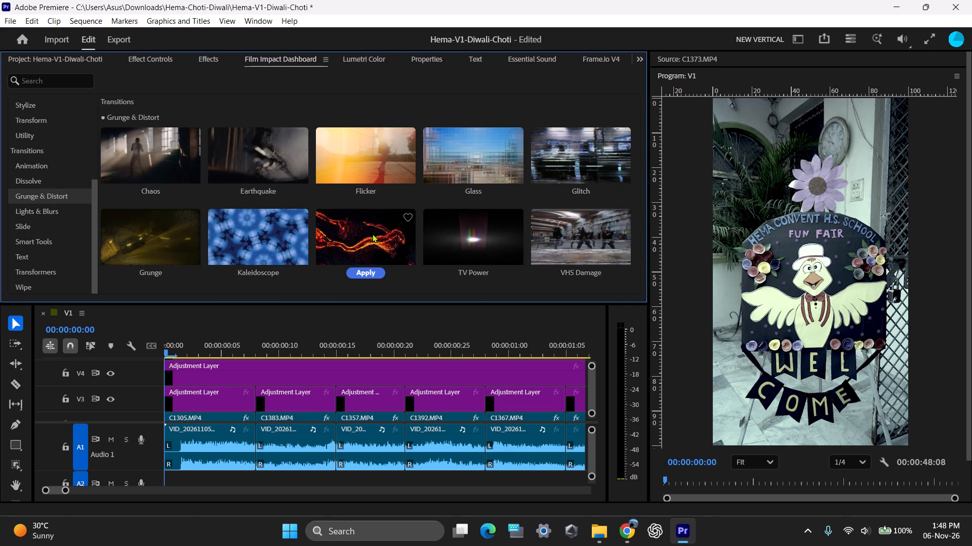
{"action": "scroll", "coordinate": [168, 248], "scroll_direction": "down", "scroll_amount": 1}
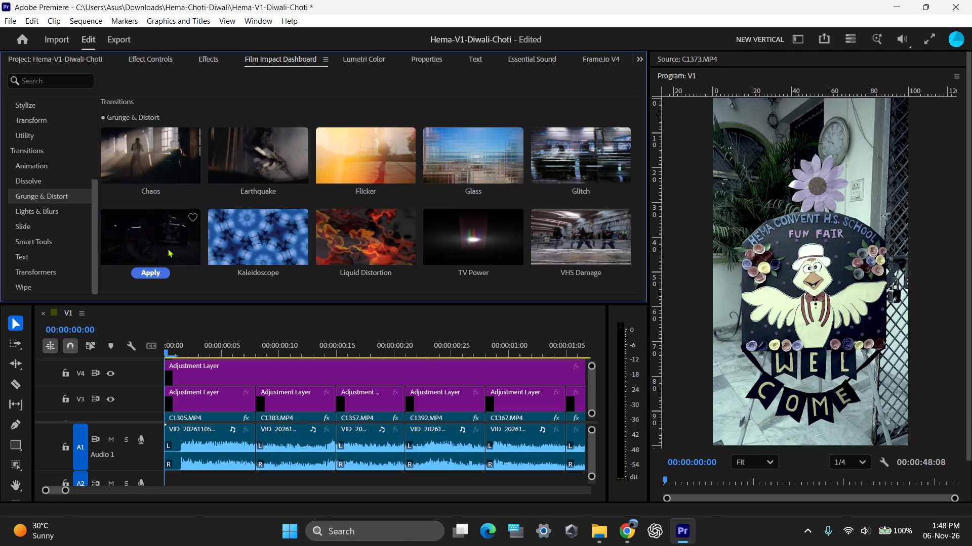
{"action": "left_click", "coordinate": [152, 274]}
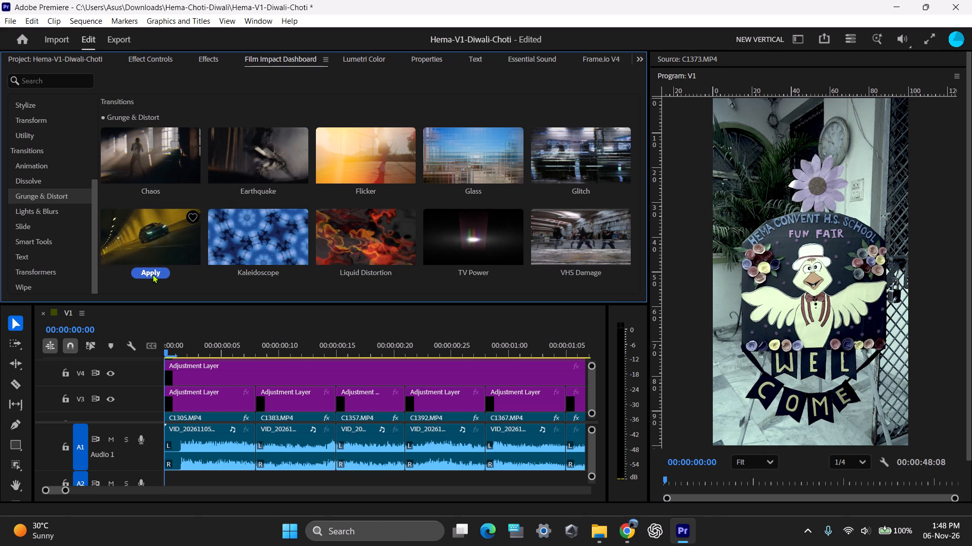
{"action": "left_click", "coordinate": [414, 218]}
{"action": "left_click", "coordinate": [226, 392]}
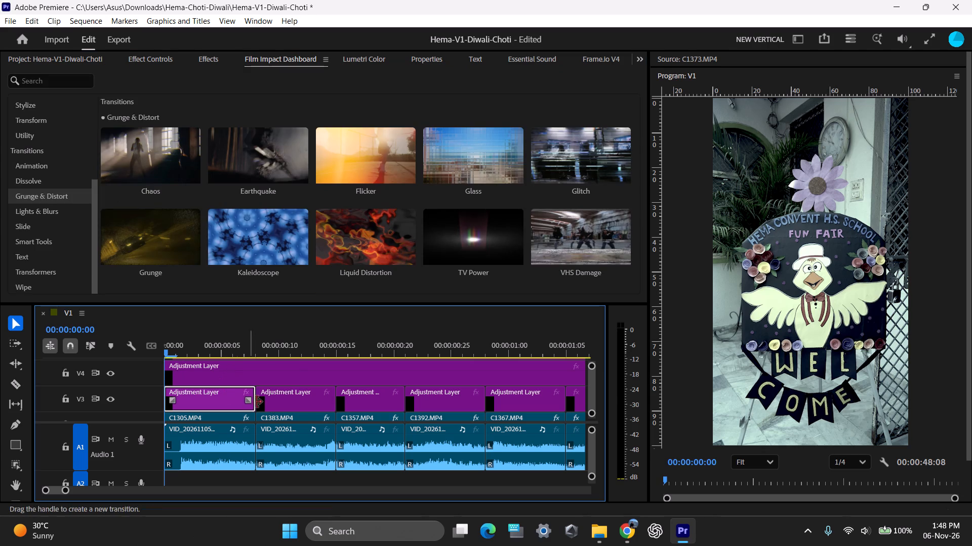
{"action": "left_click", "coordinate": [272, 404], "text": "shift"}
{"action": "left_click", "coordinate": [155, 264]}
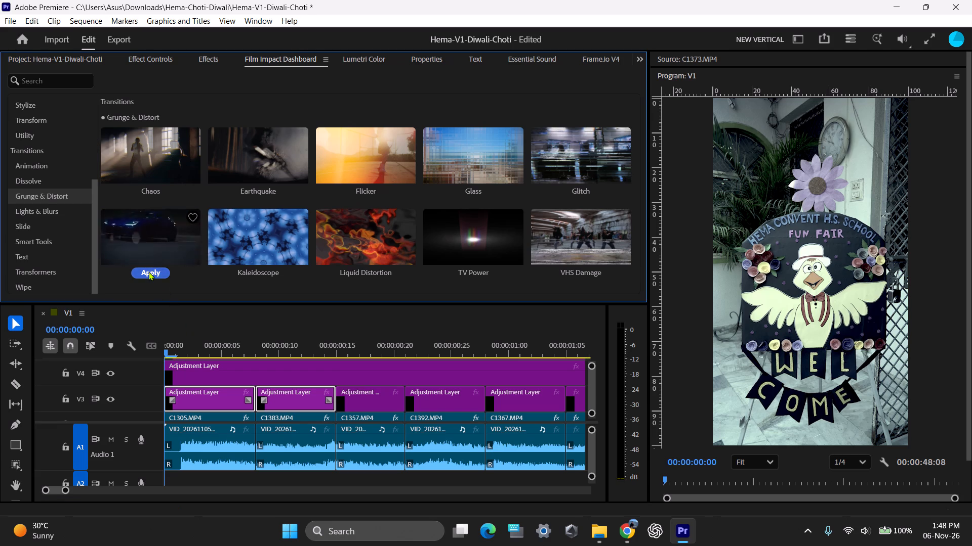
{"action": "left_click", "coordinate": [148, 271], "text": "shift"}
{"action": "left_click_drag", "start_coordinate": [191, 335], "coordinate": [332, 351]}
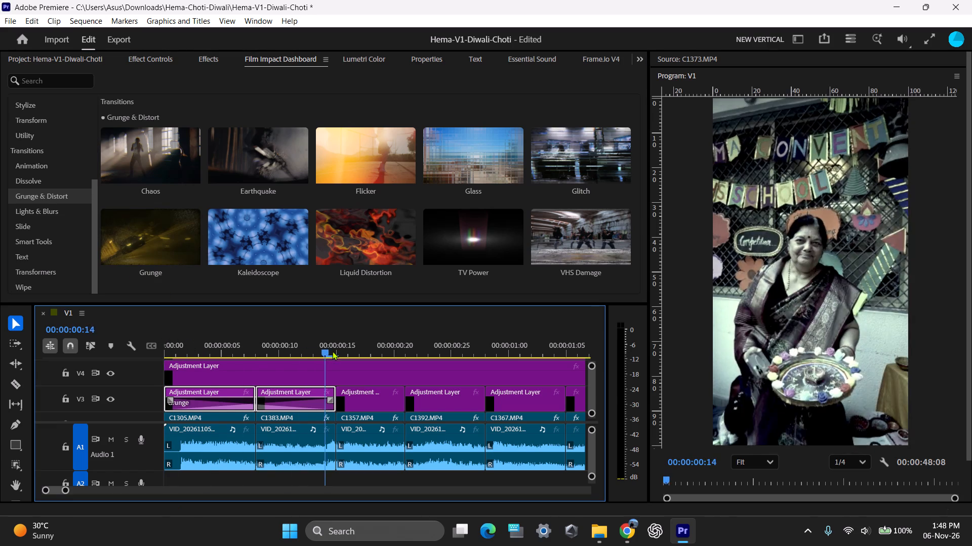
{"action": "left_click_drag", "start_coordinate": [332, 351], "coordinate": [270, 360]}
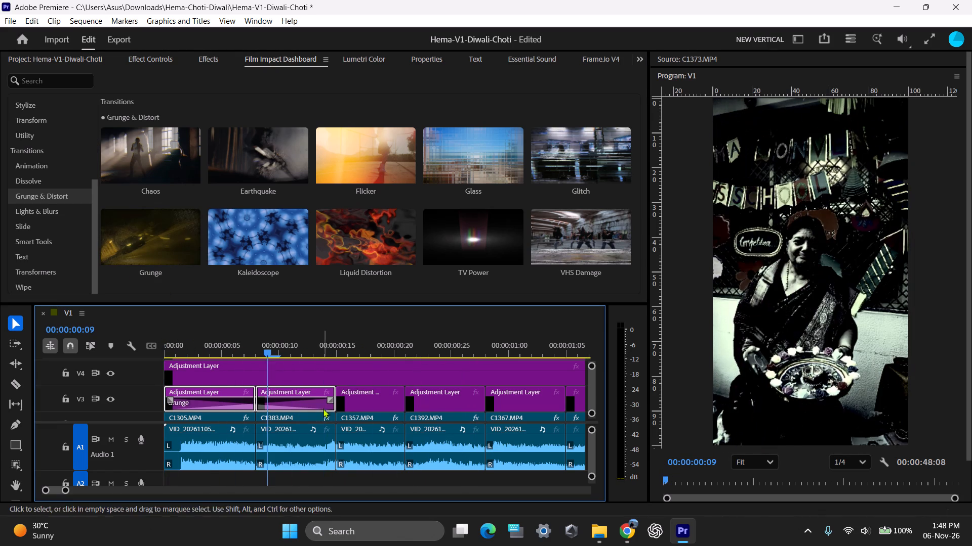
Shorten the Grunge transition around the first V3 cut so it ends at about 00:00:00:11, and scrub to check it.
{"action": "left_click_drag", "start_coordinate": [332, 401], "coordinate": [287, 400]}
{"action": "left_click_drag", "start_coordinate": [274, 347], "coordinate": [292, 351]}
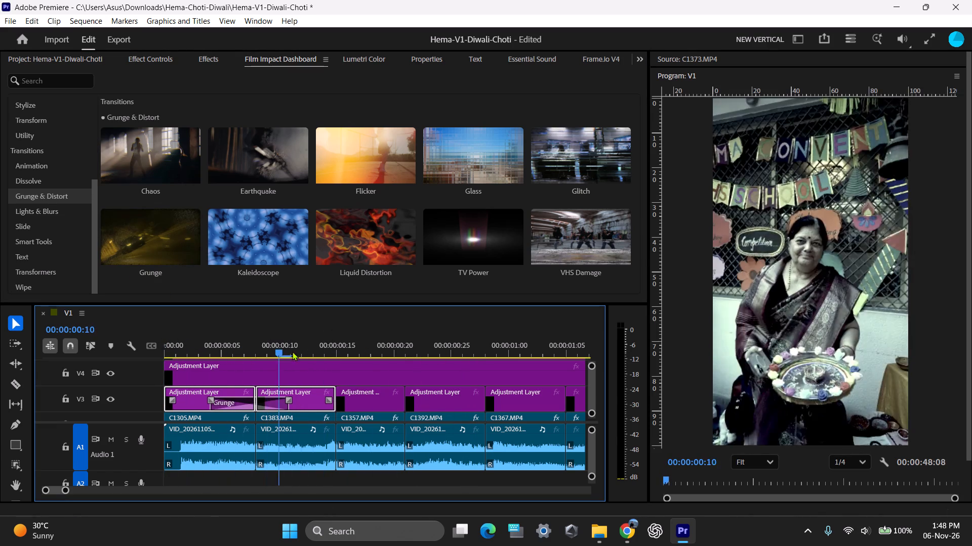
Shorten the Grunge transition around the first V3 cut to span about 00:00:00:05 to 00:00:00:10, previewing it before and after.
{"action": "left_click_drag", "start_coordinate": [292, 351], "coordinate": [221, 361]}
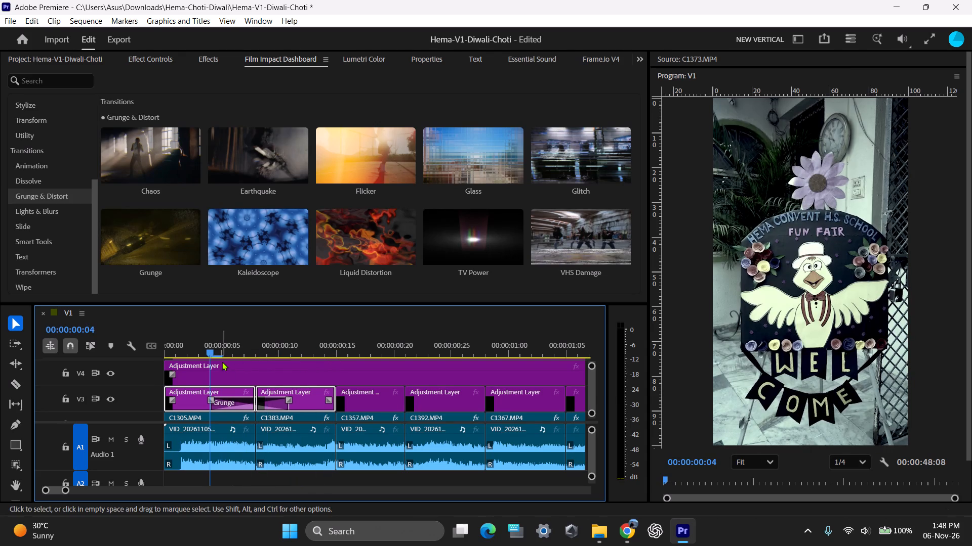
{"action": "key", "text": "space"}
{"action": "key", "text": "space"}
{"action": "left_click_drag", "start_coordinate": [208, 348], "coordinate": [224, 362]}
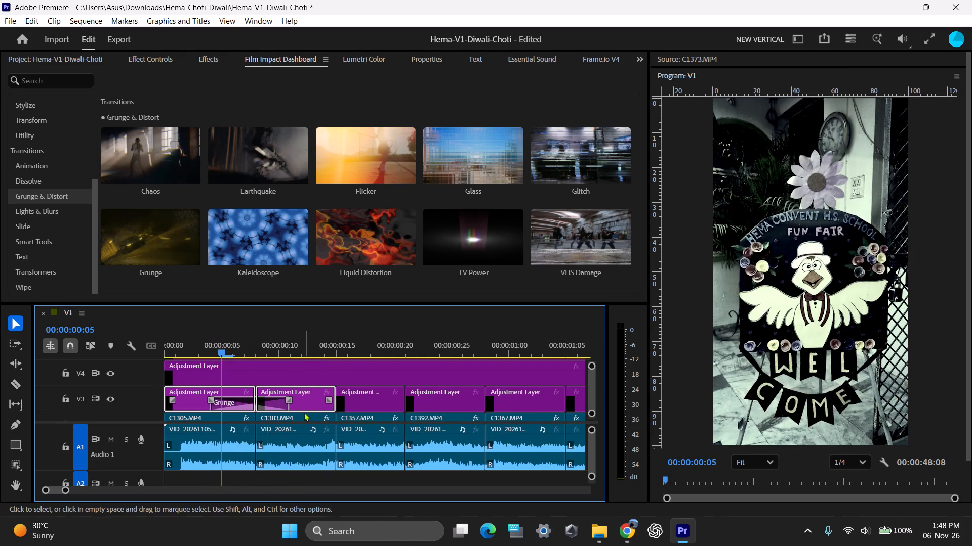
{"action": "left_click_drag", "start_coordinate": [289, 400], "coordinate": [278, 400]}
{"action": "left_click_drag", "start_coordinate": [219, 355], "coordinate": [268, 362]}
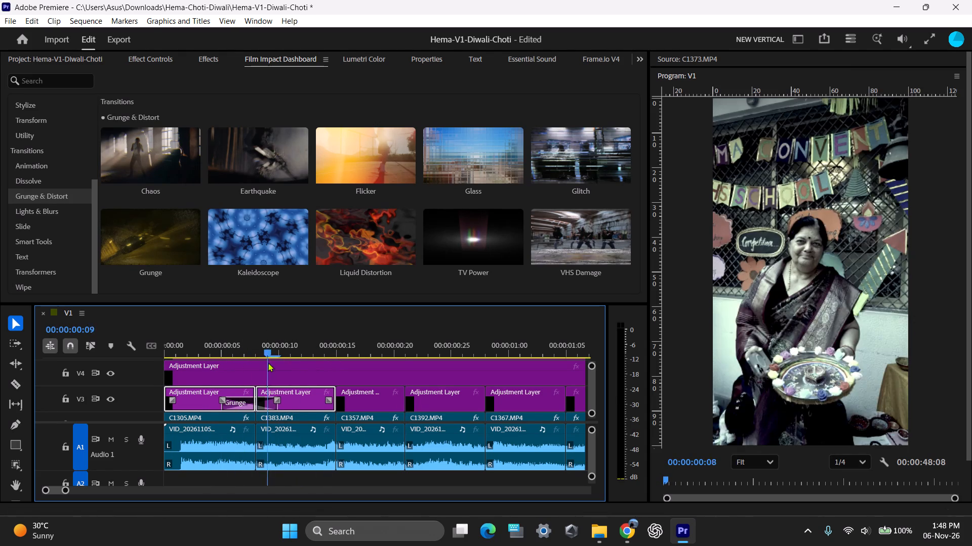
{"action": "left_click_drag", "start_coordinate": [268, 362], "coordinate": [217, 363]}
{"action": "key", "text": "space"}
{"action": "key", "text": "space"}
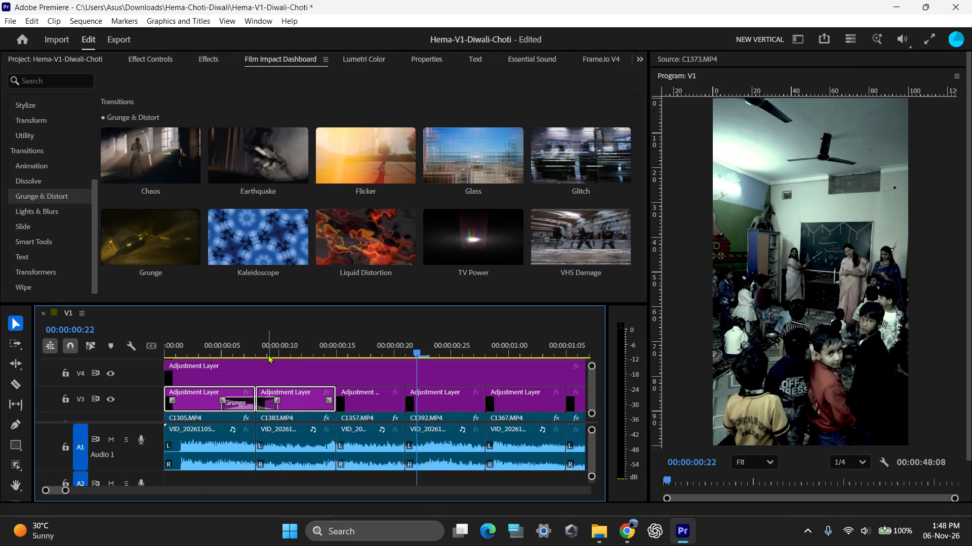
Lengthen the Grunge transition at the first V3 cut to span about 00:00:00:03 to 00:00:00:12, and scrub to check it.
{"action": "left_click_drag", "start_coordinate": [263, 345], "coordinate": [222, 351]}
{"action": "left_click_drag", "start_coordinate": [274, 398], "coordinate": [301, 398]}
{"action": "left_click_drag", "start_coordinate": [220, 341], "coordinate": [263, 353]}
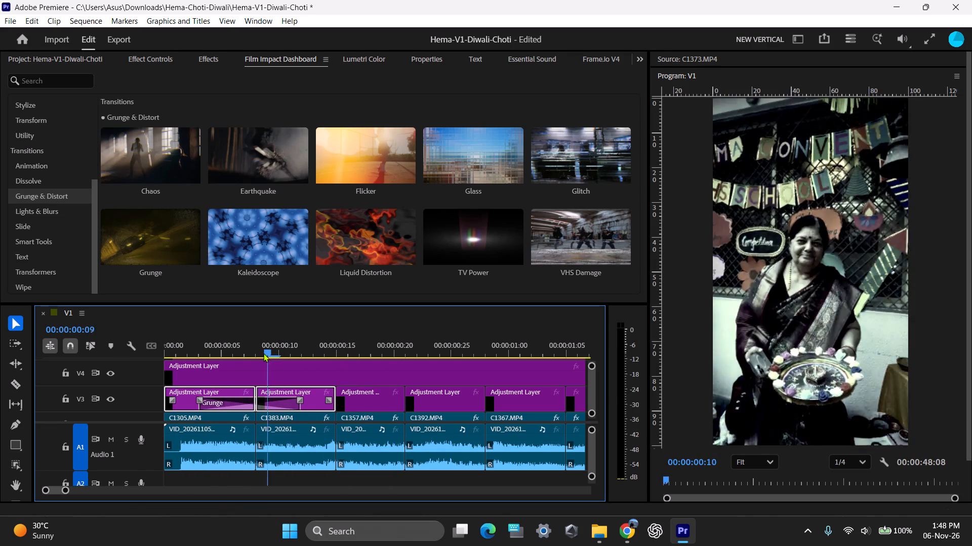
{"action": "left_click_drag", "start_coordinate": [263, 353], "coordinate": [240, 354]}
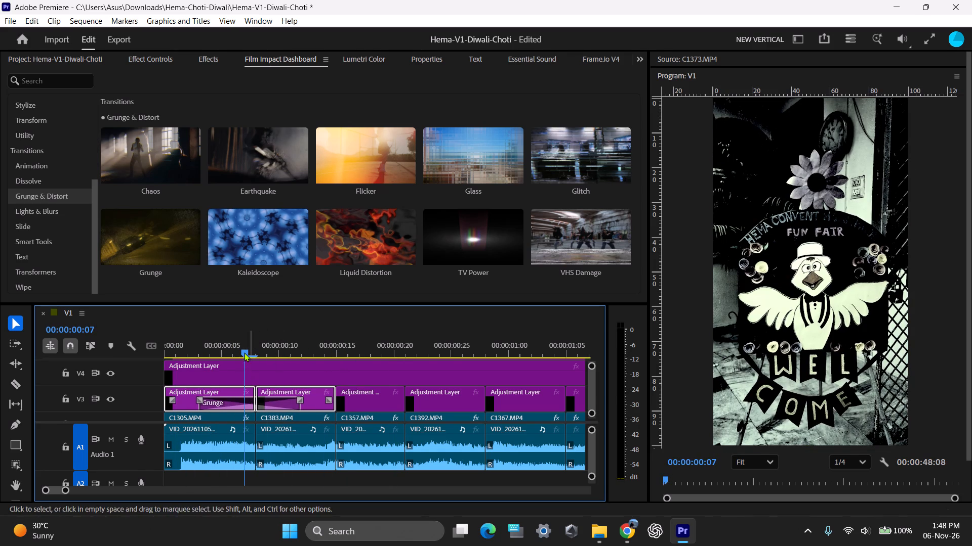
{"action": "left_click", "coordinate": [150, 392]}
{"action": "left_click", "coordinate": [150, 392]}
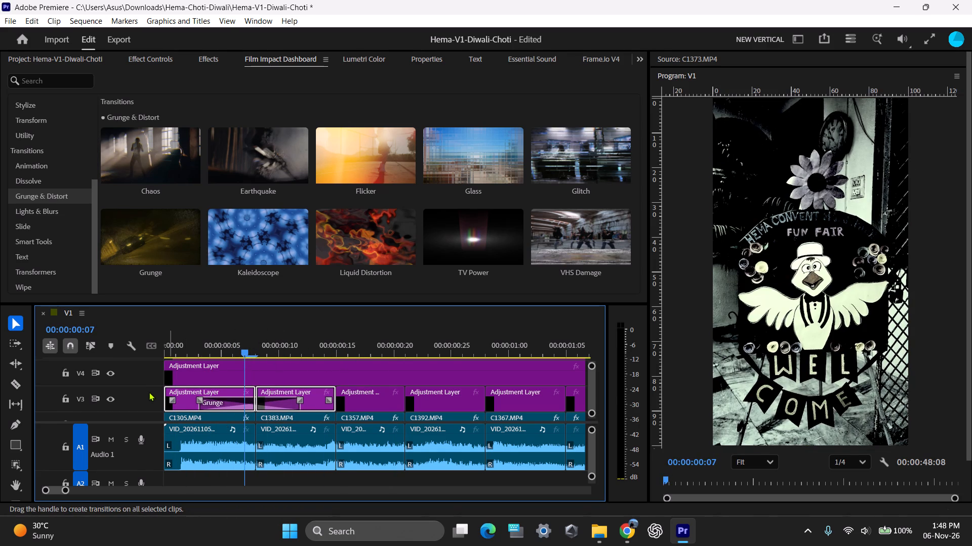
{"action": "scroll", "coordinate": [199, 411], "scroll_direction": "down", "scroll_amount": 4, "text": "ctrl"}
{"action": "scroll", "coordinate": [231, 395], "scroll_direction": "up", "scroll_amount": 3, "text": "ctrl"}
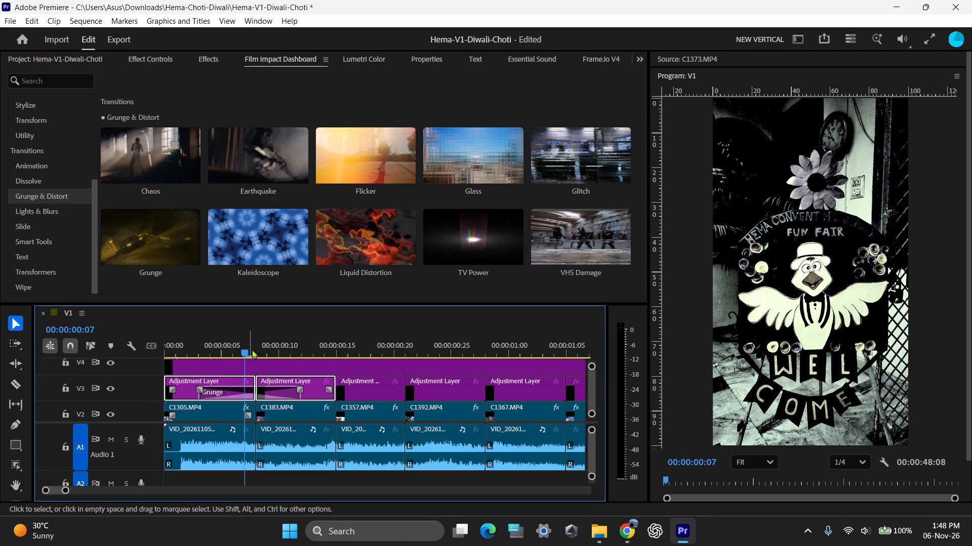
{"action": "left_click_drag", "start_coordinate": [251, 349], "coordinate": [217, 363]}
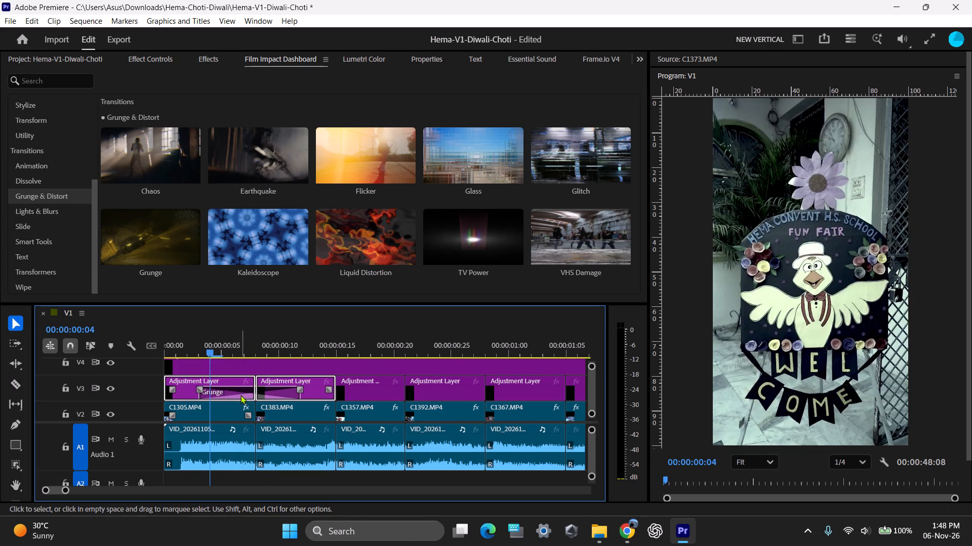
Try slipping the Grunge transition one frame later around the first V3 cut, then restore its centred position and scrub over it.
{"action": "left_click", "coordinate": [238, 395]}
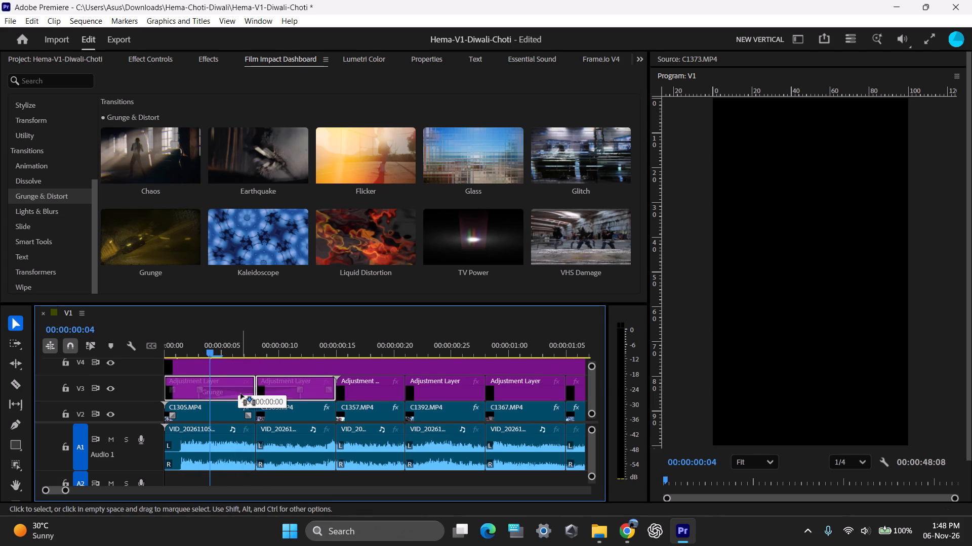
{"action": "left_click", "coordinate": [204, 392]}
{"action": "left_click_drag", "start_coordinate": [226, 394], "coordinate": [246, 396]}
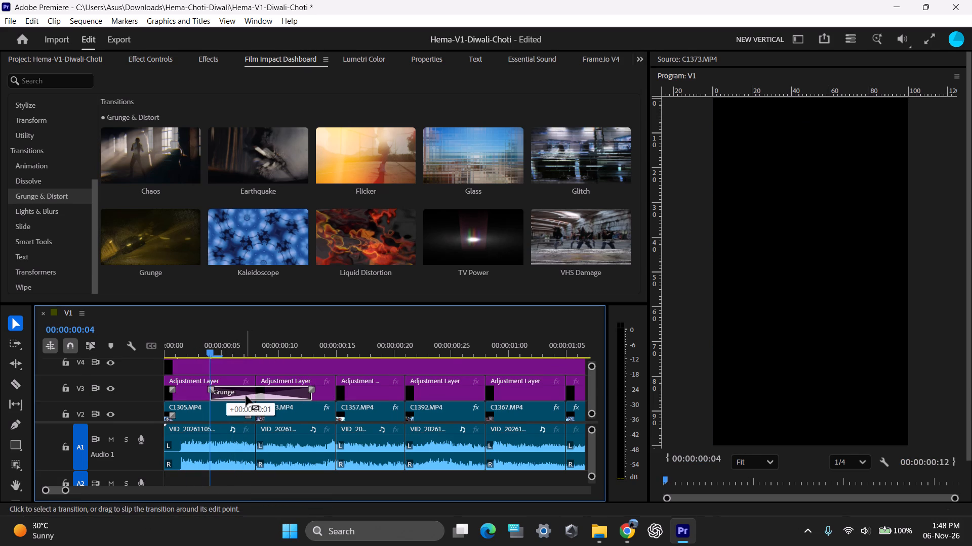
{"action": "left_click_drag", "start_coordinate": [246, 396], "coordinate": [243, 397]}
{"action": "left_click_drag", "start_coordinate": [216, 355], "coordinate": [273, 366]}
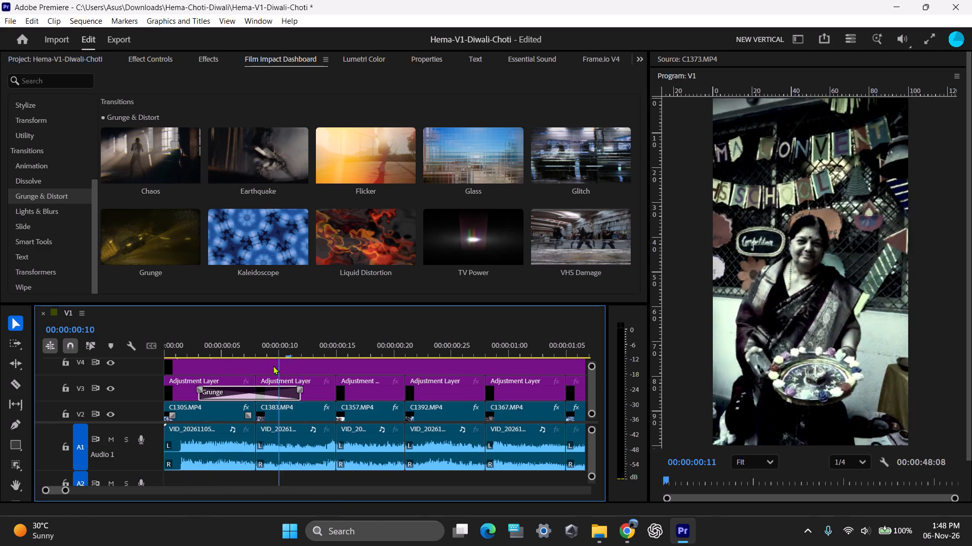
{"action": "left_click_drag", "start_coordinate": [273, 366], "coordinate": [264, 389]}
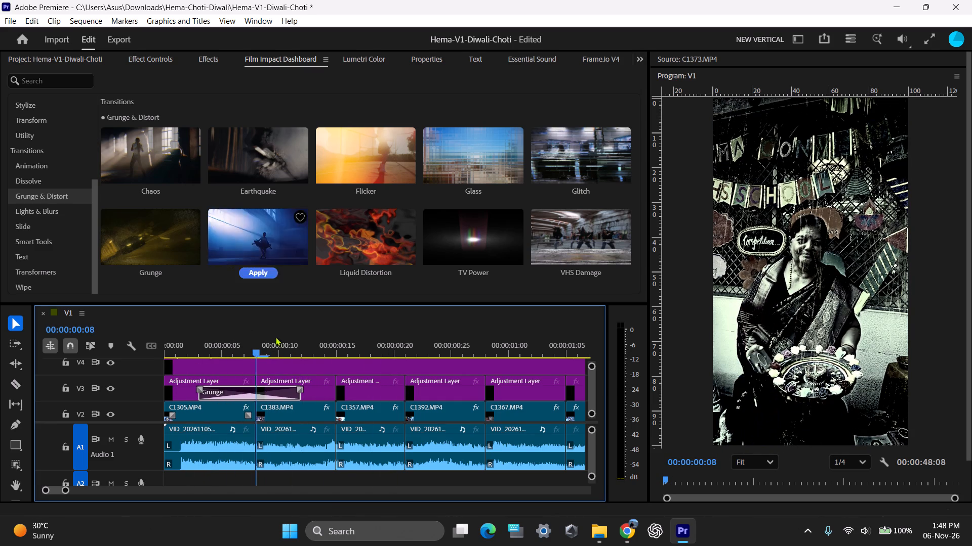
Delete the Grunge transition between the first two V3 adjustment segments.
{"action": "left_click", "coordinate": [264, 398]}
{"action": "left_click", "coordinate": [266, 396]}
{"action": "left_click", "coordinate": [239, 394]}
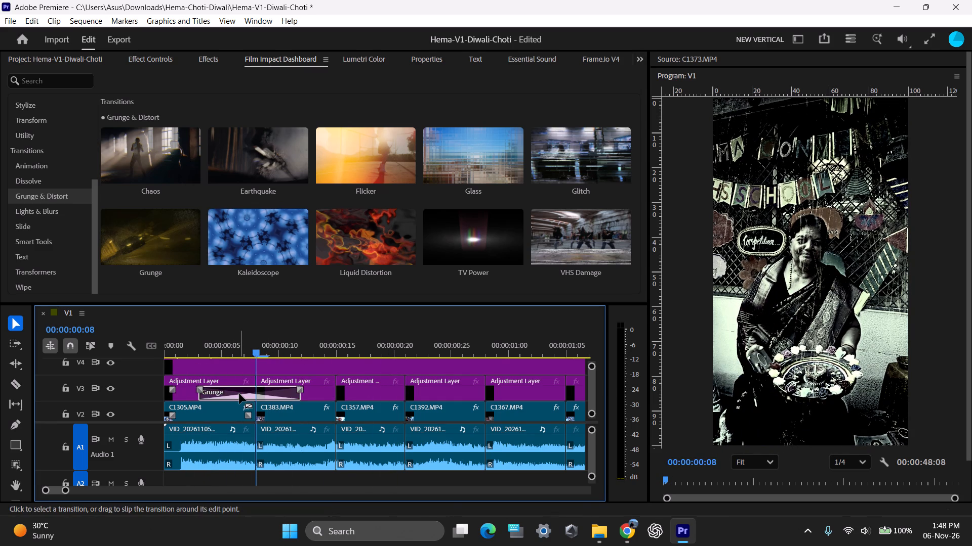
{"action": "key", "text": "Delete"}
Apply the Earthquake transition between the first two V3 adjustment segments, shorten it to about three frames around the cut, and scrub over it.
{"action": "left_click", "coordinate": [214, 384]}
{"action": "left_click", "coordinate": [297, 391], "text": "shift"}
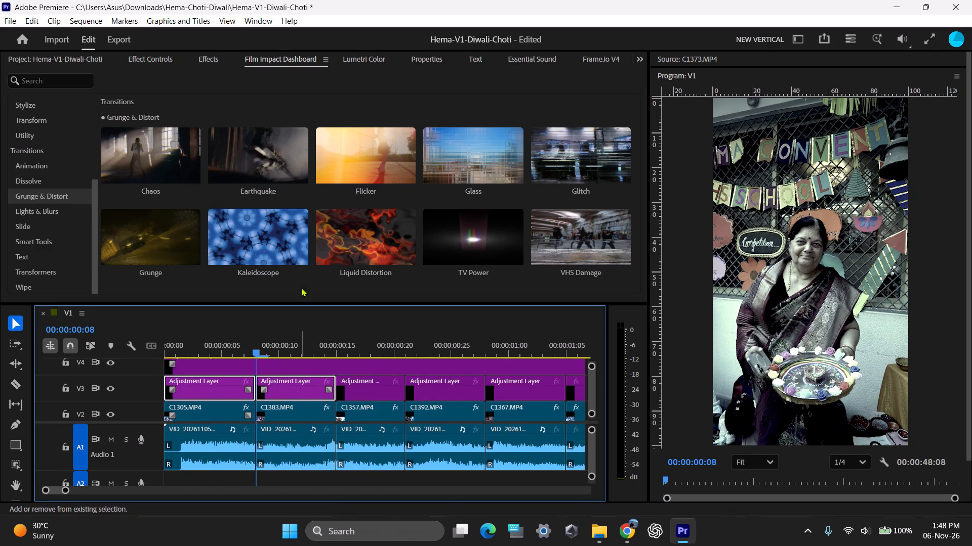
{"action": "left_click", "coordinate": [256, 192]}
{"action": "left_click_drag", "start_coordinate": [329, 389], "coordinate": [301, 390]}
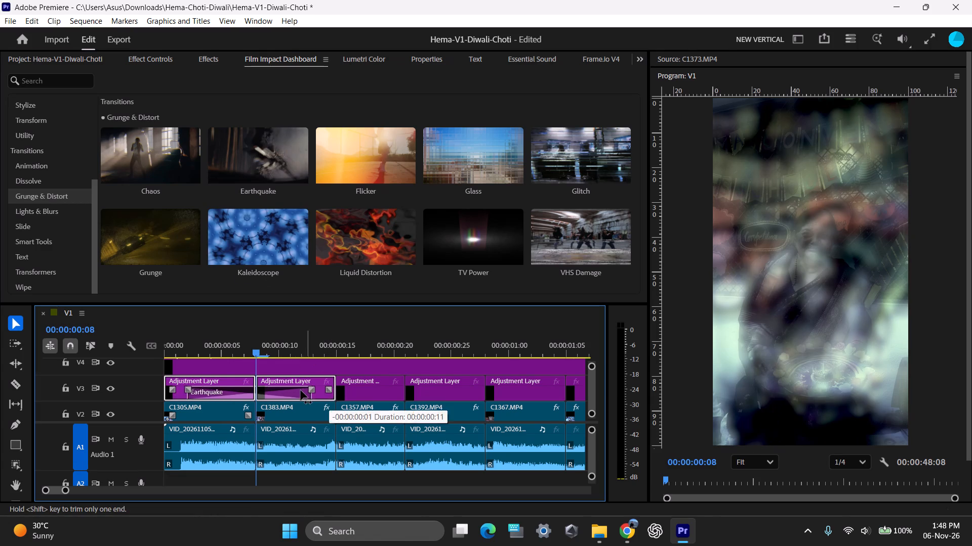
{"action": "left_click_drag", "start_coordinate": [301, 390], "coordinate": [265, 390]}
{"action": "left_click_drag", "start_coordinate": [253, 351], "coordinate": [277, 351]}
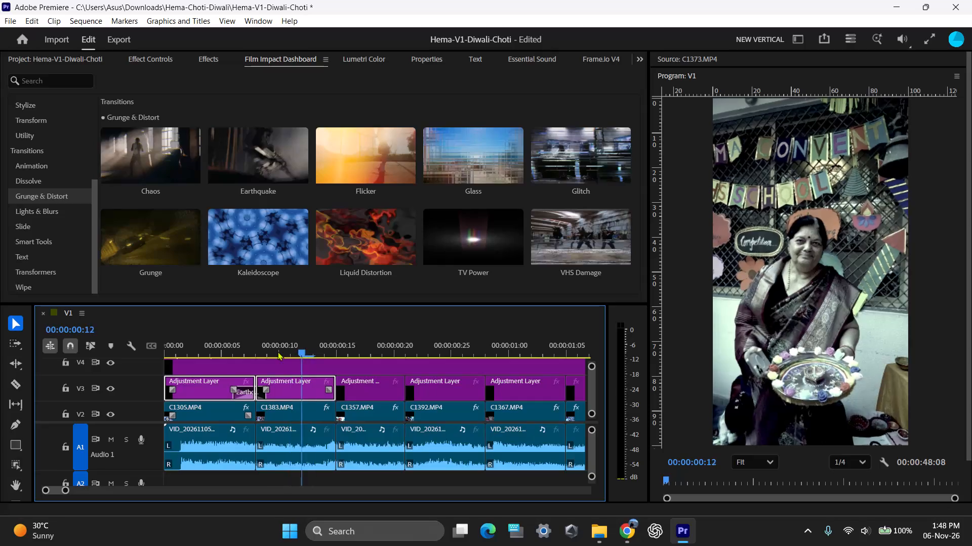
{"action": "left_click_drag", "start_coordinate": [277, 351], "coordinate": [213, 351]}
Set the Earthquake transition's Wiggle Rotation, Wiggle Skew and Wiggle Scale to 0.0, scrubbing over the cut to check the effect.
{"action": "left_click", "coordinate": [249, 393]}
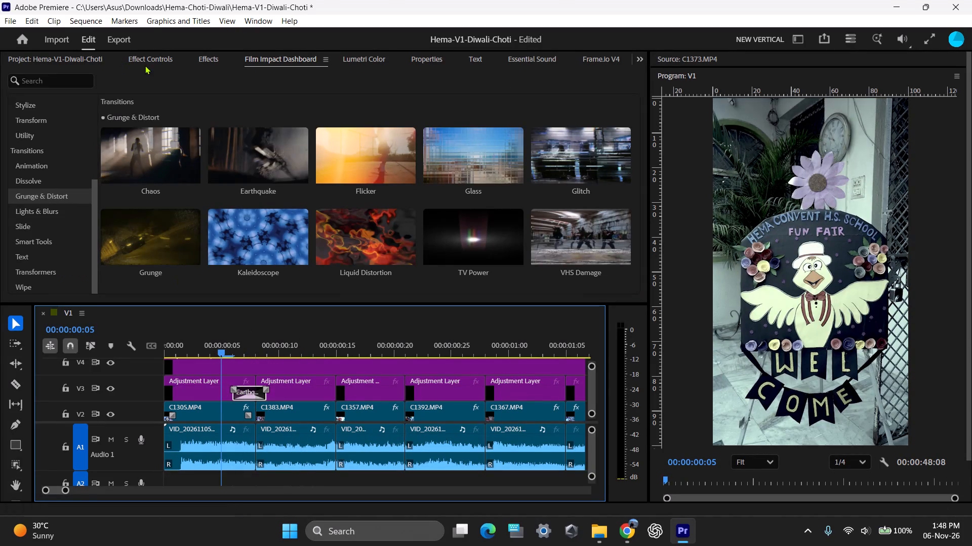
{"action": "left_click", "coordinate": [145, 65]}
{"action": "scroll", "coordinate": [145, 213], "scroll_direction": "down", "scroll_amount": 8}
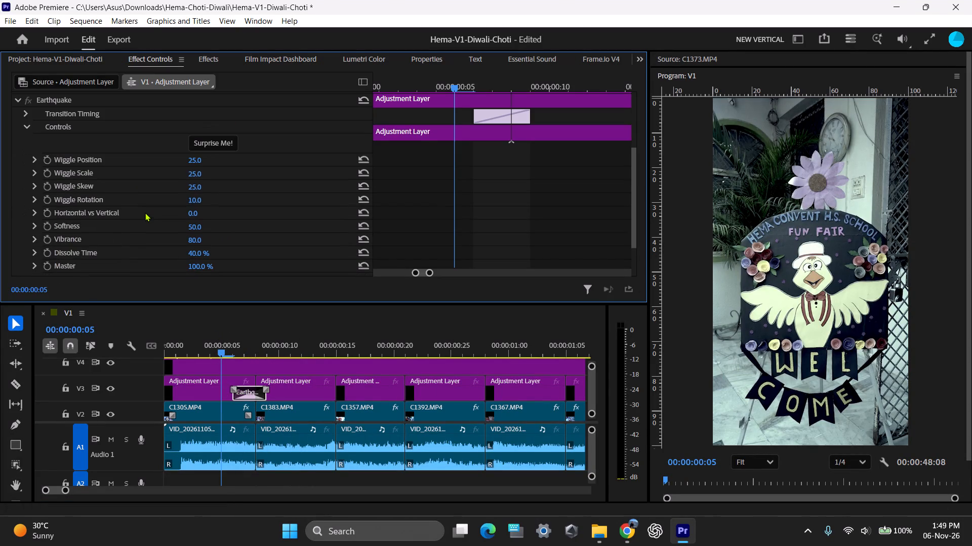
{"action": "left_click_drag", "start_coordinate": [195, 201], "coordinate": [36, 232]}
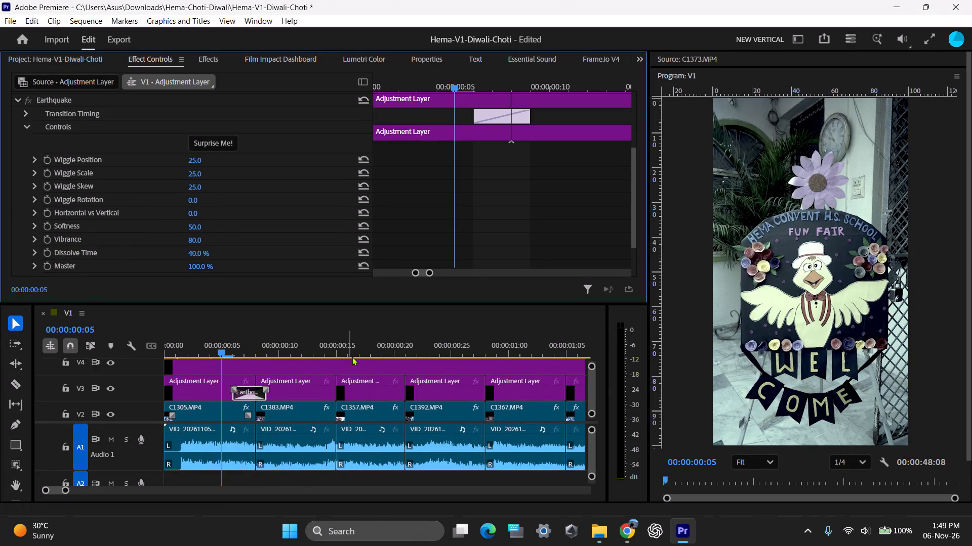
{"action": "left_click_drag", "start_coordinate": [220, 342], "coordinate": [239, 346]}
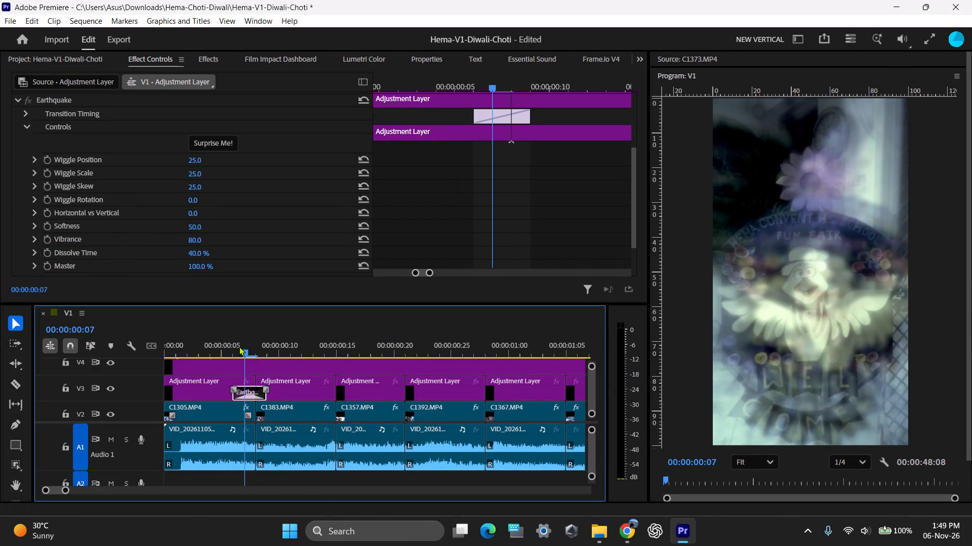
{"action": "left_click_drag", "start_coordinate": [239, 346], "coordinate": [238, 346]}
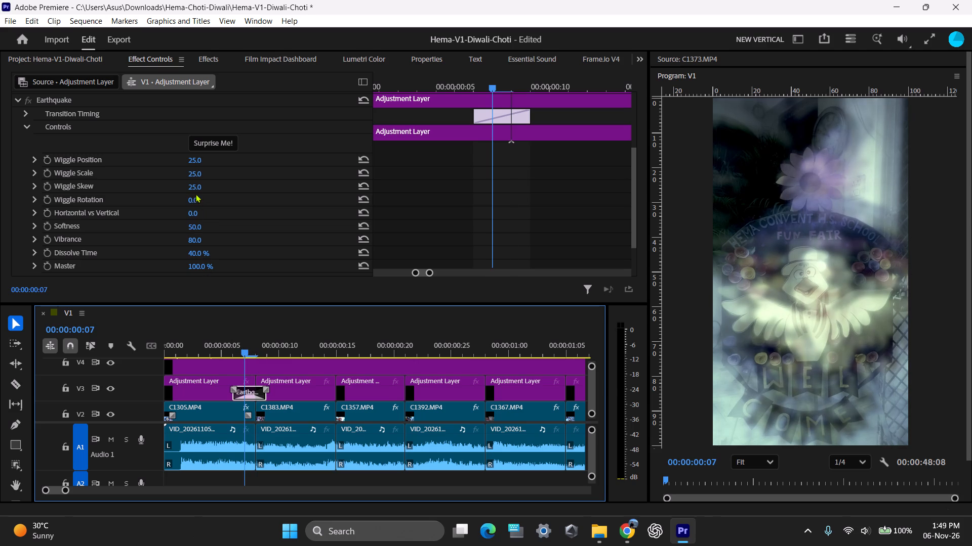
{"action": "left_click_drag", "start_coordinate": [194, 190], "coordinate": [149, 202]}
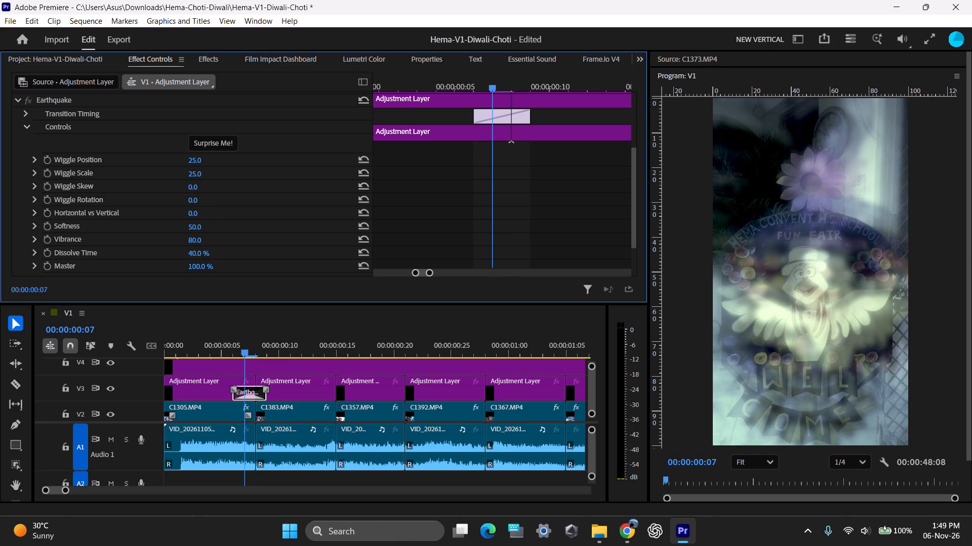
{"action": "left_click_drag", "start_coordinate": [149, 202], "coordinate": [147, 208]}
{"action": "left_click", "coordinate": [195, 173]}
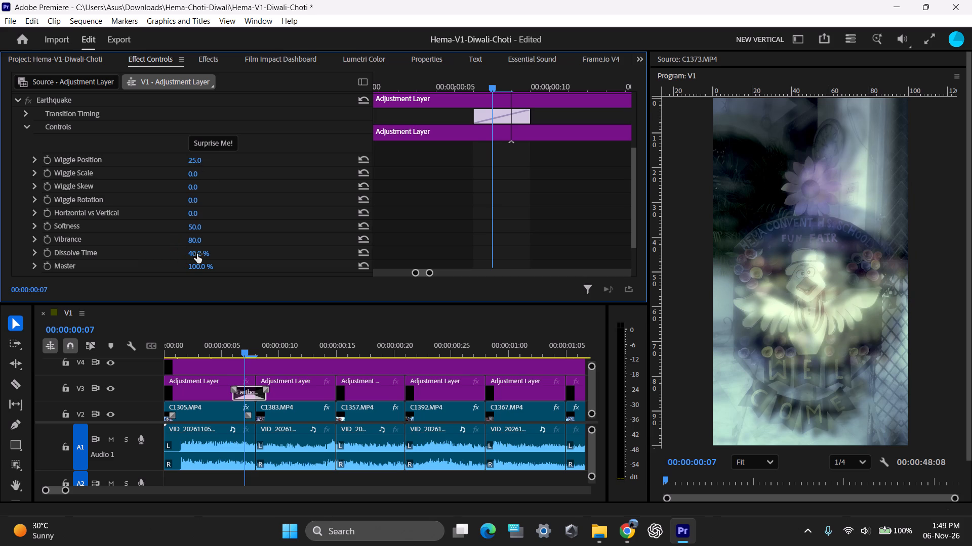
Set the Earthquake transition's Dissolve Time to 1.0 % and Wiggle Position to 0.0, and scrub across the first cut.
{"action": "left_click_drag", "start_coordinate": [197, 254], "coordinate": [122, 262]}
{"action": "left_click_drag", "start_coordinate": [122, 262], "coordinate": [62, 269]}
{"action": "left_click_drag", "start_coordinate": [194, 159], "coordinate": [177, 163]}
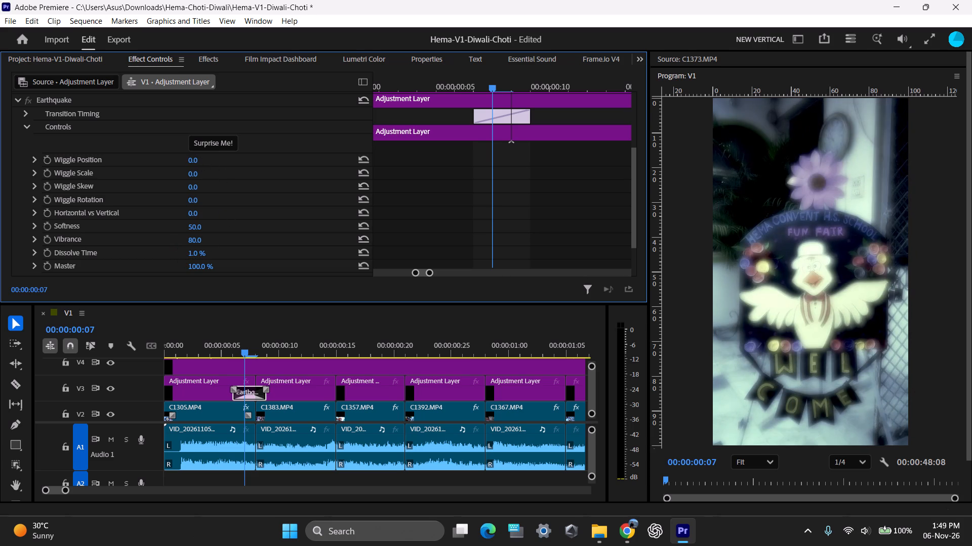
{"action": "left_click_drag", "start_coordinate": [177, 163], "coordinate": [176, 163]}
{"action": "left_click_drag", "start_coordinate": [247, 335], "coordinate": [256, 341]}
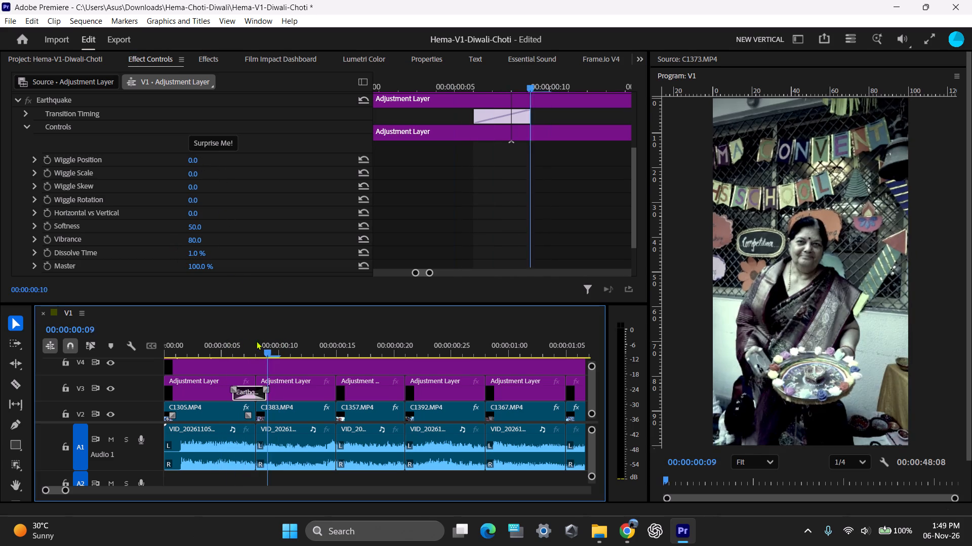
{"action": "left_click_drag", "start_coordinate": [256, 341], "coordinate": [214, 341]}
Lengthen the Earthquake transition to span about 00:00:00:05 to 00:00:00:10, and scrub over the first cut to check it.
{"action": "left_click_drag", "start_coordinate": [266, 391], "coordinate": [279, 389]}
{"action": "left_click_drag", "start_coordinate": [213, 333], "coordinate": [204, 337]}
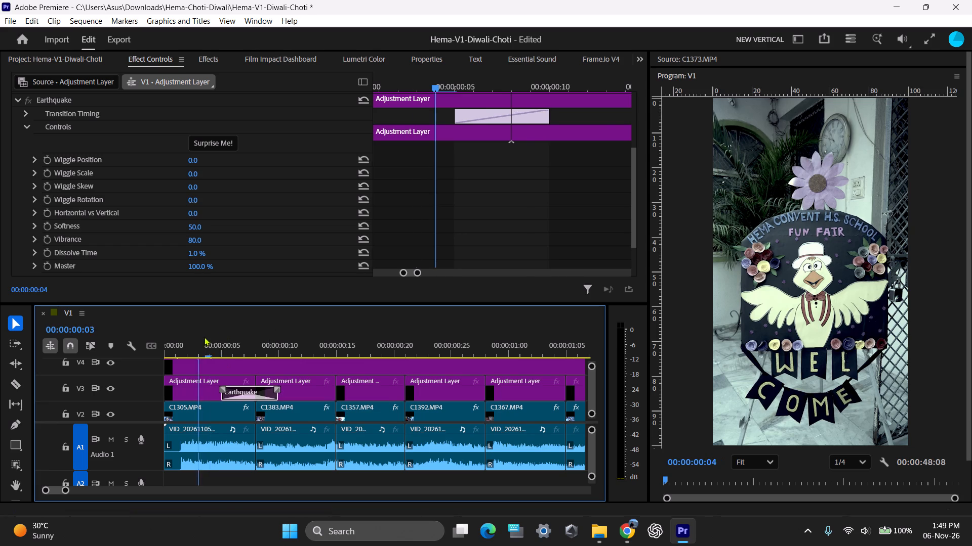
{"action": "left_click_drag", "start_coordinate": [204, 337], "coordinate": [277, 336]}
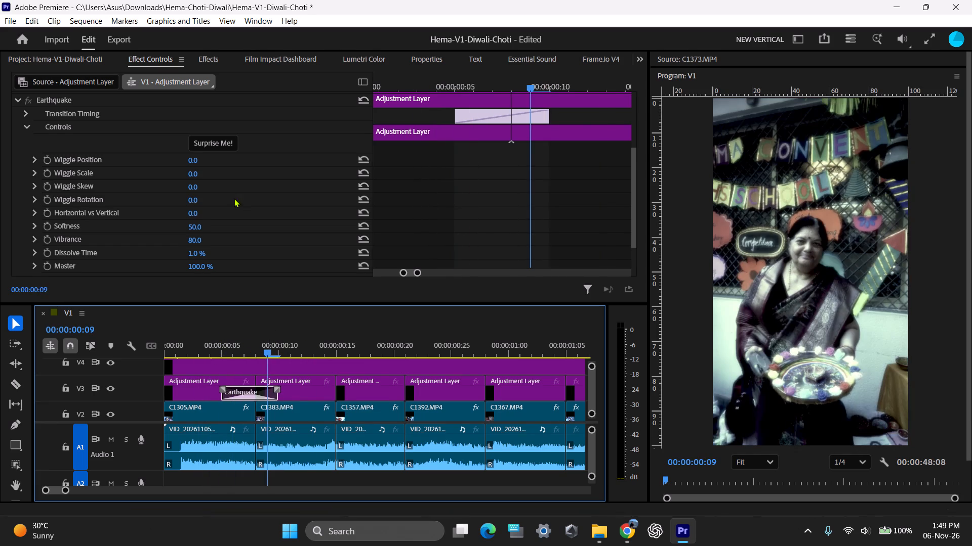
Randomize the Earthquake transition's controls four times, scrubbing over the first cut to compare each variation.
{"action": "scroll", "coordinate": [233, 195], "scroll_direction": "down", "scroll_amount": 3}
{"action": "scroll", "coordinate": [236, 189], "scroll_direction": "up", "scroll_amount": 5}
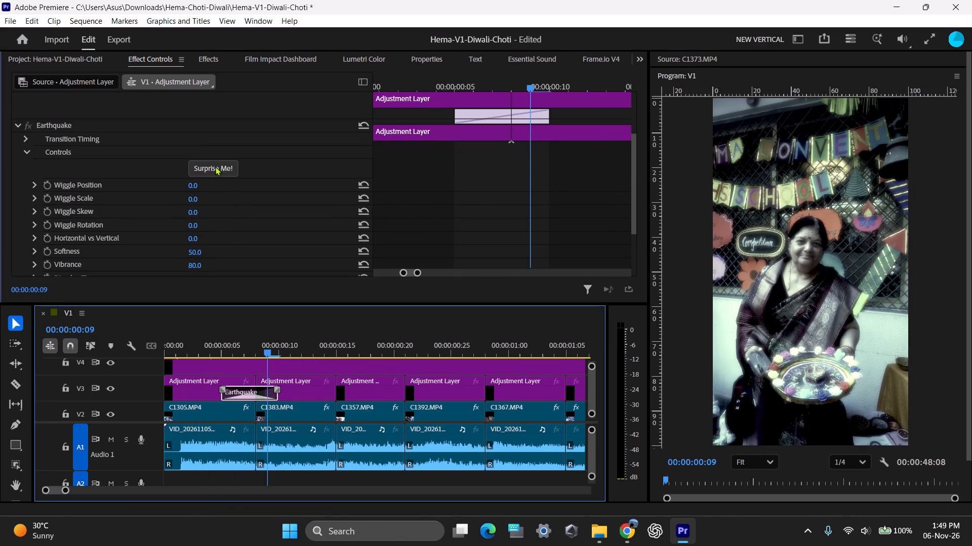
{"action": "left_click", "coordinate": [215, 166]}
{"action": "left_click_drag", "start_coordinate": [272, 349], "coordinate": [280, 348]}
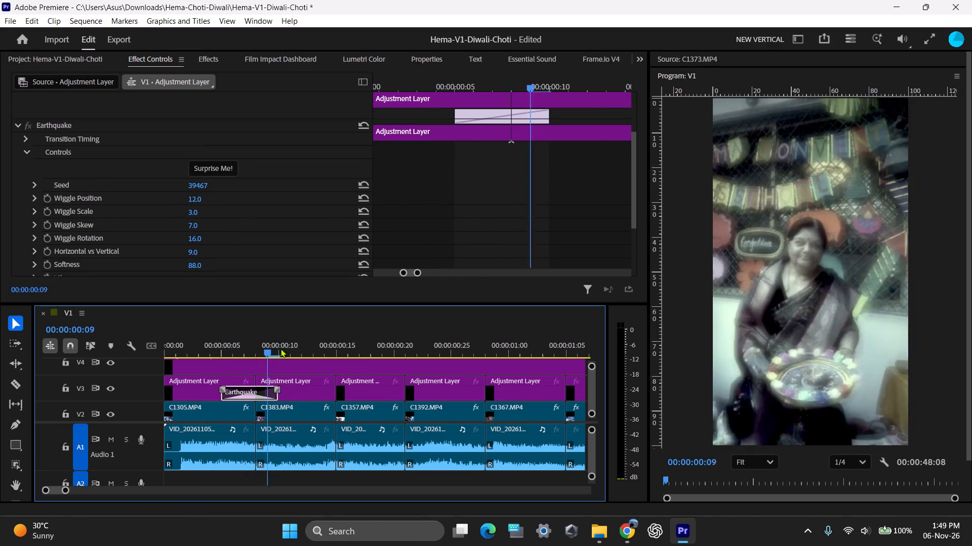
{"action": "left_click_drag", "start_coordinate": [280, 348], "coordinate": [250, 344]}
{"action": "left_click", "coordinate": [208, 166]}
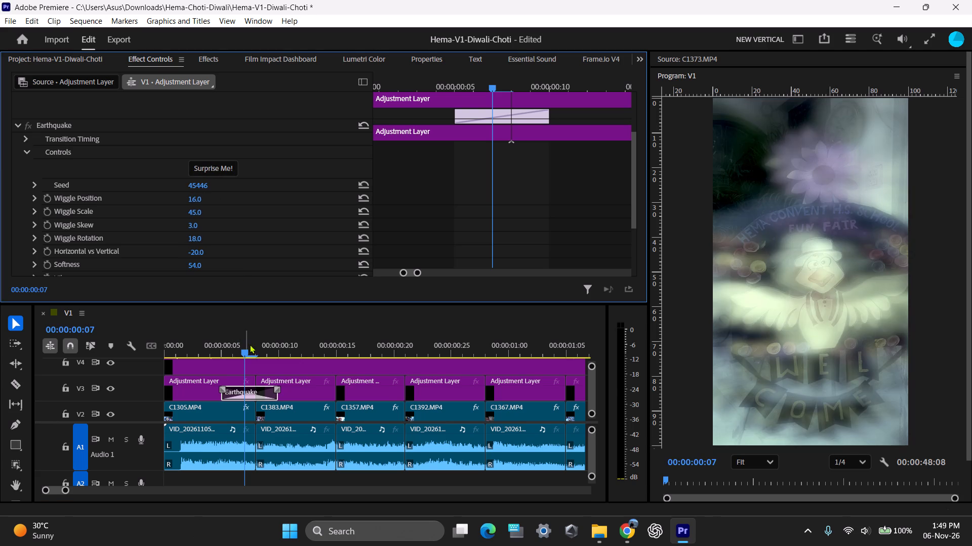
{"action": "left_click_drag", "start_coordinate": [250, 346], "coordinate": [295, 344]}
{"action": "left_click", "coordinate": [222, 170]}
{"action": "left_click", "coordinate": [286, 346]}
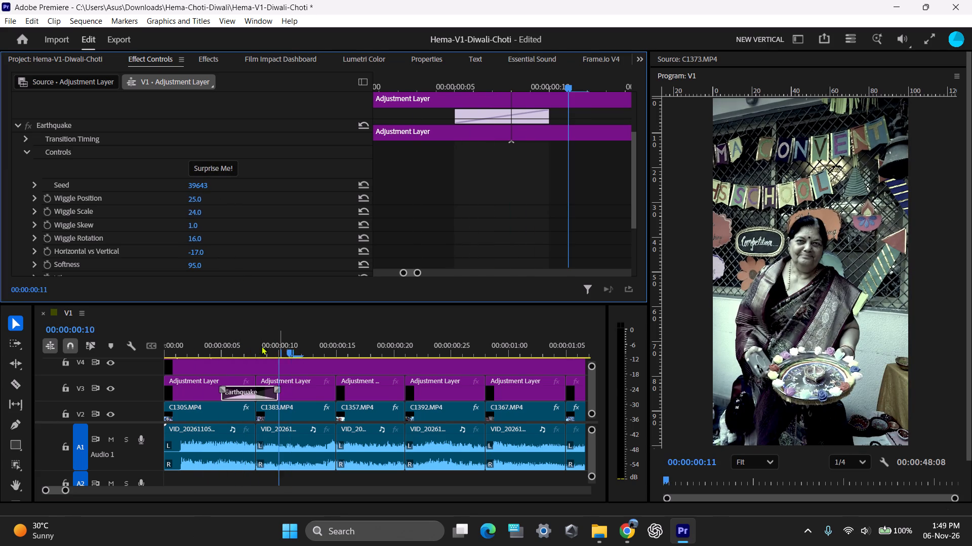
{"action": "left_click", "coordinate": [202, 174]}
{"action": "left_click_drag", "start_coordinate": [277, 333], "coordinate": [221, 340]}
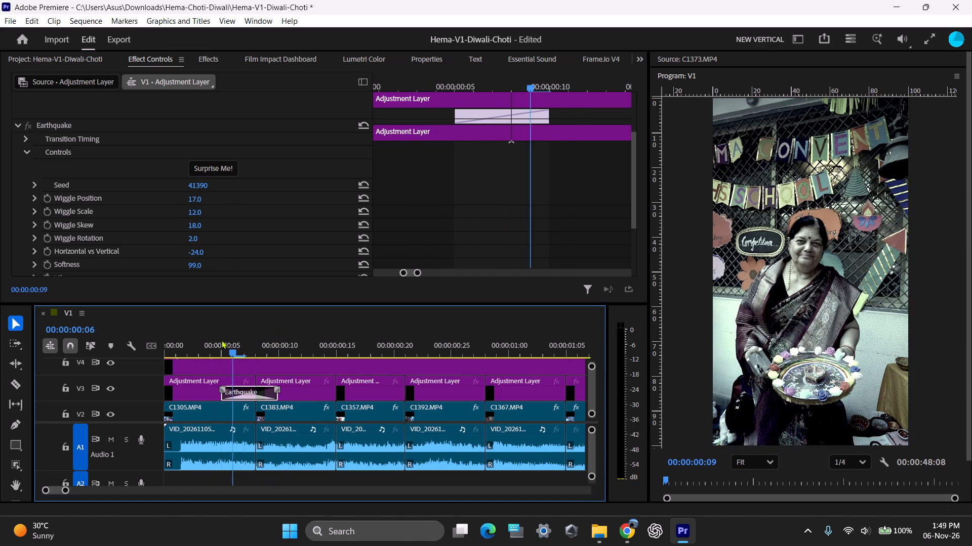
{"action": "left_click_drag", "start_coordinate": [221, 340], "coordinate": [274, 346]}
Delete the Earthquake transition from the first V3 cut and select the first two V3 adjustment segments.
{"action": "left_click", "coordinate": [251, 398]}
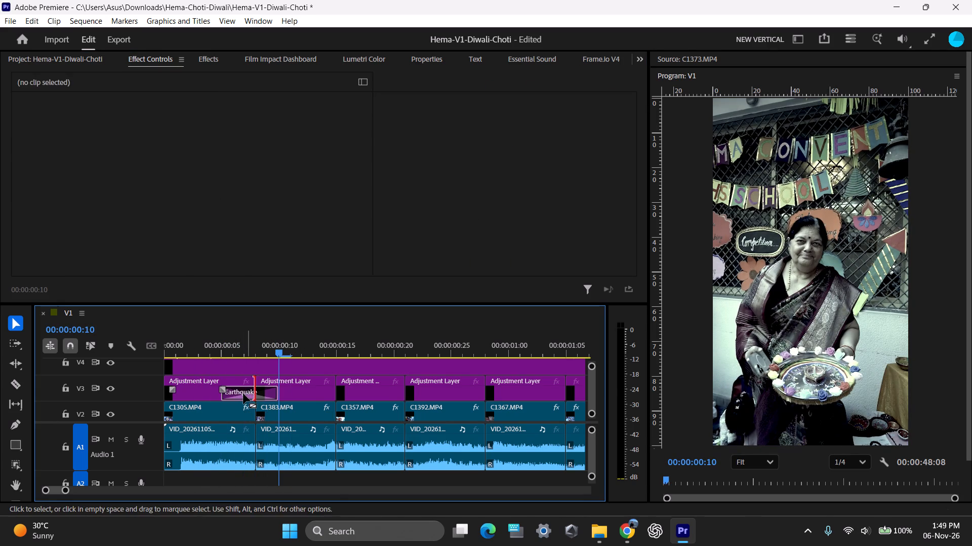
{"action": "left_click", "coordinate": [244, 394]}
{"action": "key", "text": "Delete"}
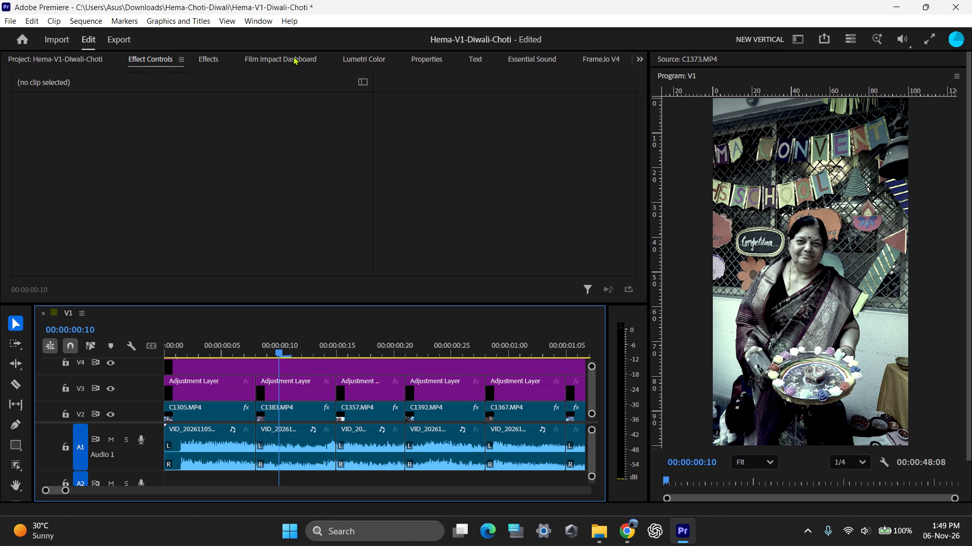
{"action": "left_click", "coordinate": [293, 56]}
{"action": "left_click", "coordinate": [216, 394]}
{"action": "left_click", "coordinate": [293, 393], "text": "shift"}
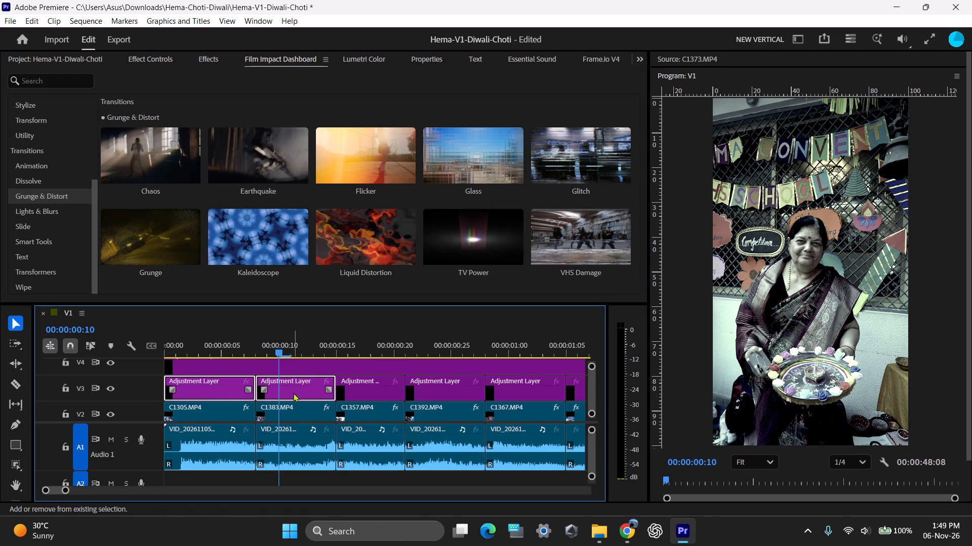
Search the effects for "shake", examine Camera Shake and the Malice Constant and Impact Shakes presets, and clear the search.
{"action": "left_click", "coordinate": [150, 53]}
{"action": "left_click", "coordinate": [202, 58]}
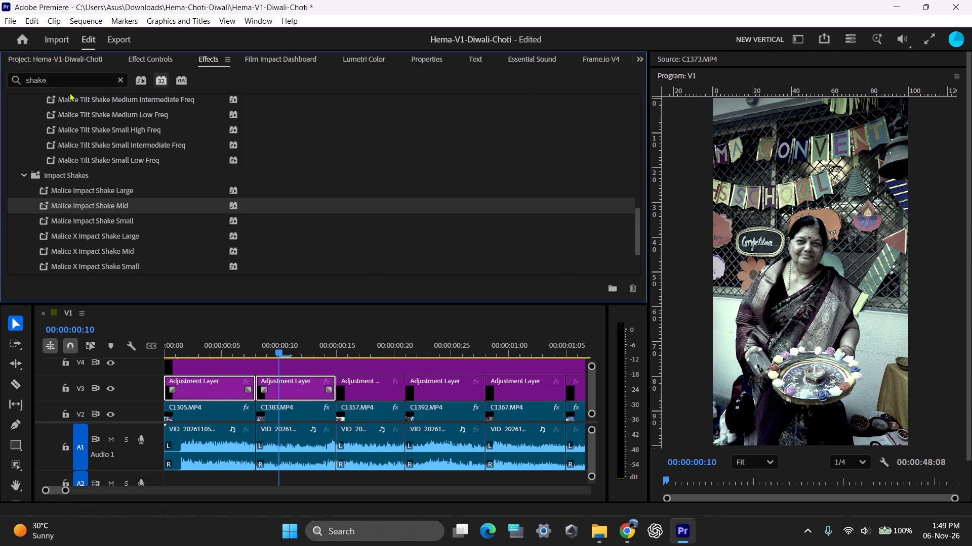
{"action": "left_click_drag", "start_coordinate": [121, 78], "coordinate": [115, 79]}
{"action": "left_click", "coordinate": [90, 82]}
{"action": "type", "text": "shake"}
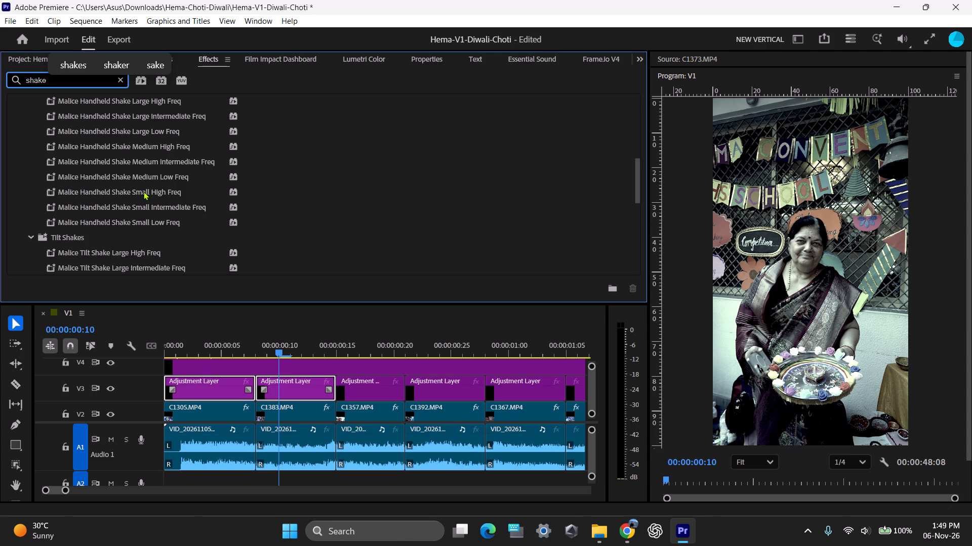
{"action": "scroll", "coordinate": [144, 191], "scroll_direction": "up", "scroll_amount": 5}
{"action": "scroll", "coordinate": [43, 165], "scroll_direction": "up", "scroll_amount": 6}
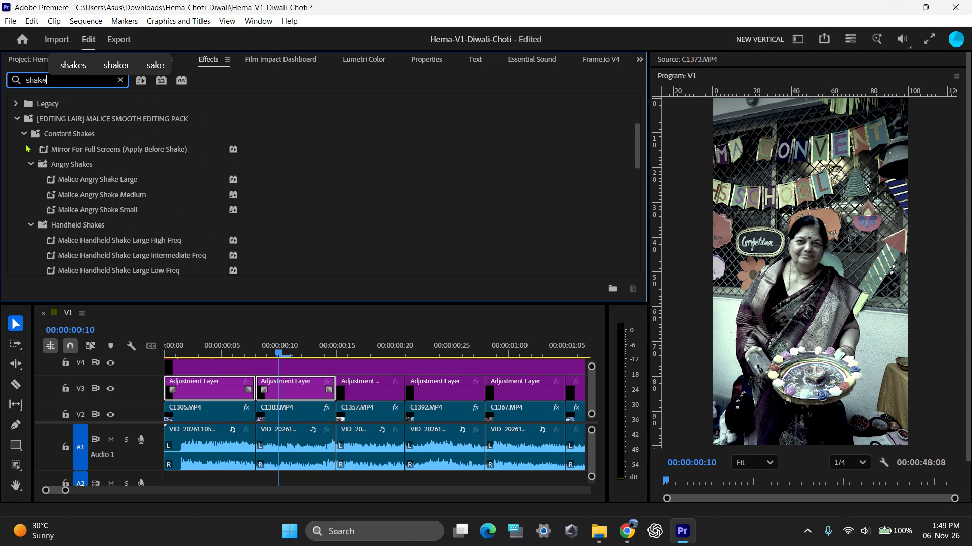
{"action": "left_click", "coordinate": [23, 132]}
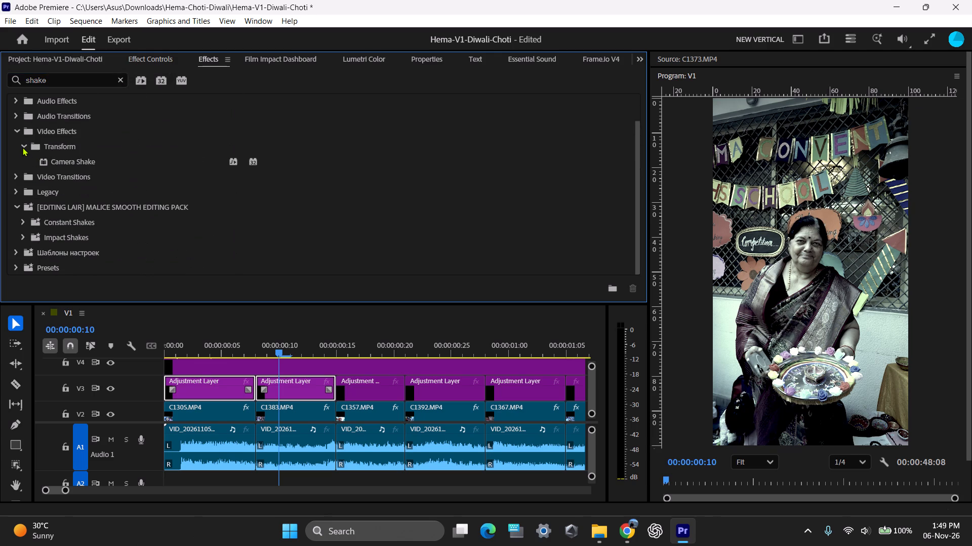
{"action": "left_click", "coordinate": [22, 147]}
{"action": "scroll", "coordinate": [58, 186], "scroll_direction": "down", "scroll_amount": 10}
{"action": "scroll", "coordinate": [73, 196], "scroll_direction": "up", "scroll_amount": 8}
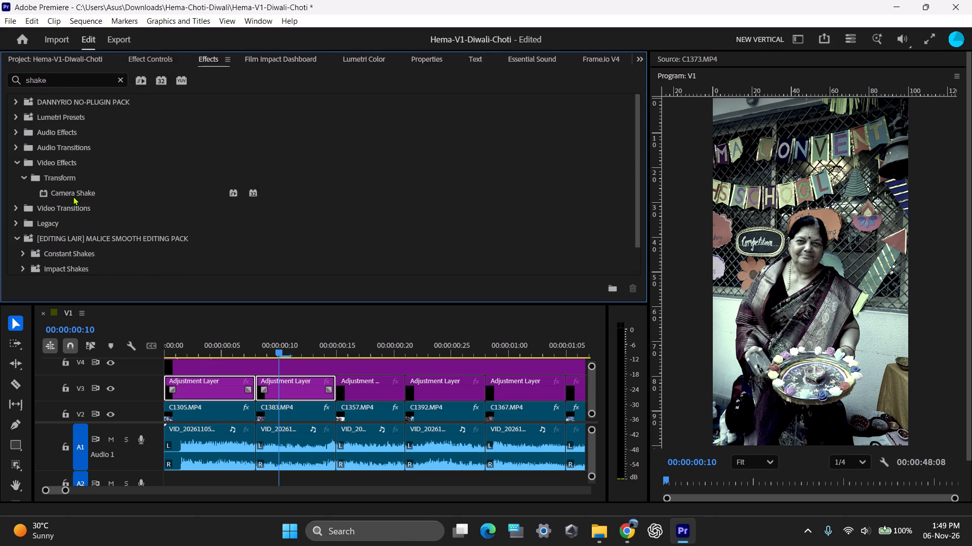
{"action": "scroll", "coordinate": [73, 196], "scroll_direction": "down", "scroll_amount": 7}
{"action": "left_click", "coordinate": [23, 237]}
{"action": "scroll", "coordinate": [23, 235], "scroll_direction": "down", "scroll_amount": 3}
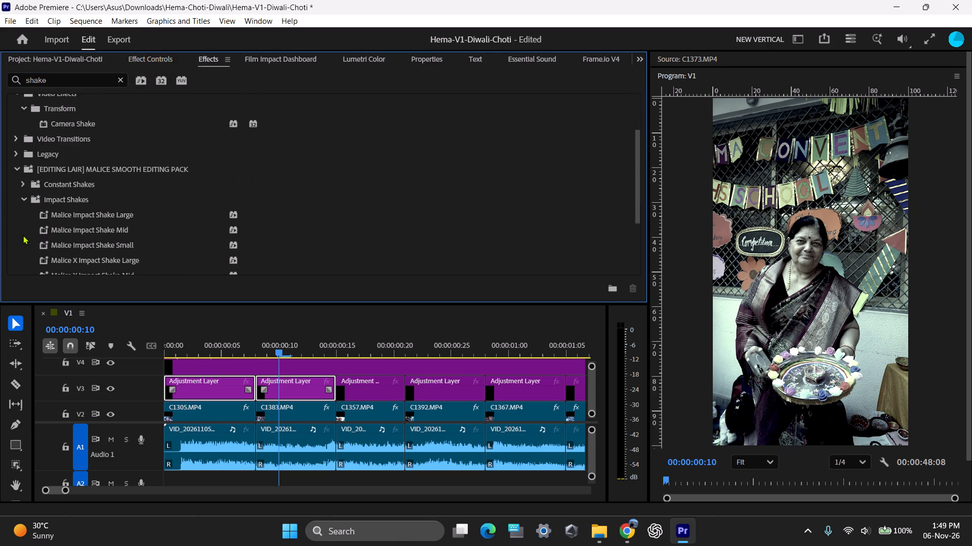
{"action": "scroll", "coordinate": [23, 235], "scroll_direction": "down", "scroll_amount": 3}
{"action": "scroll", "coordinate": [23, 235], "scroll_direction": "up", "scroll_amount": 1}
{"action": "scroll", "coordinate": [22, 233], "scroll_direction": "down", "scroll_amount": 7}
{"action": "scroll", "coordinate": [22, 233], "scroll_direction": "up", "scroll_amount": 8}
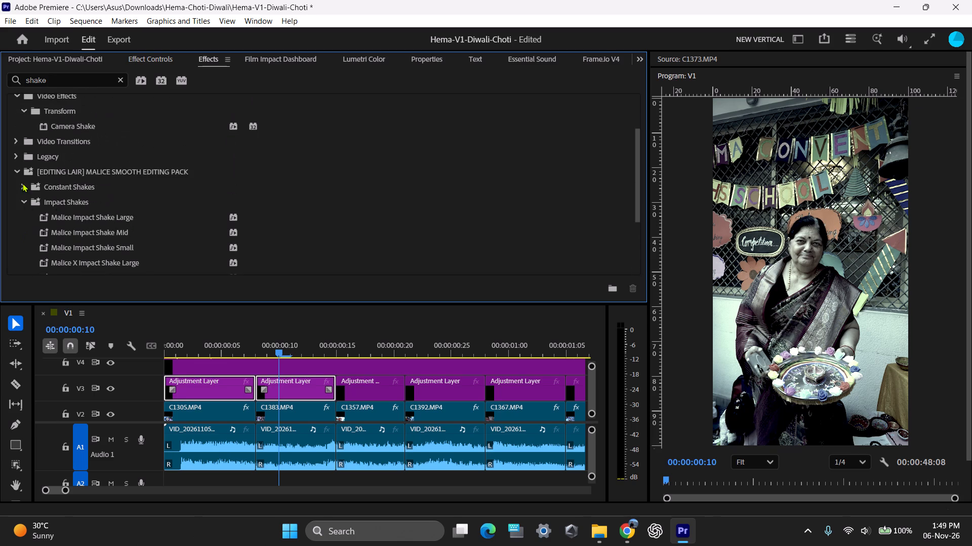
{"action": "left_click", "coordinate": [22, 183]}
{"action": "scroll", "coordinate": [22, 183], "scroll_direction": "down", "scroll_amount": 7}
{"action": "scroll", "coordinate": [22, 184], "scroll_direction": "up", "scroll_amount": 4}
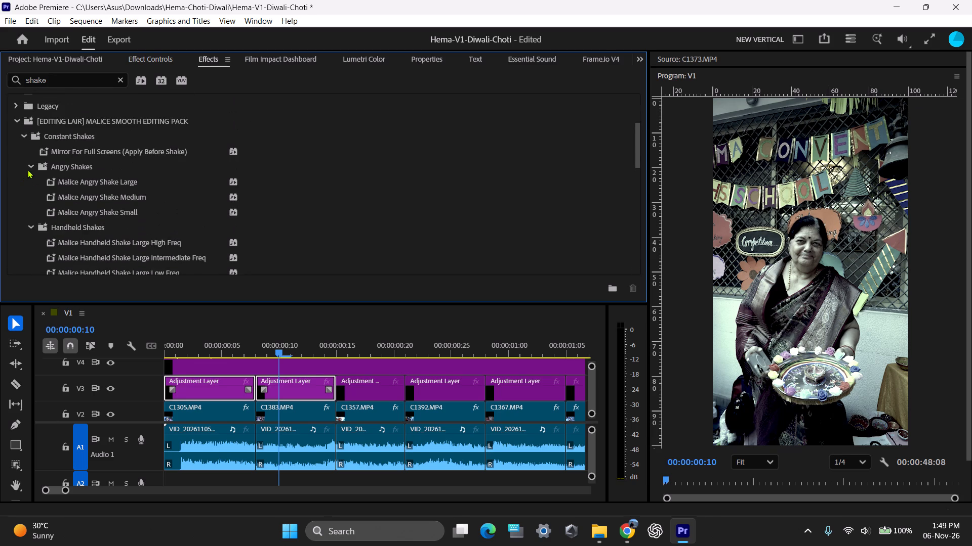
{"action": "left_click", "coordinate": [14, 132]}
{"action": "scroll", "coordinate": [38, 198], "scroll_direction": "down", "scroll_amount": 6}
{"action": "scroll", "coordinate": [42, 204], "scroll_direction": "up", "scroll_amount": 11}
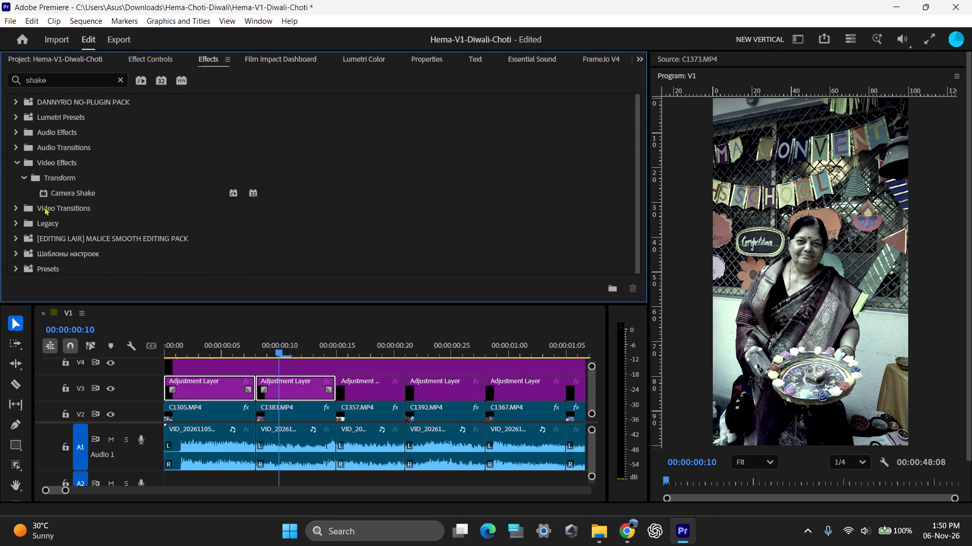
{"action": "left_click", "coordinate": [118, 75]}
{"action": "left_click", "coordinate": [107, 81]}
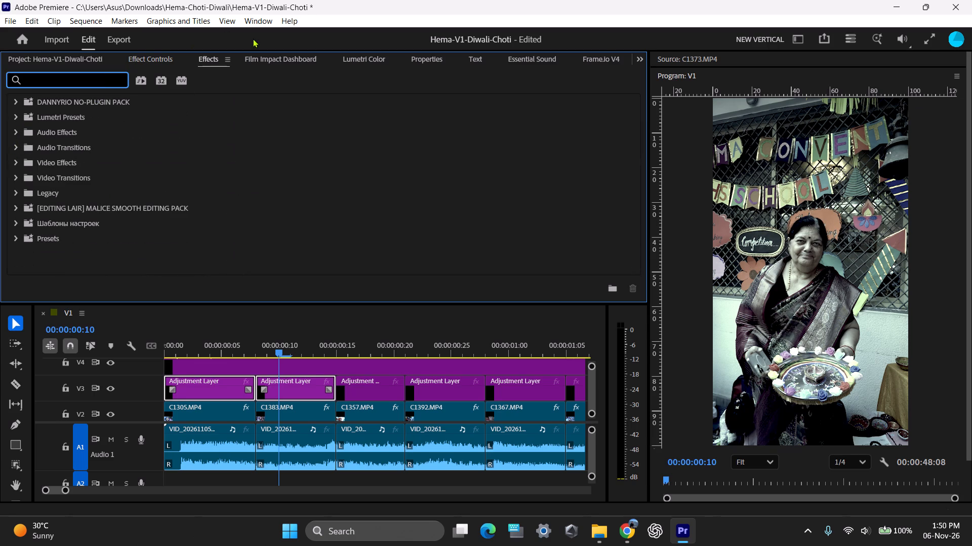
Apply the Grunge transition between the first two V3 adjustment segments, shorten it to seven frames around the cut, and scrub over it.
{"action": "left_click", "coordinate": [268, 57]}
{"action": "scroll", "coordinate": [317, 171], "scroll_direction": "down", "scroll_amount": 2}
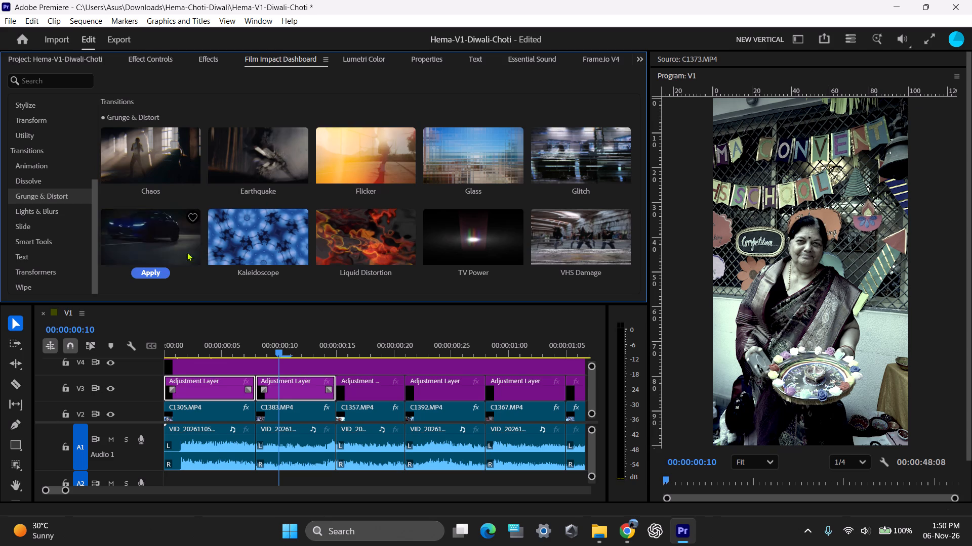
{"action": "left_click", "coordinate": [150, 274]}
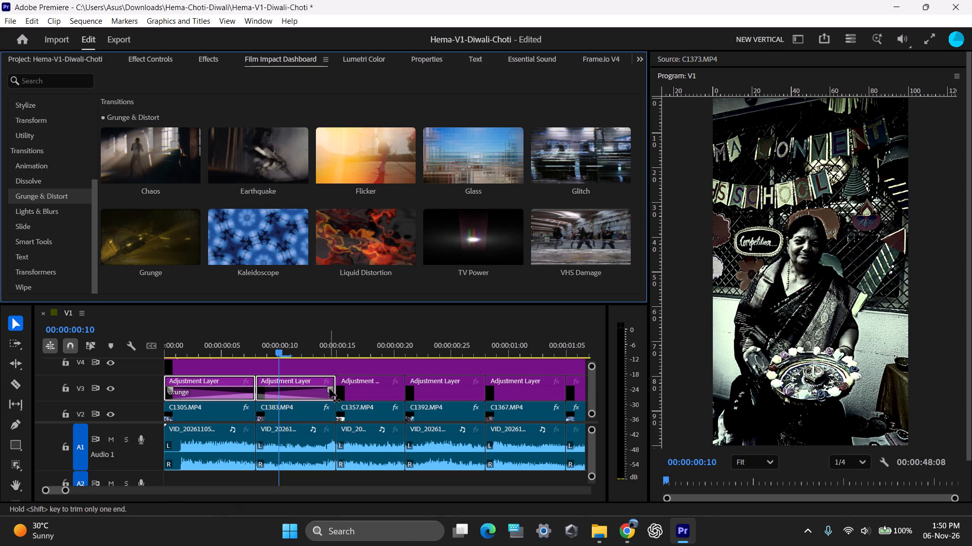
{"action": "left_click_drag", "start_coordinate": [330, 390], "coordinate": [286, 393]}
{"action": "left_click_drag", "start_coordinate": [279, 337], "coordinate": [289, 344]}
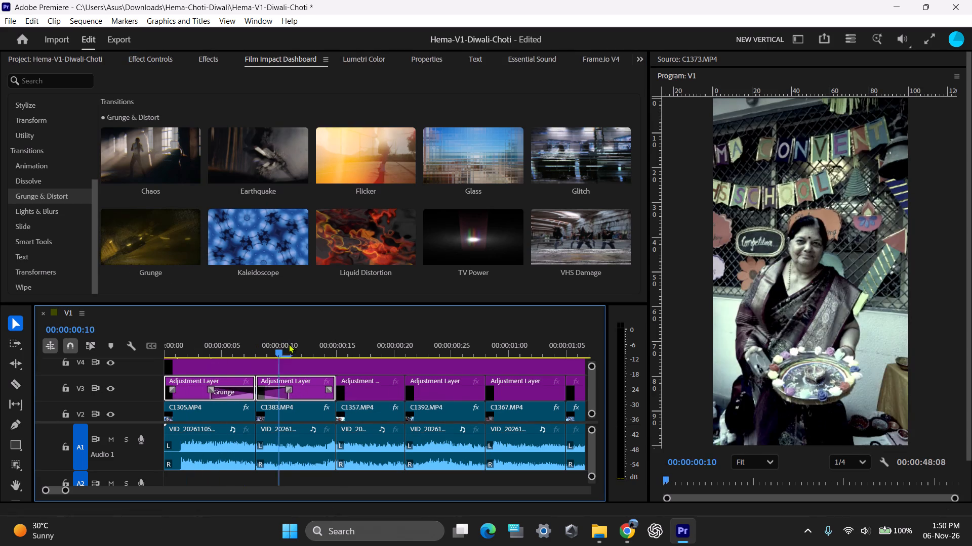
{"action": "left_click_drag", "start_coordinate": [289, 344], "coordinate": [238, 345]}
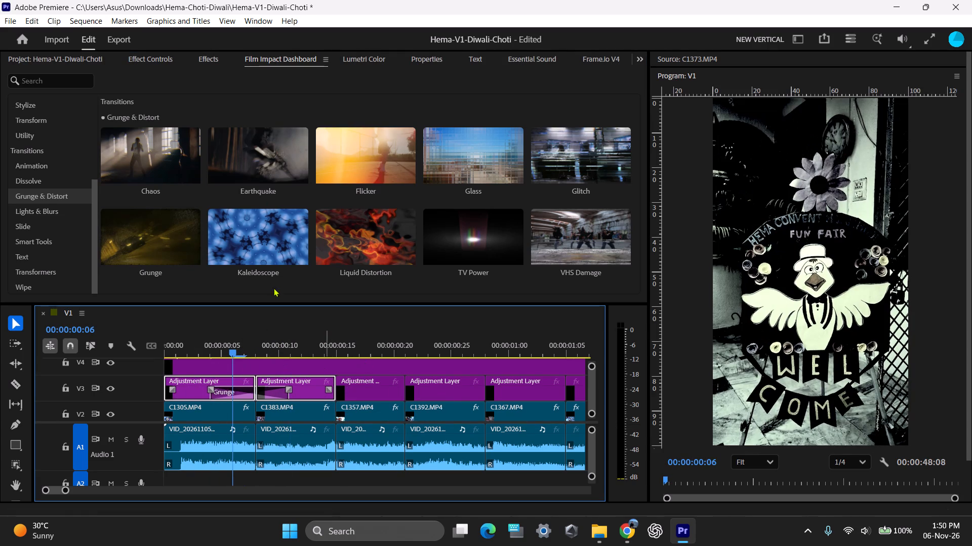
Open the Grunge transition's settings, look through its controls, and scrub across the first cut to review the effect.
{"action": "left_click", "coordinate": [245, 394]}
{"action": "left_click", "coordinate": [155, 63]}
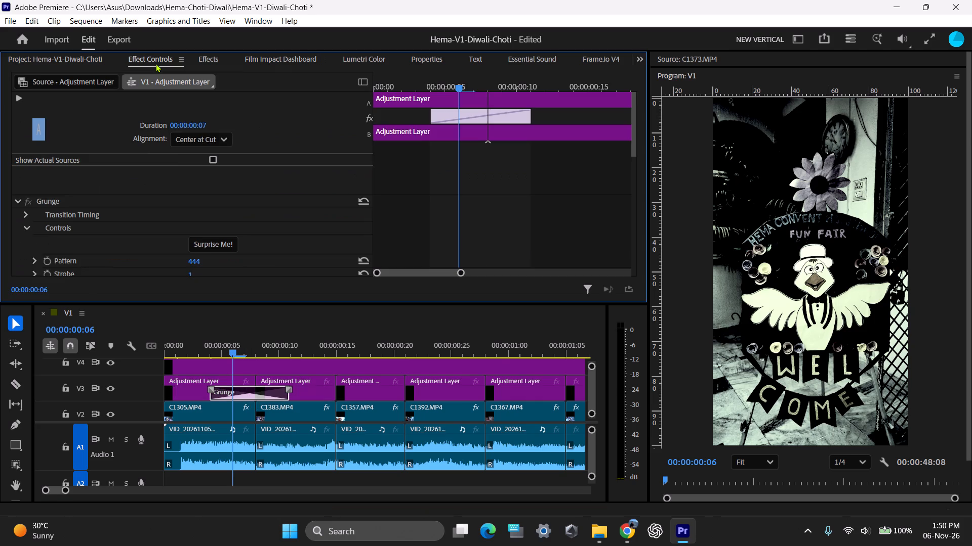
{"action": "scroll", "coordinate": [174, 156], "scroll_direction": "down", "scroll_amount": 7}
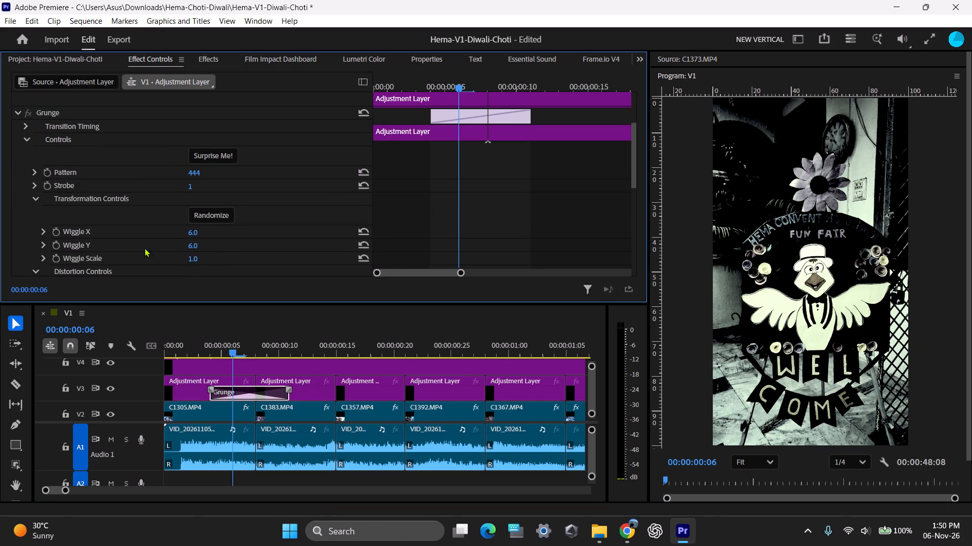
{"action": "scroll", "coordinate": [119, 234], "scroll_direction": "down", "scroll_amount": 3}
{"action": "left_click_drag", "start_coordinate": [236, 343], "coordinate": [248, 343]}
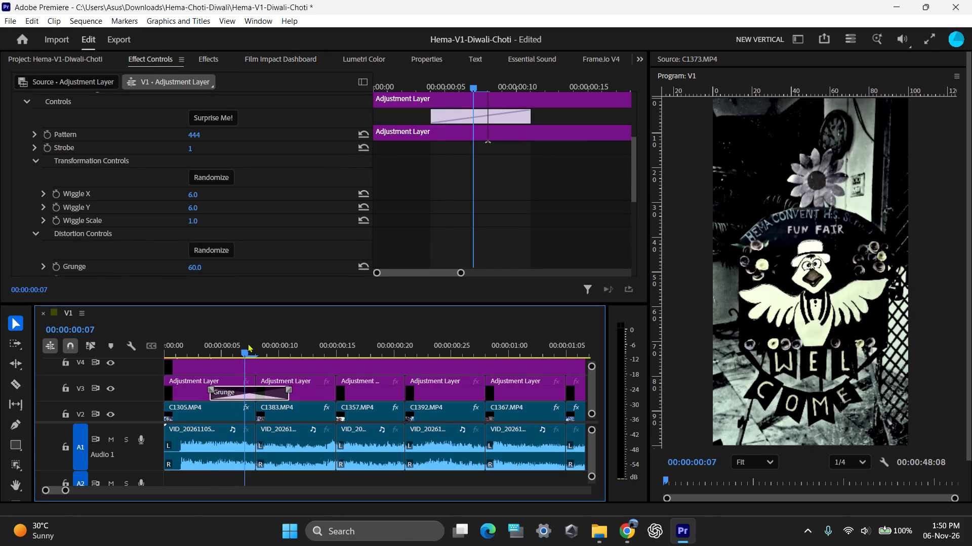
{"action": "left_click_drag", "start_coordinate": [248, 343], "coordinate": [200, 341]}
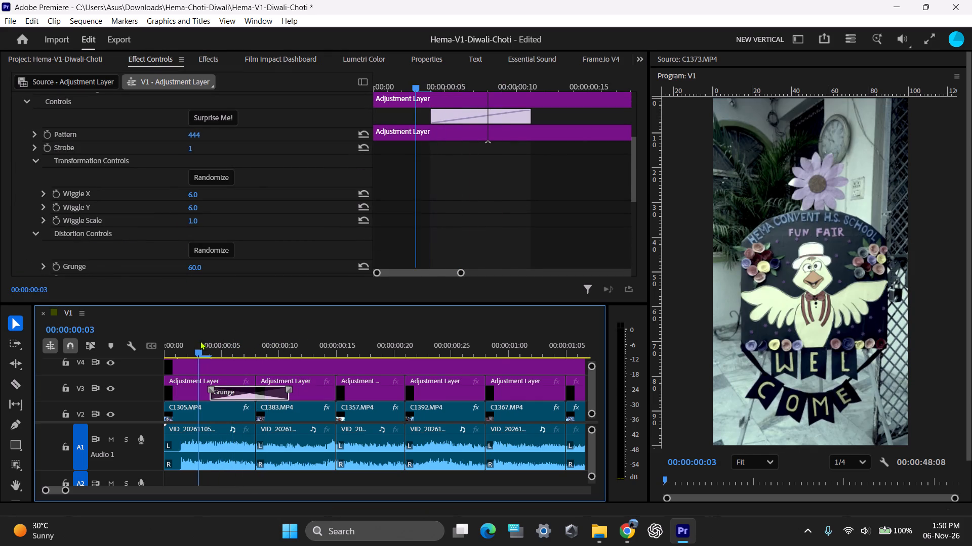
{"action": "left_click_drag", "start_coordinate": [200, 341], "coordinate": [199, 341]}
{"action": "scroll", "coordinate": [163, 174], "scroll_direction": "down", "scroll_amount": 3}
{"action": "left_click_drag", "start_coordinate": [197, 335], "coordinate": [204, 340]}
{"action": "left_click_drag", "start_coordinate": [199, 348], "coordinate": [250, 349]}
Set the Grunge transition's Vignette, Detail and Scratches to 0.0, testing each up to 100.0 against the preview.
{"action": "scroll", "coordinate": [144, 168], "scroll_direction": "down", "scroll_amount": 6}
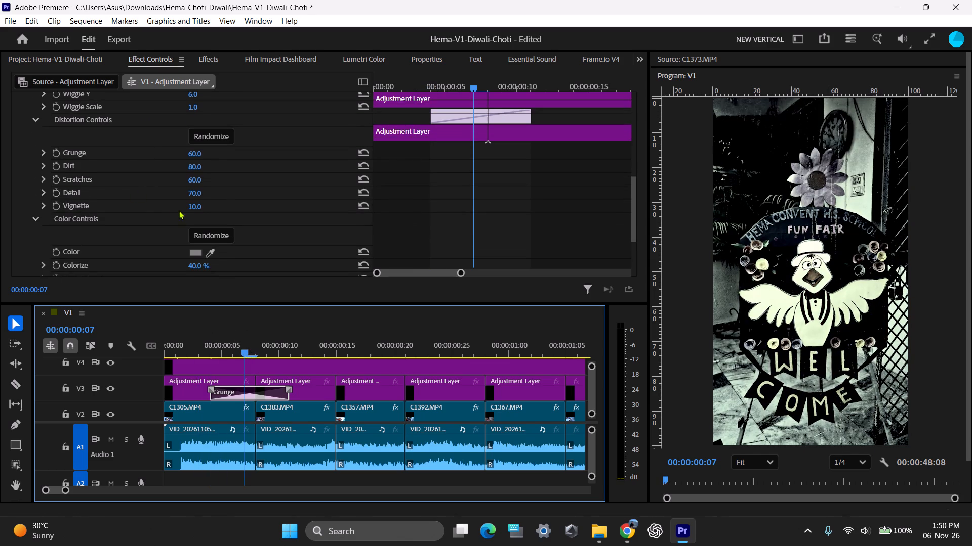
{"action": "left_click_drag", "start_coordinate": [195, 208], "coordinate": [341, 211]}
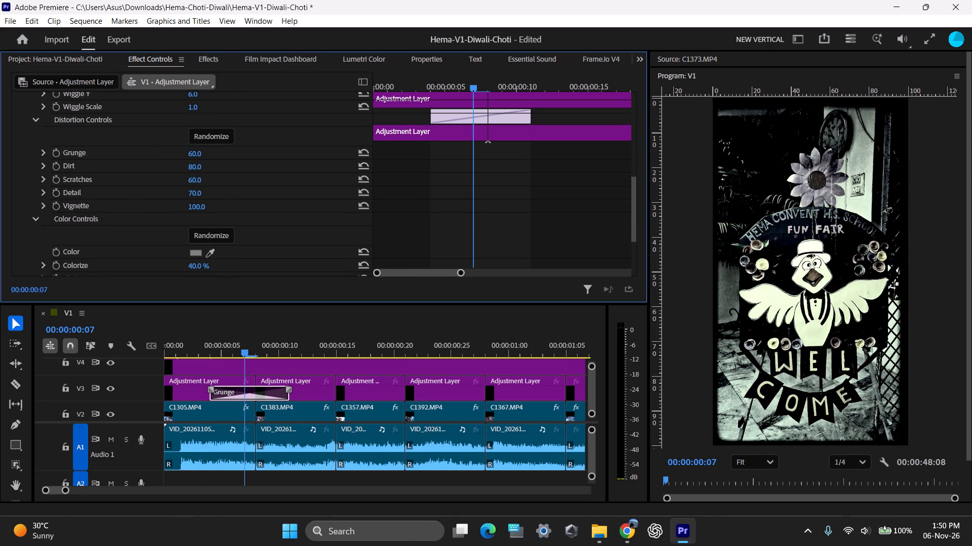
{"action": "left_click_drag", "start_coordinate": [341, 211], "coordinate": [139, 209]}
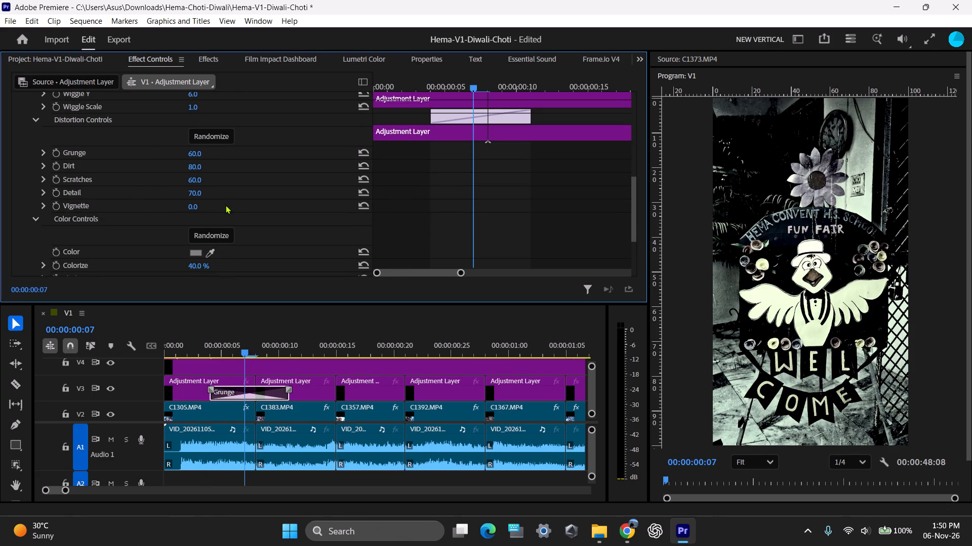
{"action": "left_click_drag", "start_coordinate": [198, 194], "coordinate": [290, 193]}
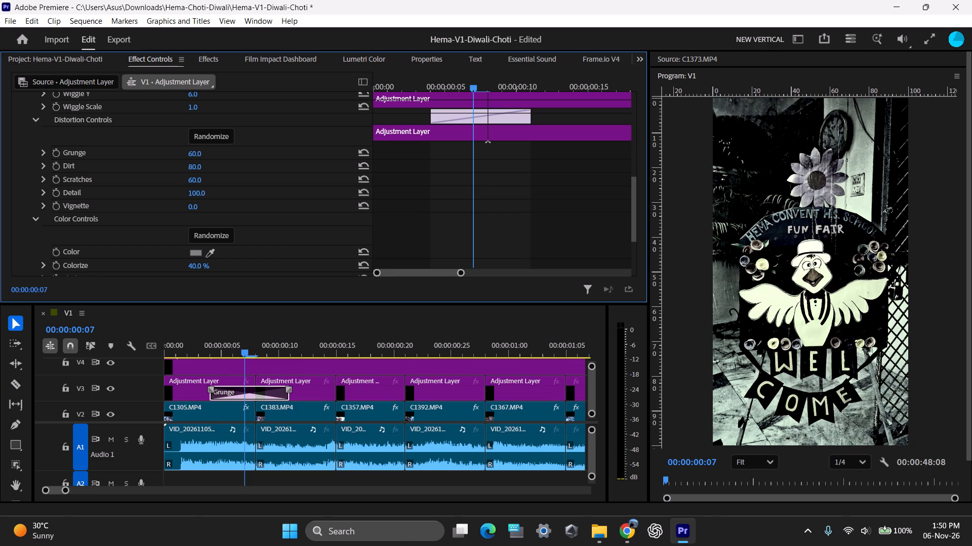
{"action": "left_click_drag", "start_coordinate": [290, 193], "coordinate": [398, 185]}
{"action": "left_click_drag", "start_coordinate": [398, 185], "coordinate": [162, 195]}
{"action": "left_click_drag", "start_coordinate": [197, 180], "coordinate": [192, 181]}
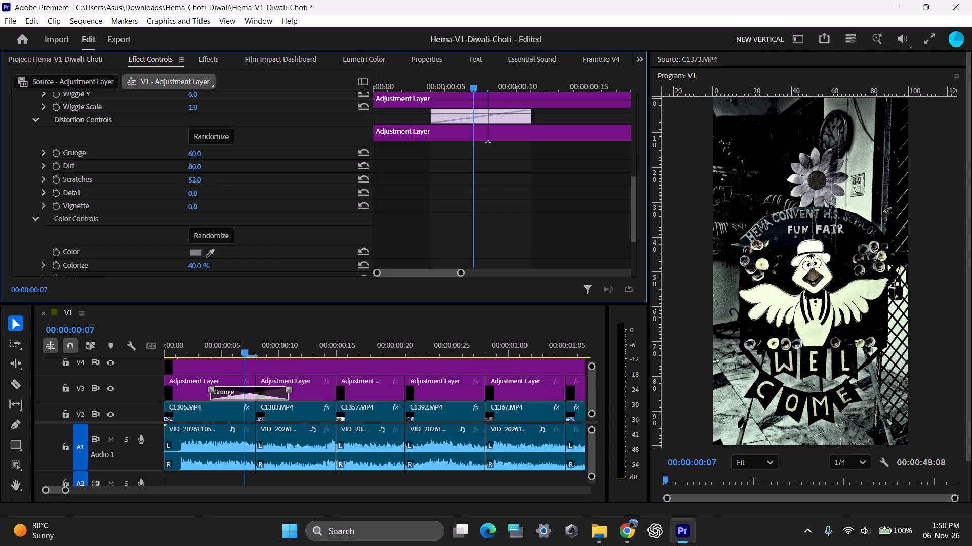
{"action": "left_click_drag", "start_coordinate": [192, 181], "coordinate": [374, 177]}
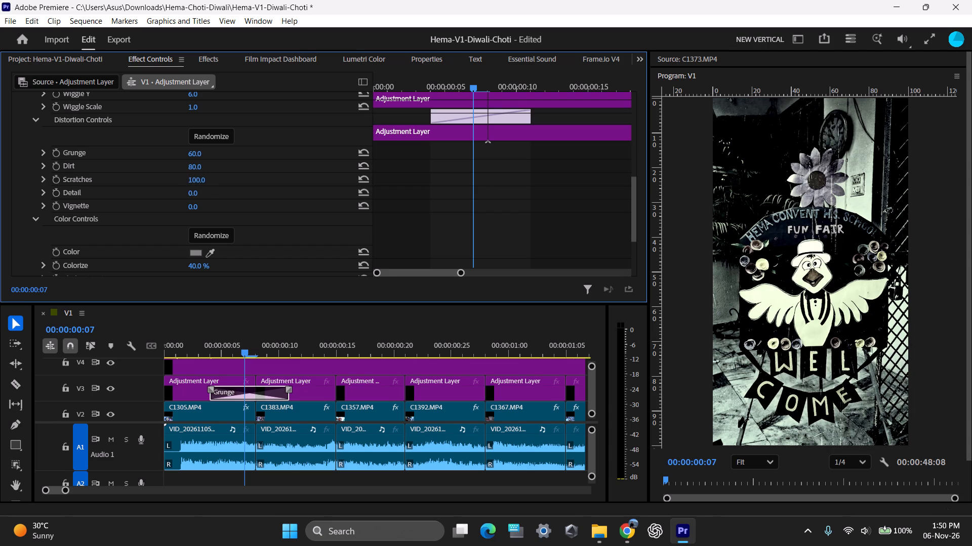
{"action": "left_click_drag", "start_coordinate": [374, 177], "coordinate": [165, 188]}
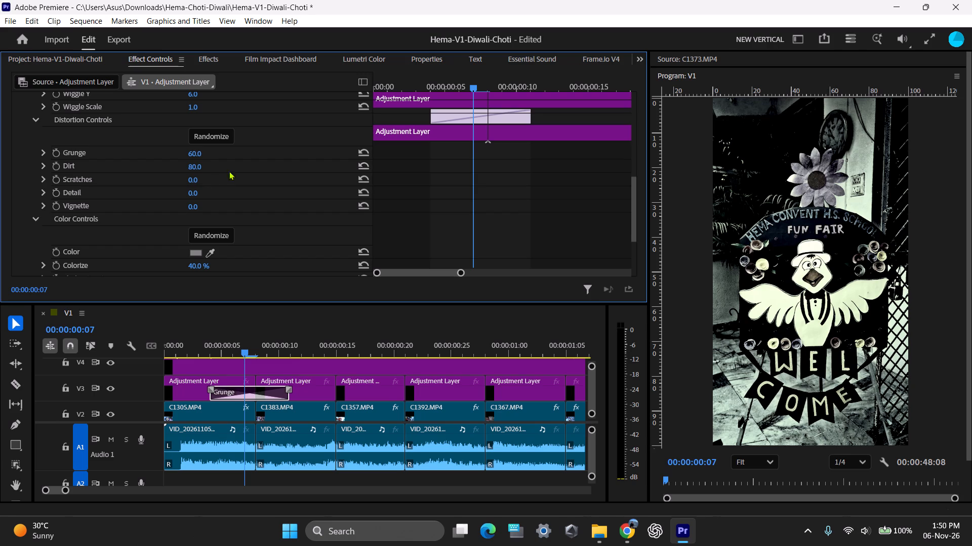
Set the Grunge transition's Dirt and Grunge amounts to 0.0, testing higher values first, and scrub across the first cut.
{"action": "left_click_drag", "start_coordinate": [189, 166], "coordinate": [364, 168]}
{"action": "left_click_drag", "start_coordinate": [364, 168], "coordinate": [151, 171]}
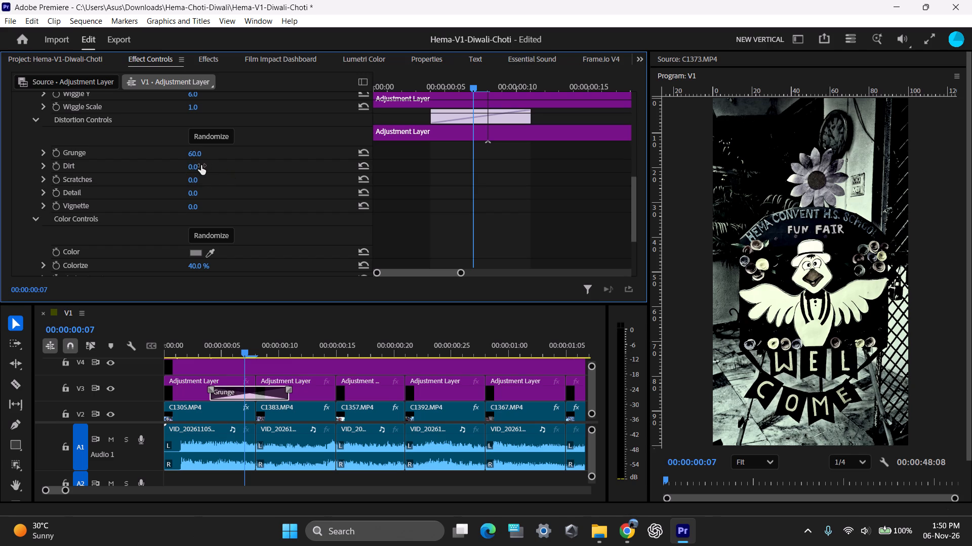
{"action": "left_click_drag", "start_coordinate": [195, 155], "coordinate": [159, 158]}
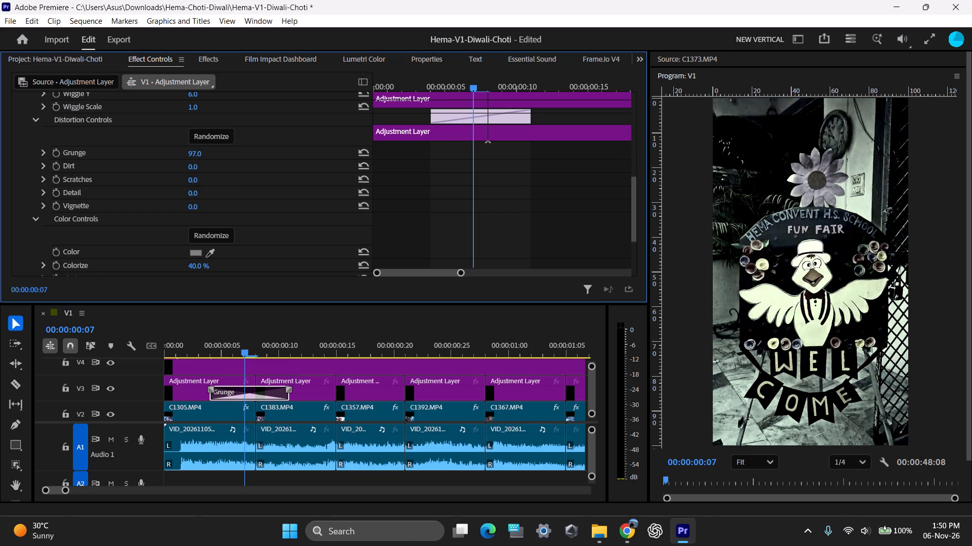
{"action": "left_click_drag", "start_coordinate": [159, 158], "coordinate": [30, 166]}
{"action": "left_click_drag", "start_coordinate": [249, 340], "coordinate": [261, 340]}
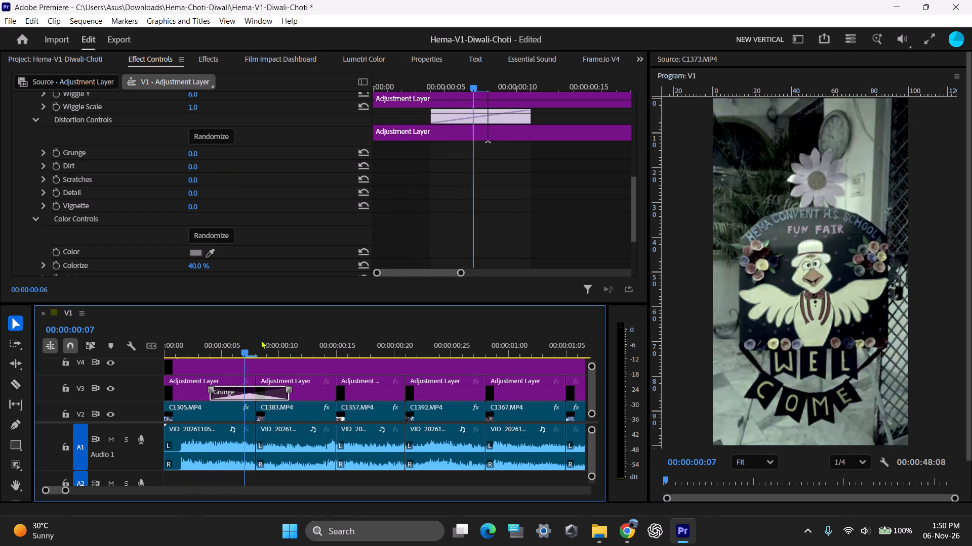
{"action": "left_click_drag", "start_coordinate": [261, 340], "coordinate": [215, 335]}
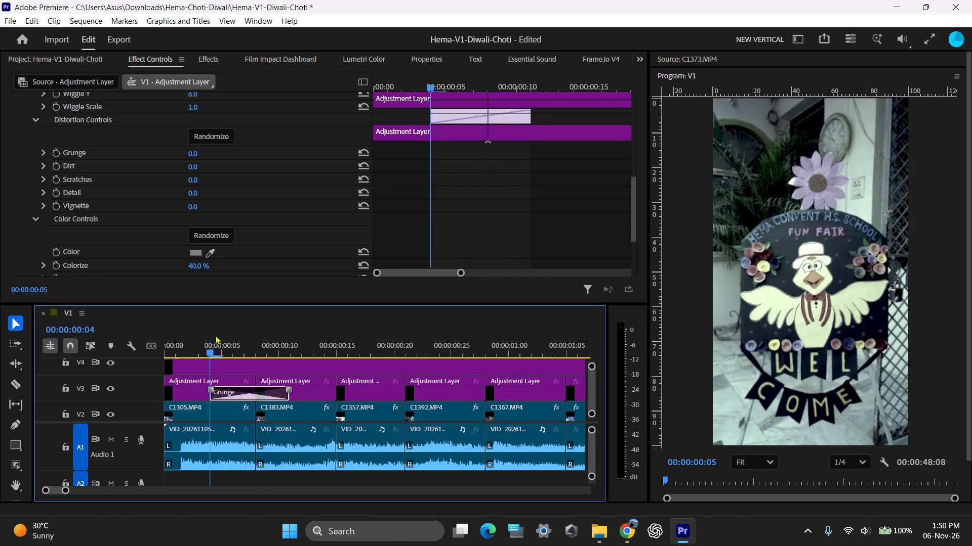
{"action": "left_click_drag", "start_coordinate": [215, 335], "coordinate": [293, 334]}
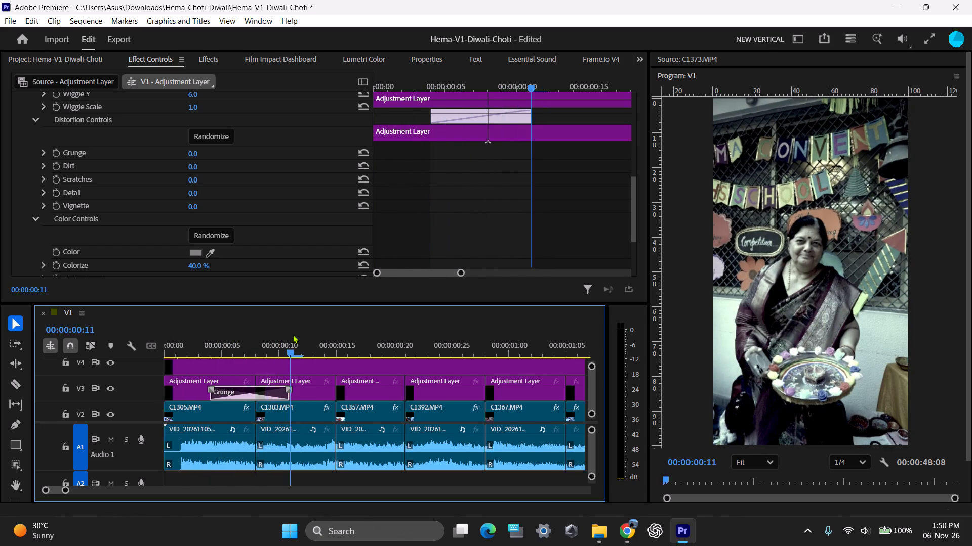
{"action": "left_click_drag", "start_coordinate": [293, 334], "coordinate": [229, 330]}
Set the Grunge transition's Colorize to 0.0 % and scrub over the opening frames to check it.
{"action": "scroll", "coordinate": [228, 169], "scroll_direction": "down", "scroll_amount": 2}
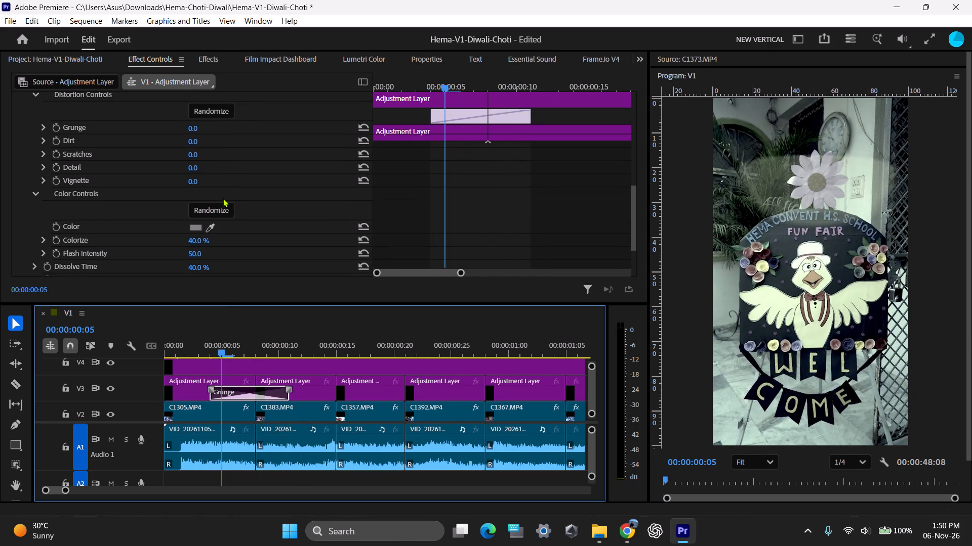
{"action": "left_click_drag", "start_coordinate": [222, 347], "coordinate": [232, 346]}
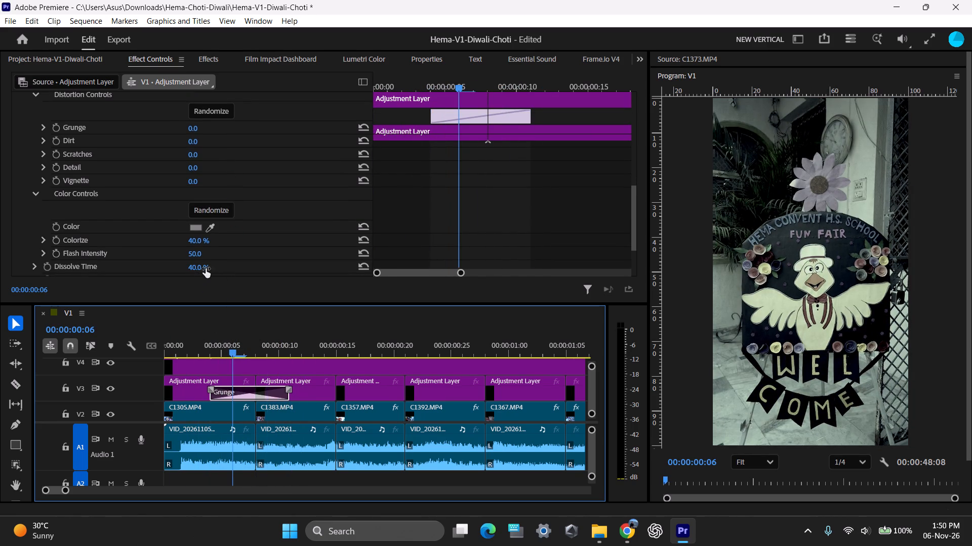
{"action": "left_click_drag", "start_coordinate": [199, 241], "coordinate": [66, 244]}
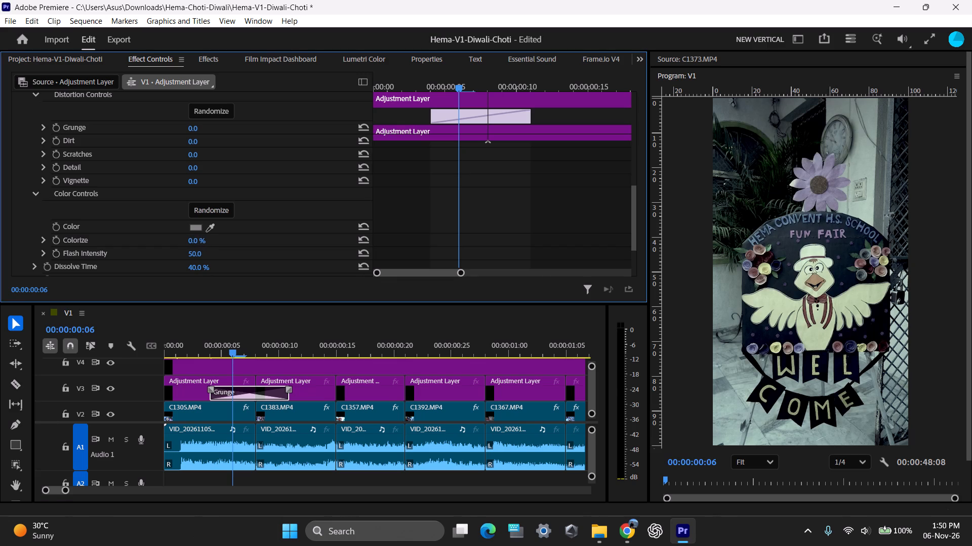
{"action": "left_click_drag", "start_coordinate": [66, 244], "coordinate": [170, 244]}
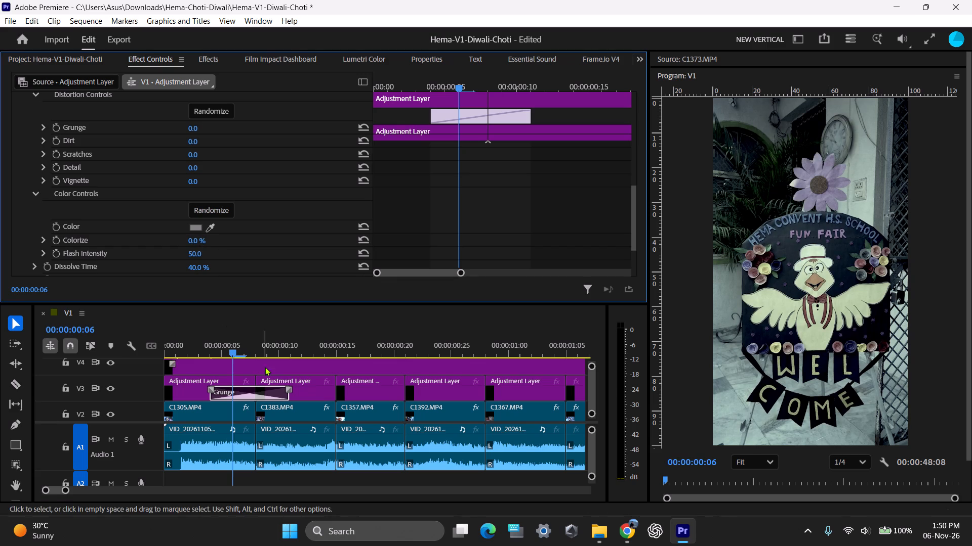
{"action": "left_click_drag", "start_coordinate": [234, 345], "coordinate": [147, 347]}
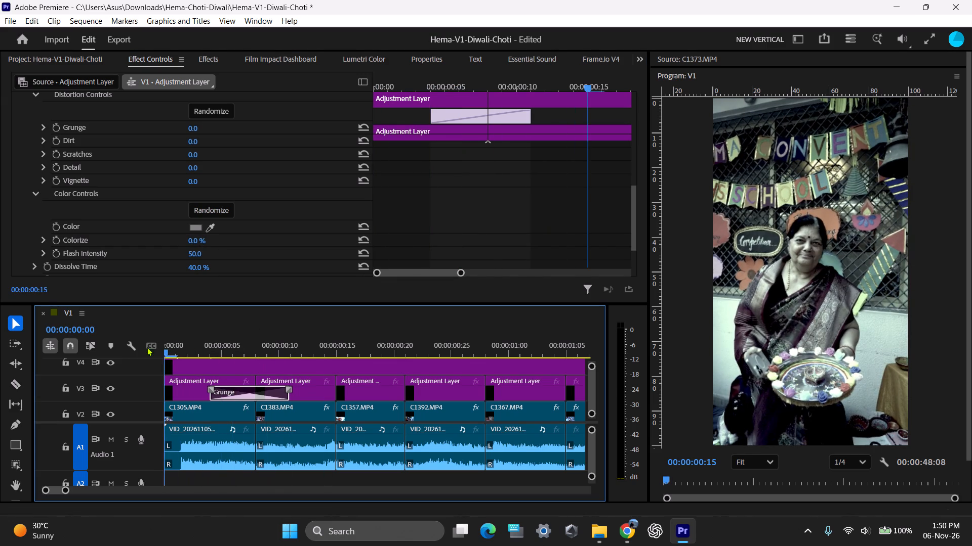
{"action": "left_click_drag", "start_coordinate": [147, 347], "coordinate": [248, 343]}
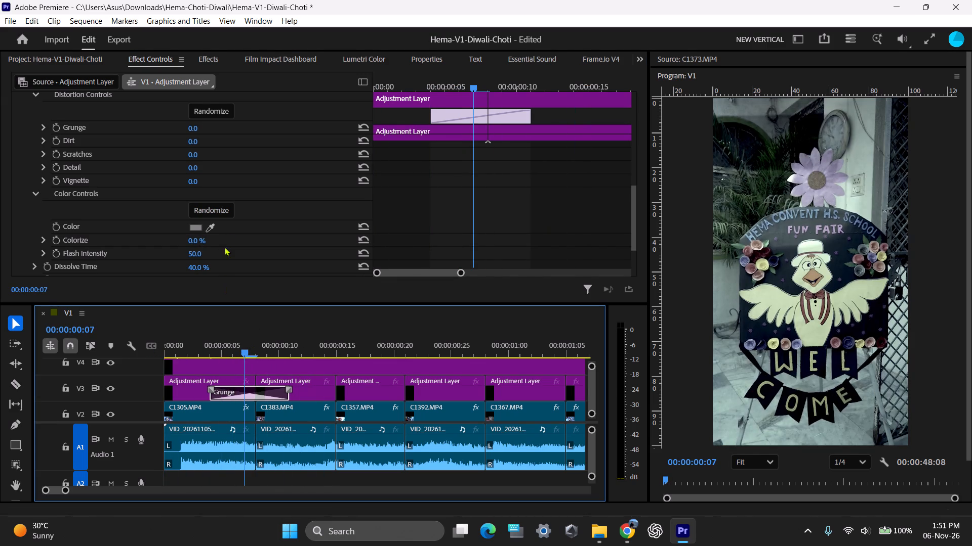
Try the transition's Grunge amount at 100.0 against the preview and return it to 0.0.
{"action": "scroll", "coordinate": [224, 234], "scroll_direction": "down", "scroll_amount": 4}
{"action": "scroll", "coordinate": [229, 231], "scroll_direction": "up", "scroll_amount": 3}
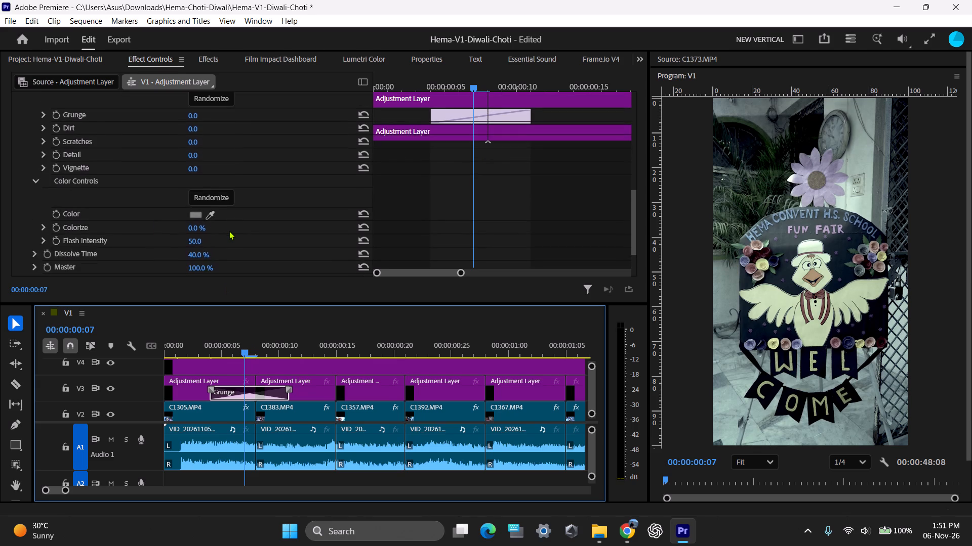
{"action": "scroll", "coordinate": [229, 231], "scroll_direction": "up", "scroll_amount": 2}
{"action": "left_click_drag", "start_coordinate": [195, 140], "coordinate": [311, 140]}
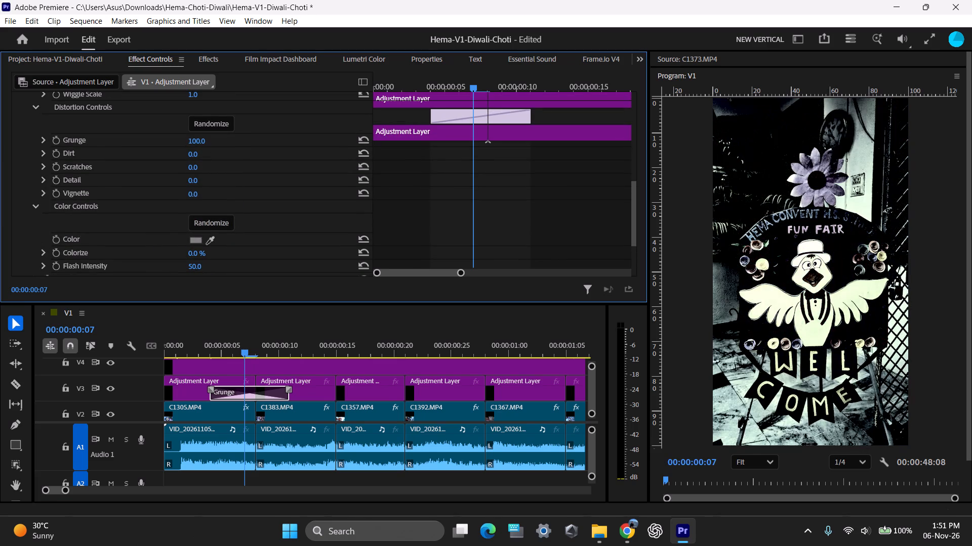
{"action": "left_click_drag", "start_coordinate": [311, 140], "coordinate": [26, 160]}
Set the Grunge transition's Flash Intensity to 0.0, scrubbing the opening frames before and after the change.
{"action": "scroll", "coordinate": [298, 193], "scroll_direction": "down", "scroll_amount": 1}
{"action": "left_click_drag", "start_coordinate": [242, 341], "coordinate": [182, 345]}
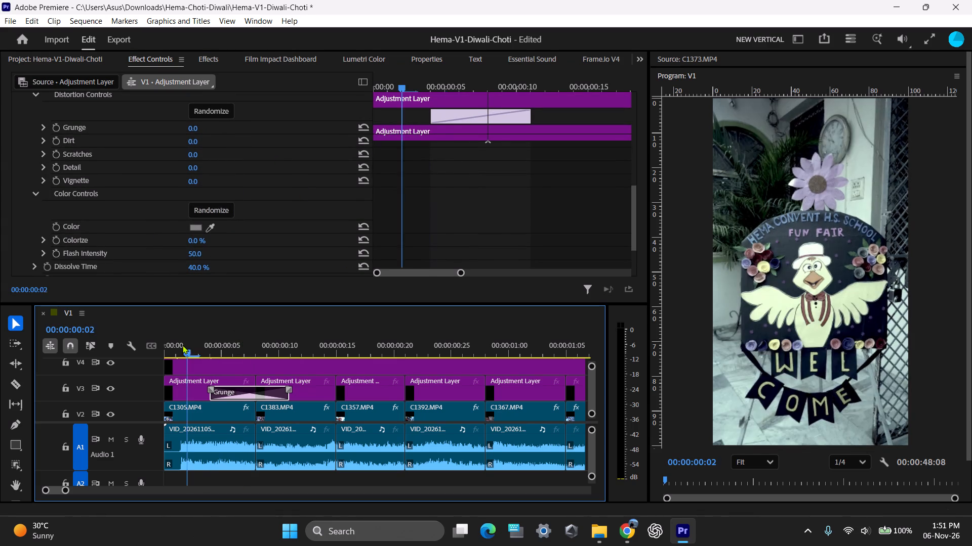
{"action": "left_click_drag", "start_coordinate": [182, 345], "coordinate": [164, 333]}
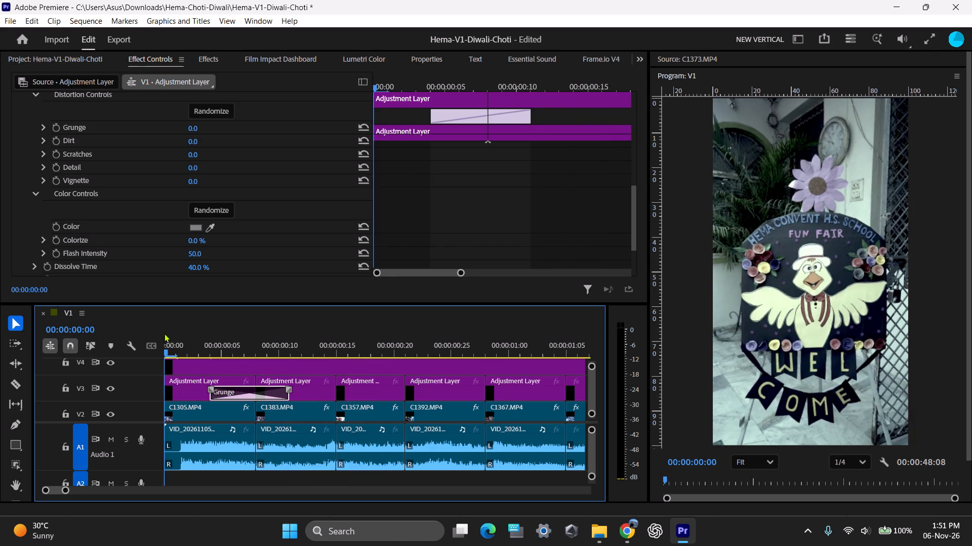
{"action": "left_click_drag", "start_coordinate": [164, 333], "coordinate": [180, 331]}
{"action": "scroll", "coordinate": [207, 230], "scroll_direction": "down", "scroll_amount": 2}
{"action": "left_click_drag", "start_coordinate": [190, 348], "coordinate": [231, 352]}
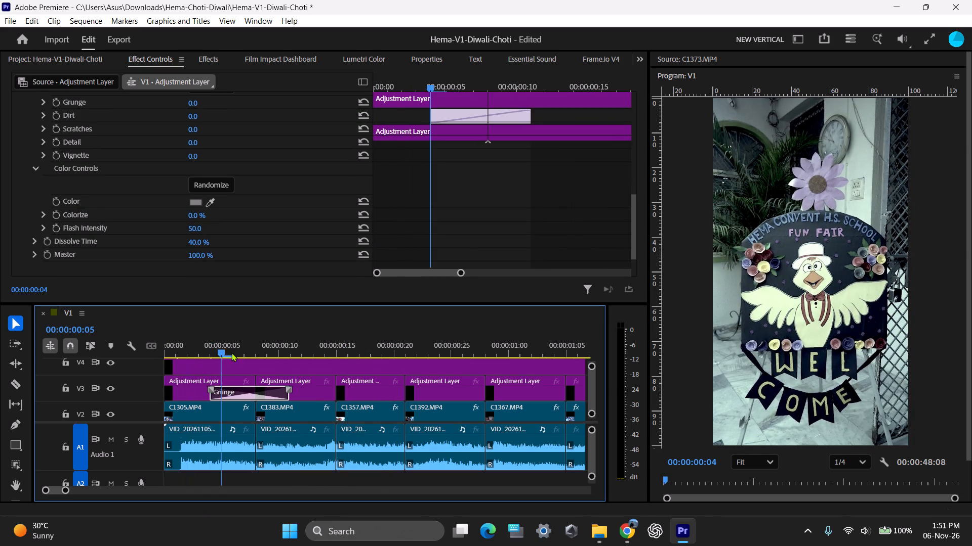
{"action": "left_click_drag", "start_coordinate": [231, 352], "coordinate": [253, 356]}
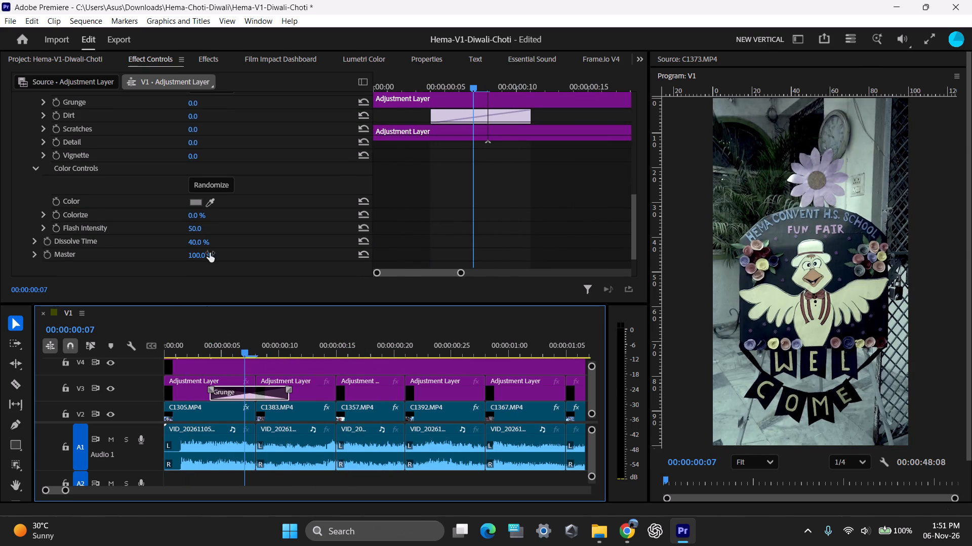
{"action": "left_click_drag", "start_coordinate": [196, 231], "coordinate": [112, 237]}
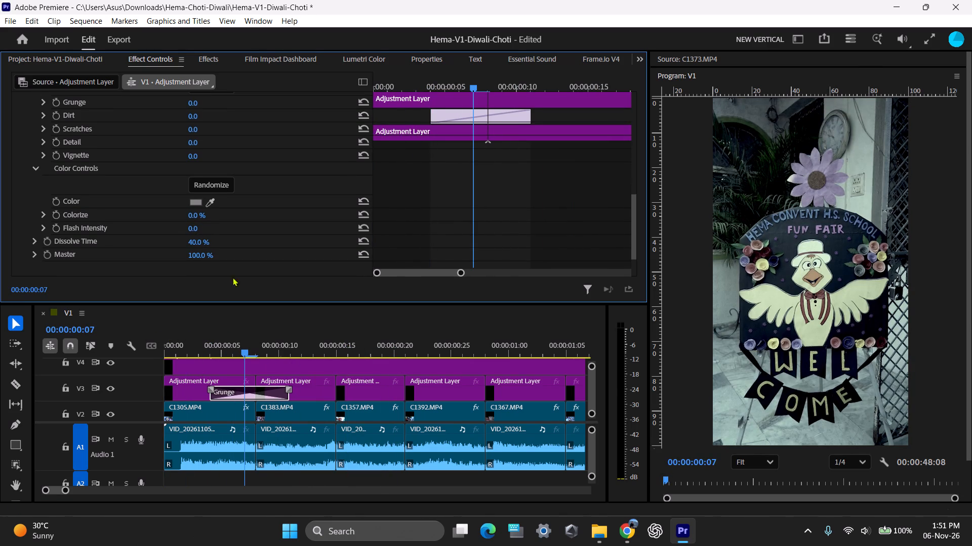
{"action": "left_click_drag", "start_coordinate": [249, 351], "coordinate": [209, 350]}
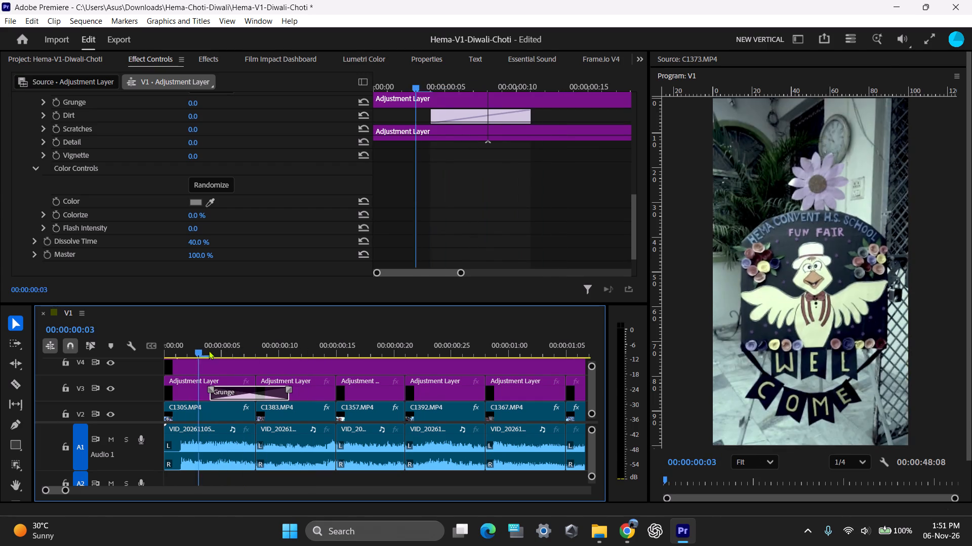
{"action": "left_click_drag", "start_coordinate": [209, 350], "coordinate": [209, 351]}
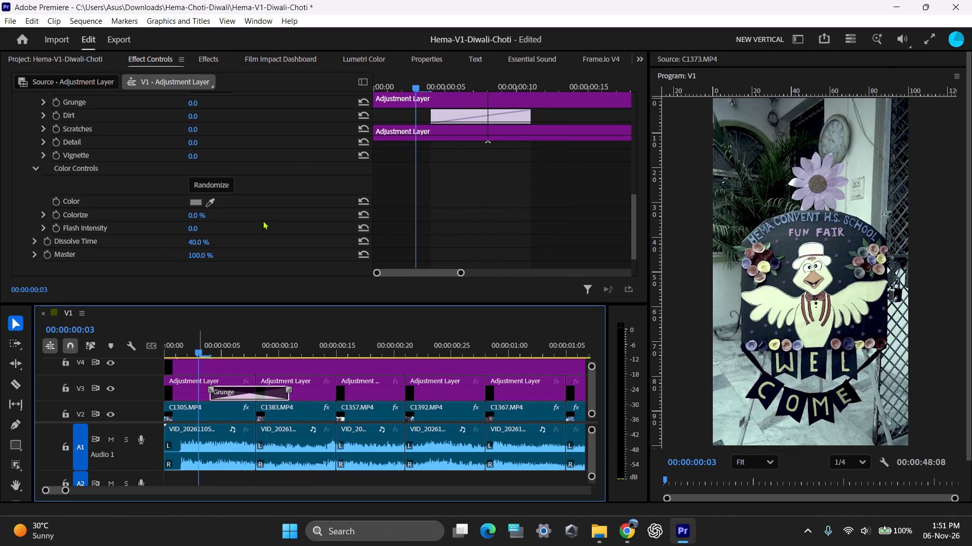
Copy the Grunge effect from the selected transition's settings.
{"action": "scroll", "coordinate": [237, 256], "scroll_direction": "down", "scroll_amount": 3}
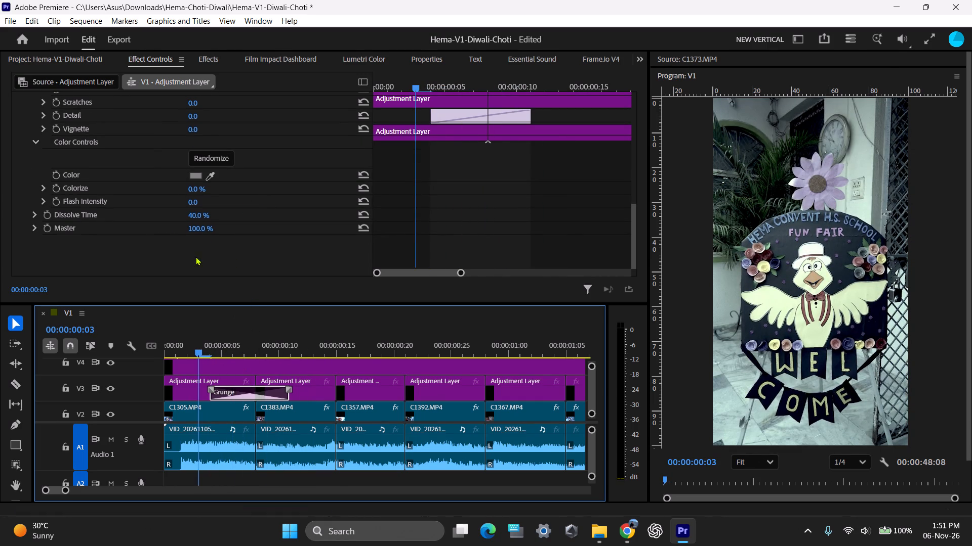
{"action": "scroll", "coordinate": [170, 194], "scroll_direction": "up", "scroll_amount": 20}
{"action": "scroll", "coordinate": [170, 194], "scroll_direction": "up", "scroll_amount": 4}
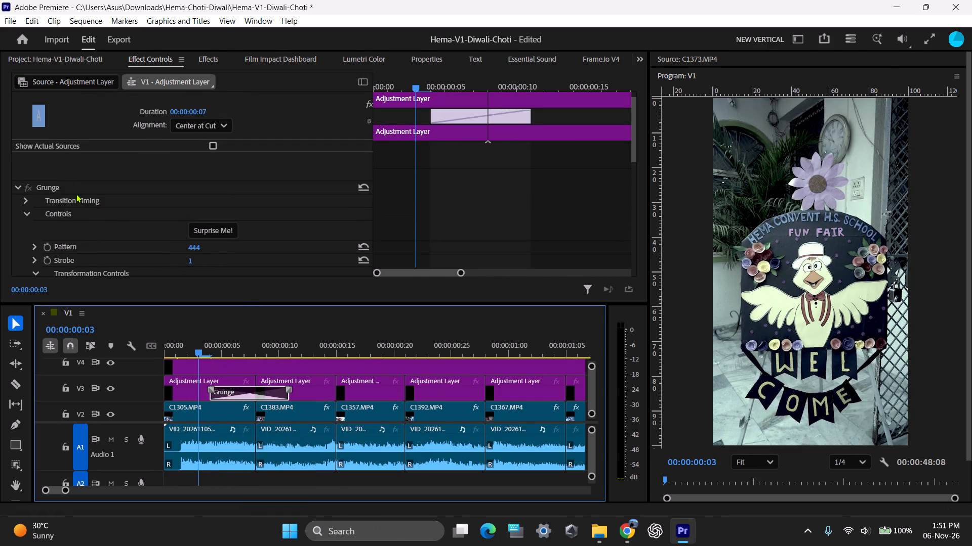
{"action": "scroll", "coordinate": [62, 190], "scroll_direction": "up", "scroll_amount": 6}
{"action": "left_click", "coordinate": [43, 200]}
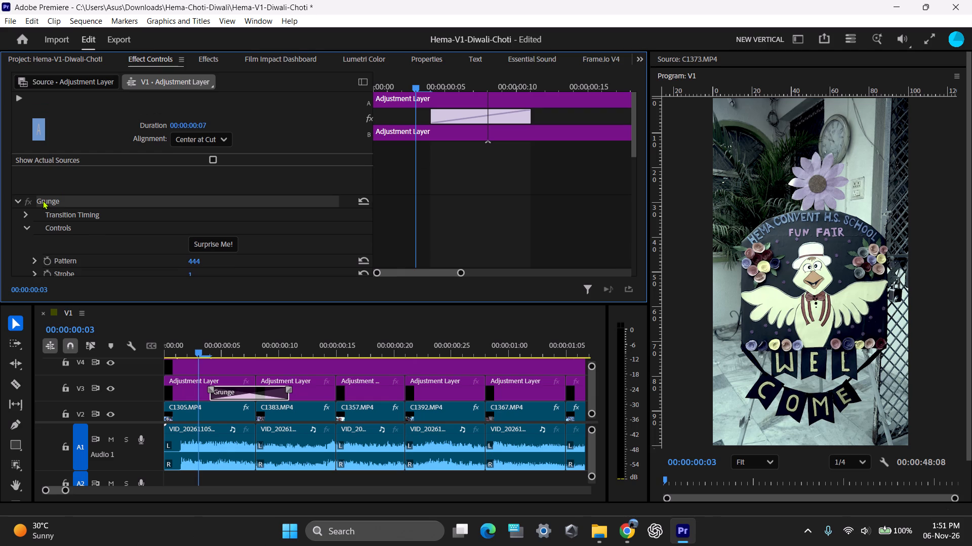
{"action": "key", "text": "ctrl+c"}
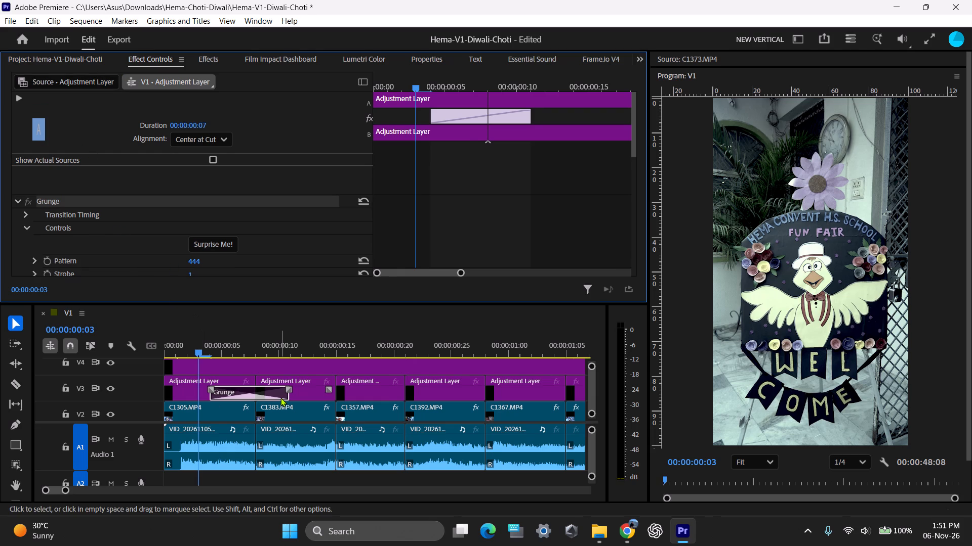
Delete all V3 adjustment segments after the second one, keeping the first two with their Grunge transition.
{"action": "key", "text": "minus"}
{"action": "key", "text": "equal"}
{"action": "scroll", "coordinate": [367, 378], "scroll_direction": "down", "scroll_amount": 4}
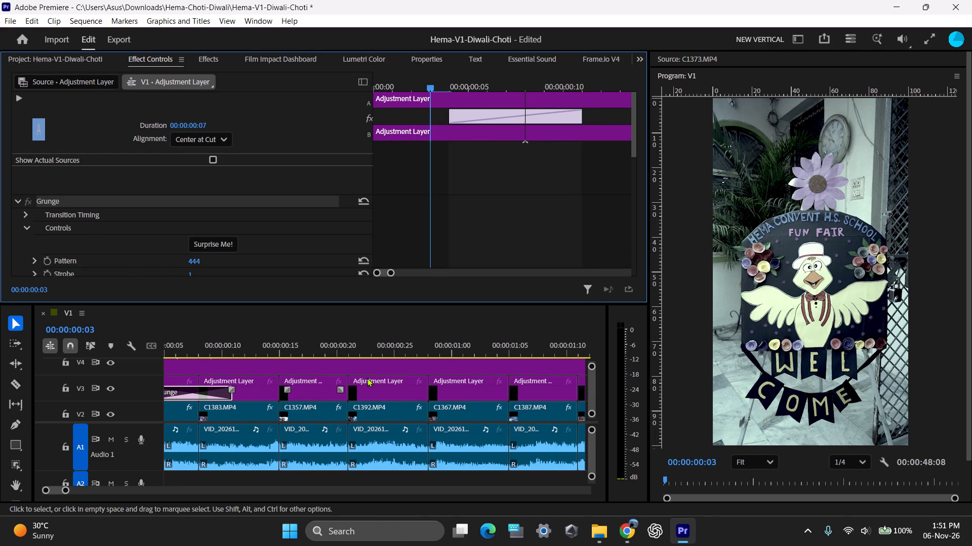
{"action": "scroll", "coordinate": [429, 374], "scroll_direction": "down", "scroll_amount": 5}
{"action": "key", "text": "minus"}
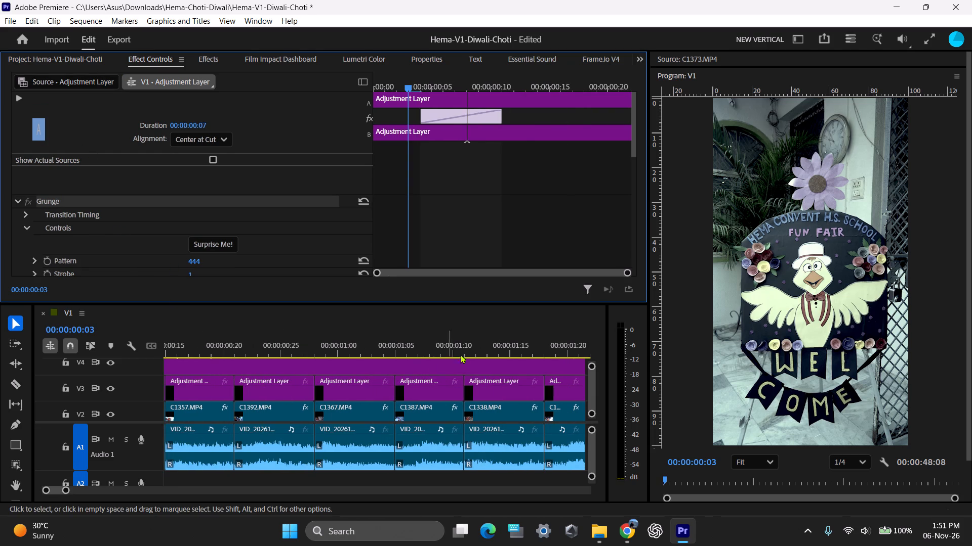
{"action": "key", "text": "equal"}
{"action": "left_click", "coordinate": [506, 399]}
{"action": "type", "text": "--"}
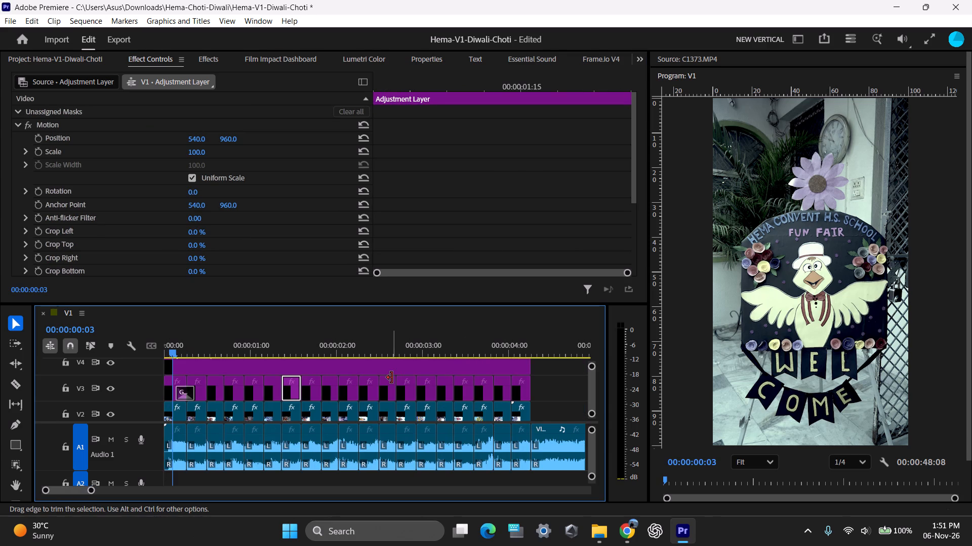
{"action": "left_click_drag", "start_coordinate": [574, 383], "coordinate": [535, 387]}
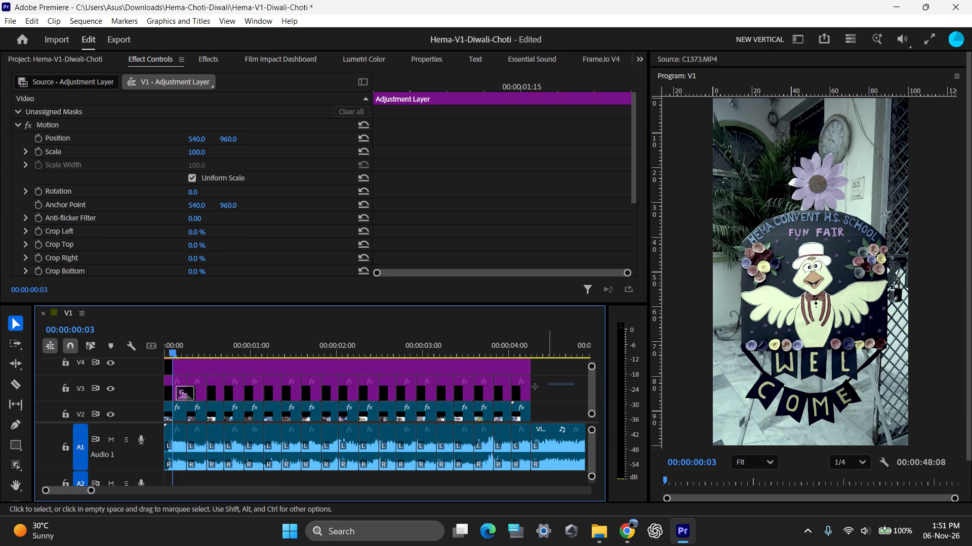
{"action": "left_click_drag", "start_coordinate": [535, 387], "coordinate": [218, 391]}
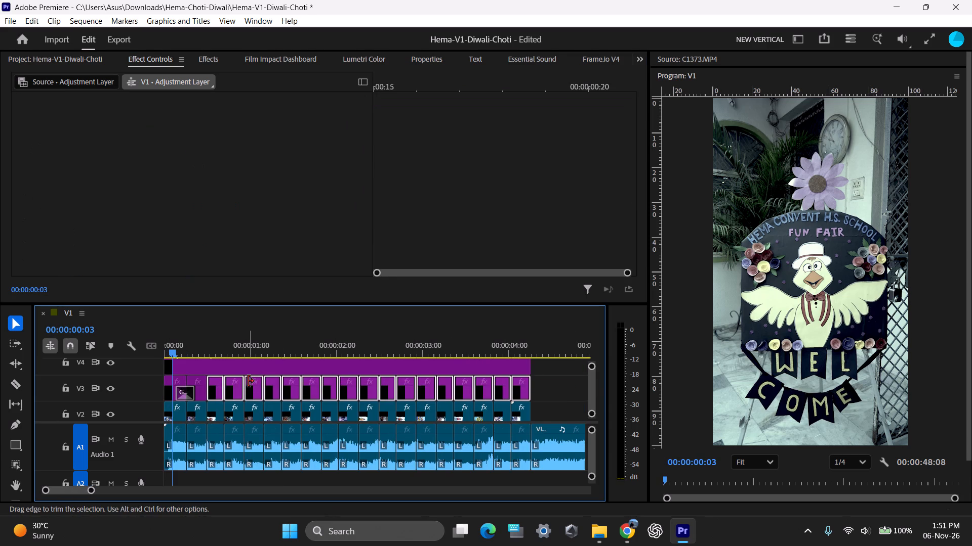
{"action": "key", "text": "BackSpace"}
Duplicate the first two V3 adjustment segments with their Grunge transition directly after them, offset by 00:00:00:15.
{"action": "key", "text": "equal"}
{"action": "left_click_drag", "start_coordinate": [303, 385], "coordinate": [166, 389]}
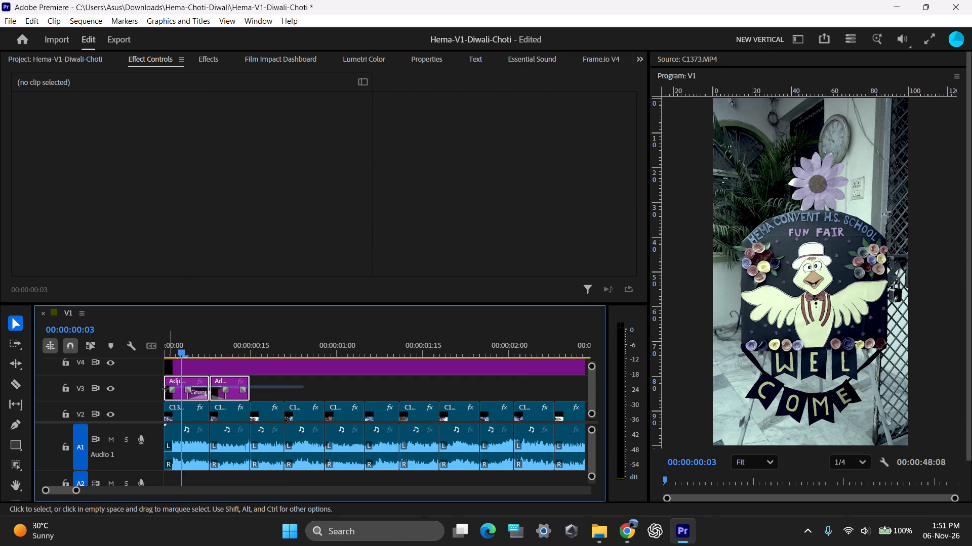
{"action": "left_click_drag", "start_coordinate": [166, 389], "coordinate": [165, 389]}
{"action": "left_click_drag", "start_coordinate": [180, 383], "coordinate": [267, 387]}
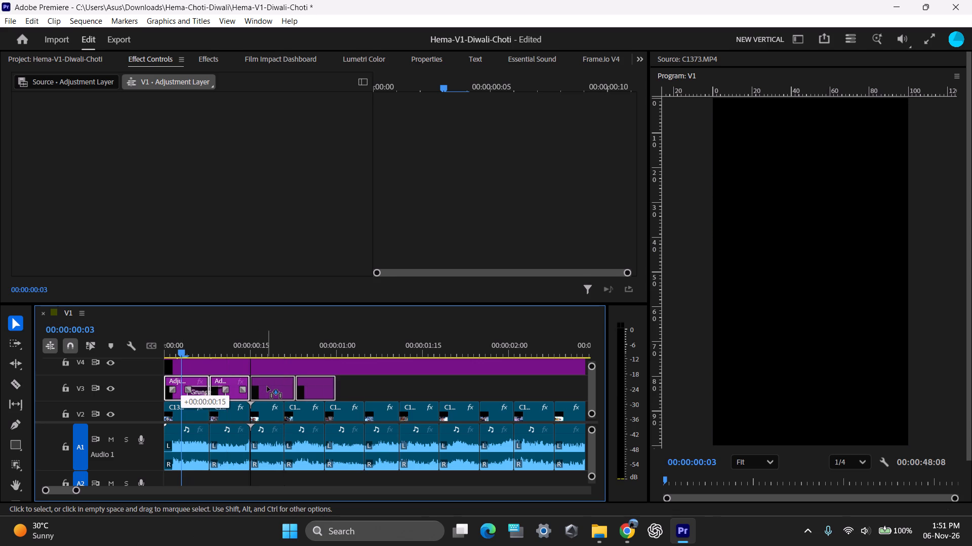
{"action": "left_click_drag", "start_coordinate": [267, 387], "coordinate": [268, 387]}
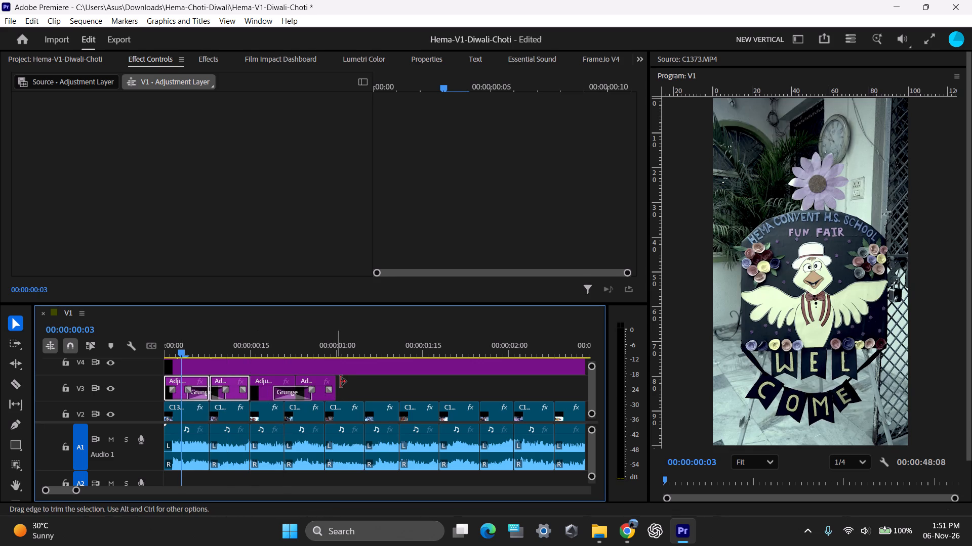
Trim the end of the fourth V3 adjustment segment back to the end of C1392.MP4.
{"action": "left_click_drag", "start_coordinate": [338, 382], "coordinate": [327, 383]}
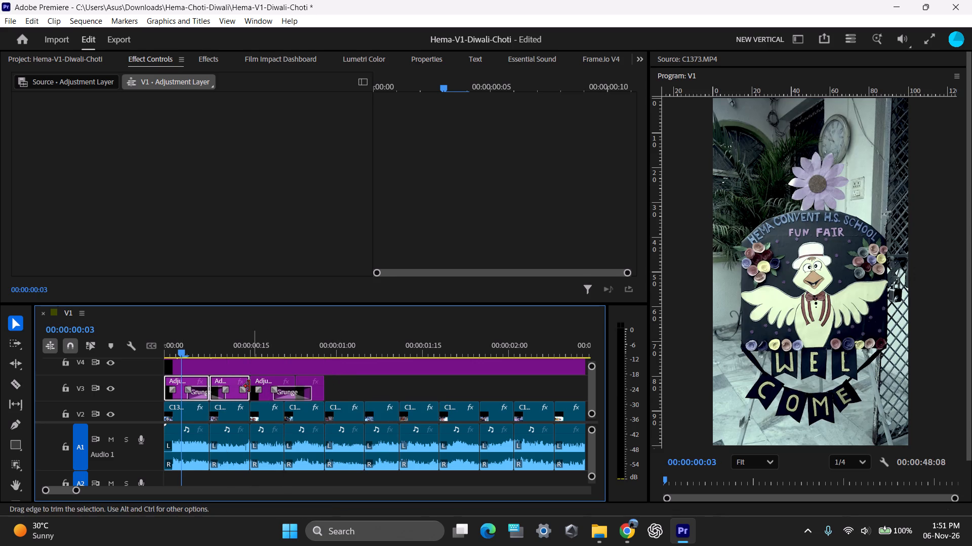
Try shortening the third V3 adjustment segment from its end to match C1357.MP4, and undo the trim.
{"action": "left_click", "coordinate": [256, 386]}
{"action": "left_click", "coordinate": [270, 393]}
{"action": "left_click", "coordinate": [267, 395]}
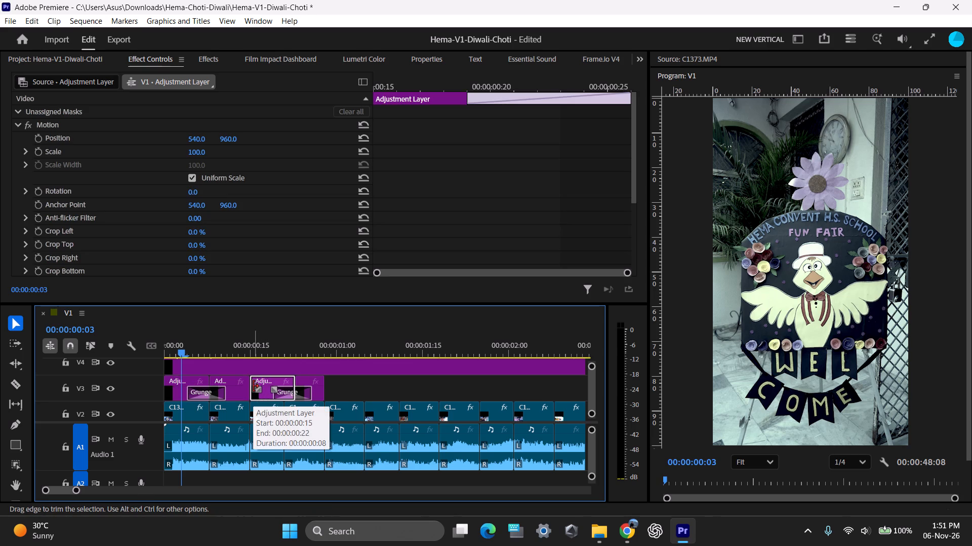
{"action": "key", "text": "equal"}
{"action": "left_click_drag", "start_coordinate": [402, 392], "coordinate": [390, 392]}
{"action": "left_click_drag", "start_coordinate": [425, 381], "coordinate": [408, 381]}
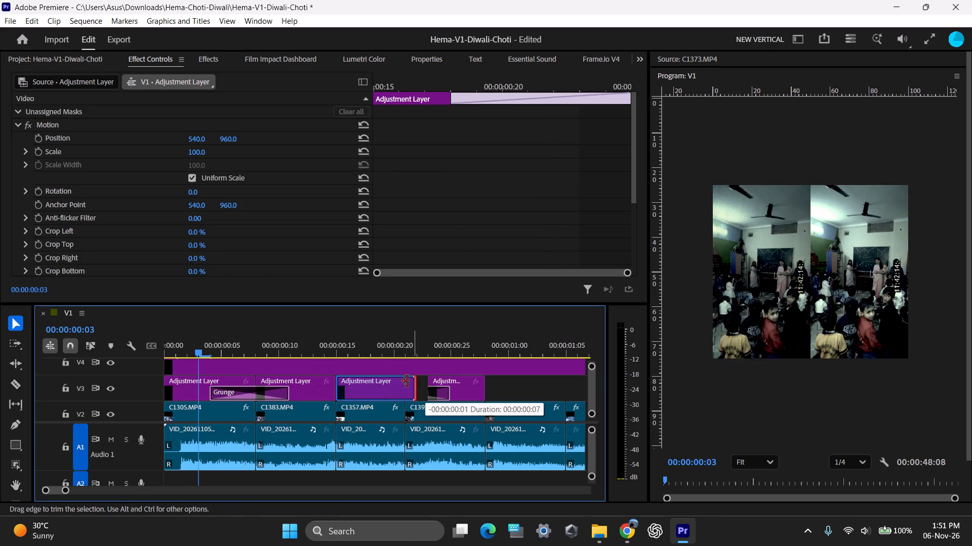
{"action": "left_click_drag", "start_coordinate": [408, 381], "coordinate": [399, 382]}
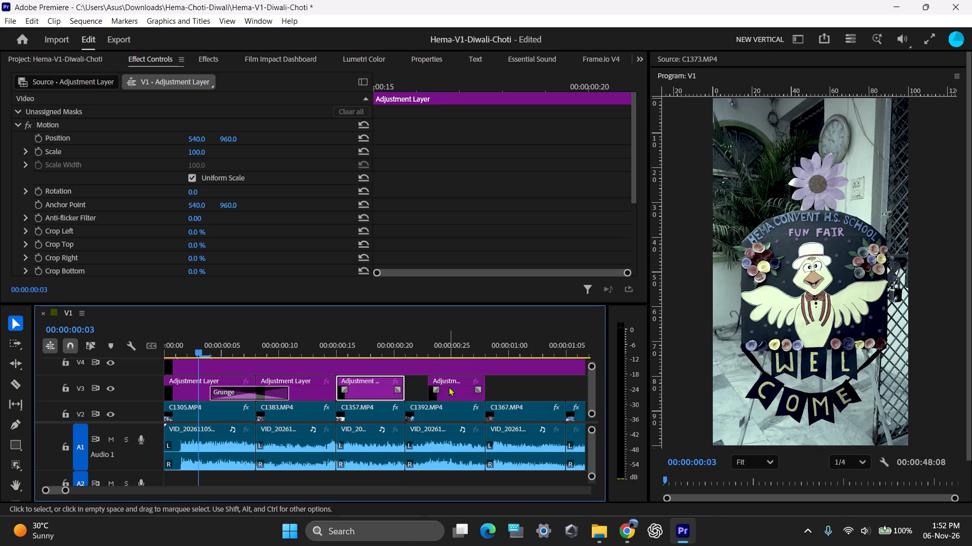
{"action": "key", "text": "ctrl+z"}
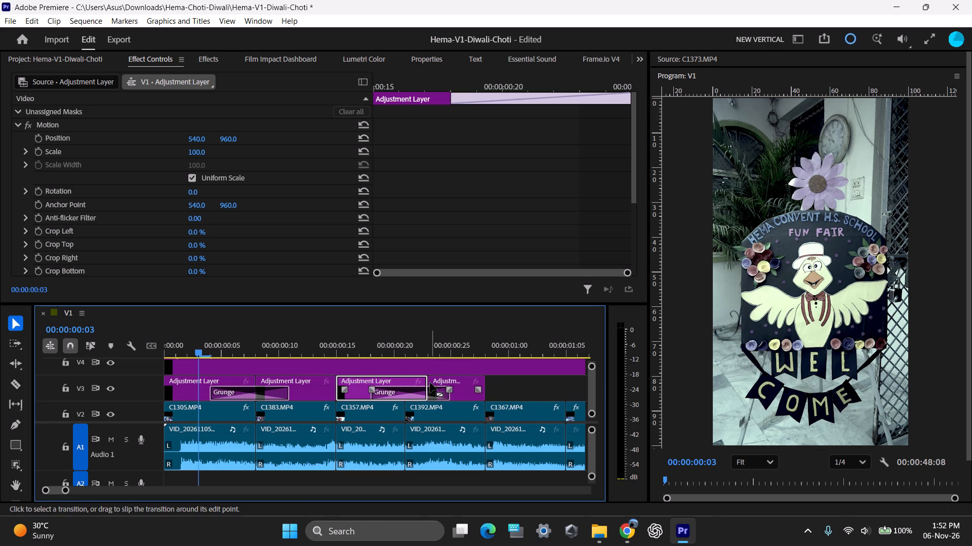
Trim one frame off the third V3 segment's start, shift segments three and four one frame earlier, and slip their Grunge transition back over the cut.
{"action": "left_click_drag", "start_coordinate": [339, 385], "coordinate": [356, 384]}
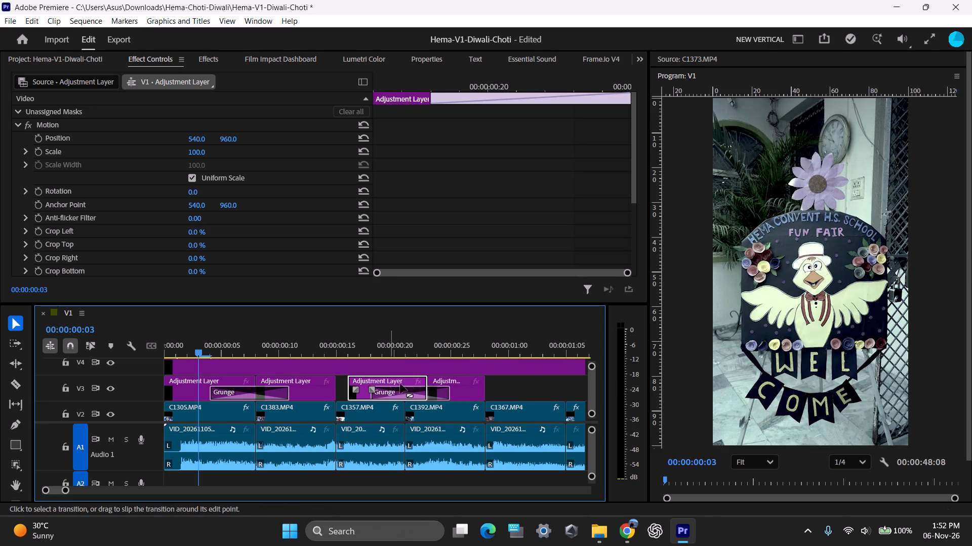
{"action": "left_click_drag", "start_coordinate": [390, 380], "coordinate": [380, 380]}
{"action": "key", "text": "ctrl+z"}
{"action": "left_click_drag", "start_coordinate": [535, 381], "coordinate": [416, 385]}
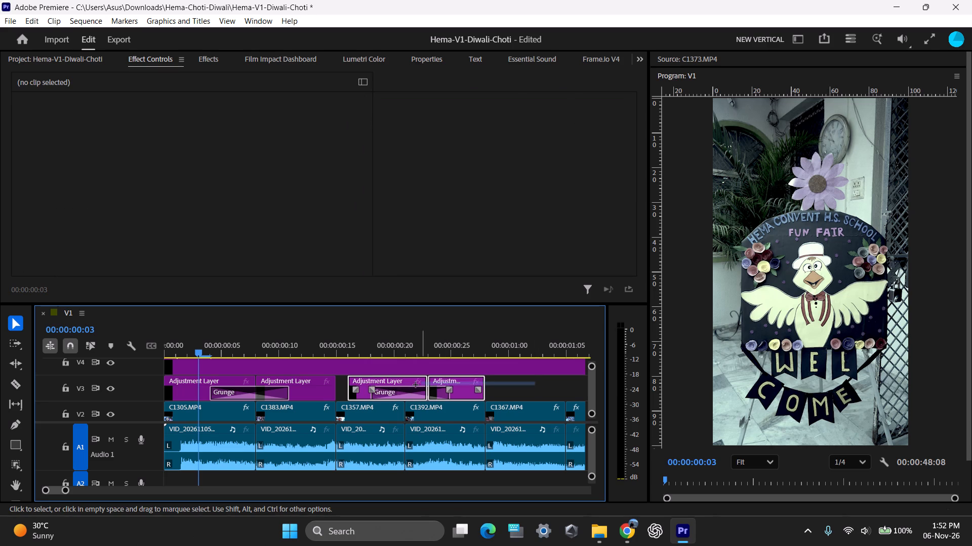
{"action": "left_click_drag", "start_coordinate": [416, 385], "coordinate": [416, 385]}
{"action": "left_click_drag", "start_coordinate": [406, 379], "coordinate": [396, 380]}
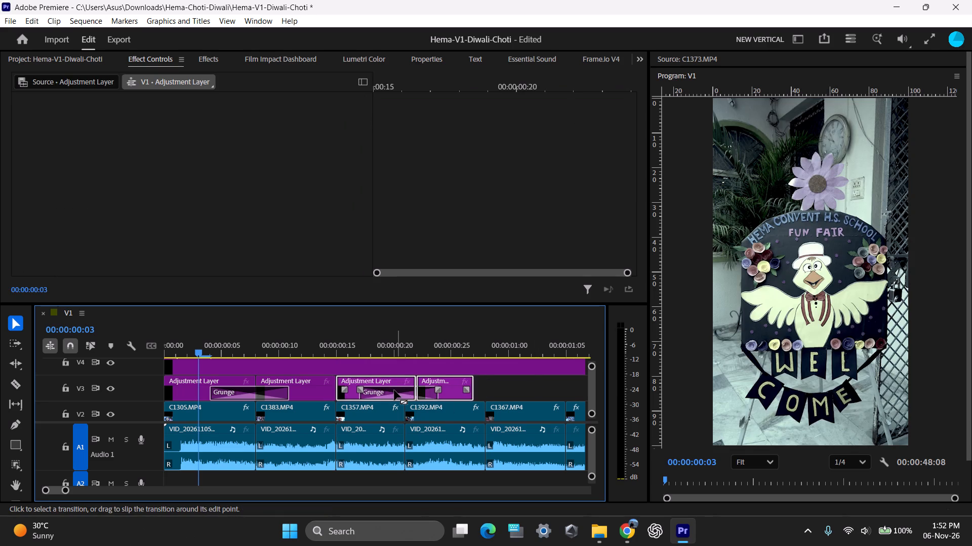
{"action": "left_click_drag", "start_coordinate": [392, 392], "coordinate": [401, 392]}
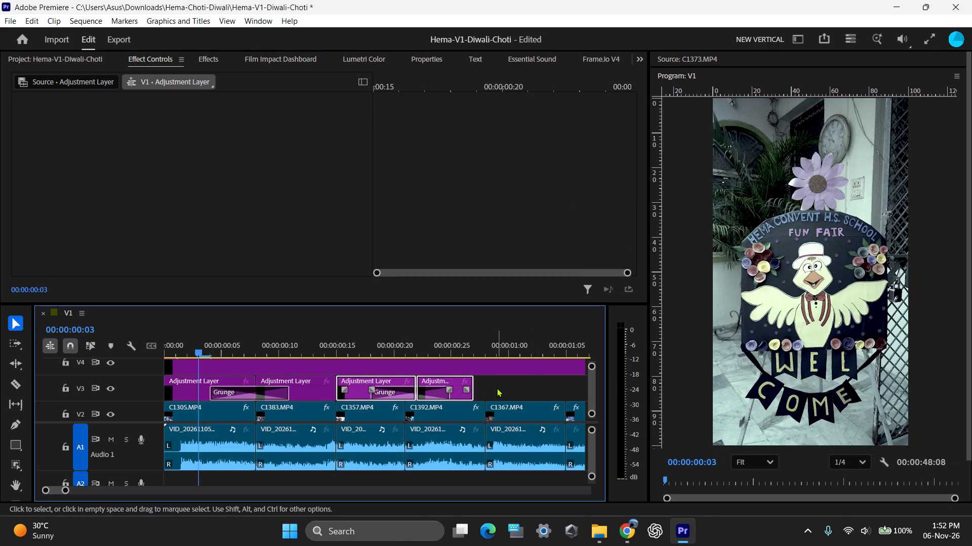
Extend the fourth V3 segment two frames, trim the third's start by one, and shift both one frame earlier to match C1357.MP4 and C1392.MP4.
{"action": "left_click", "coordinate": [497, 388]}
{"action": "left_click", "coordinate": [402, 396]}
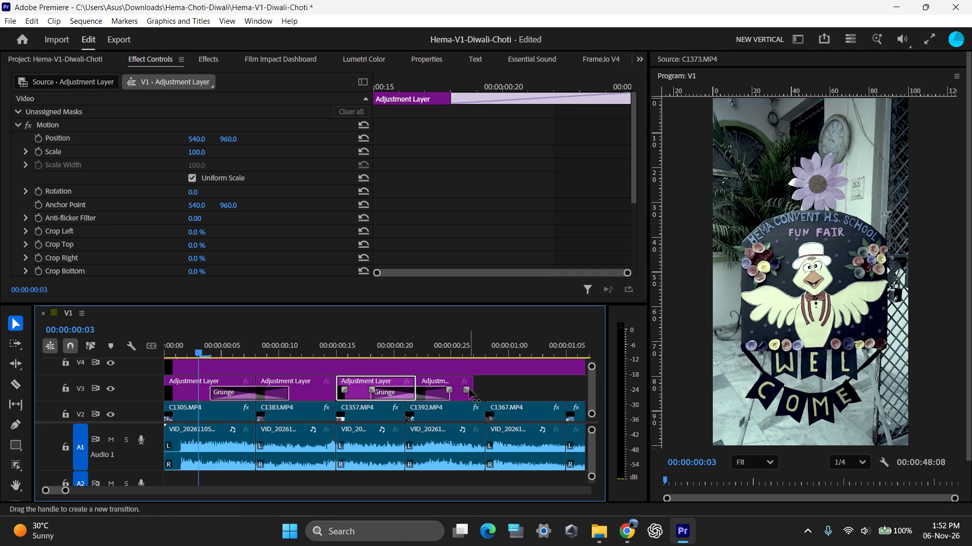
{"action": "left_click_drag", "start_coordinate": [477, 390], "coordinate": [497, 387]}
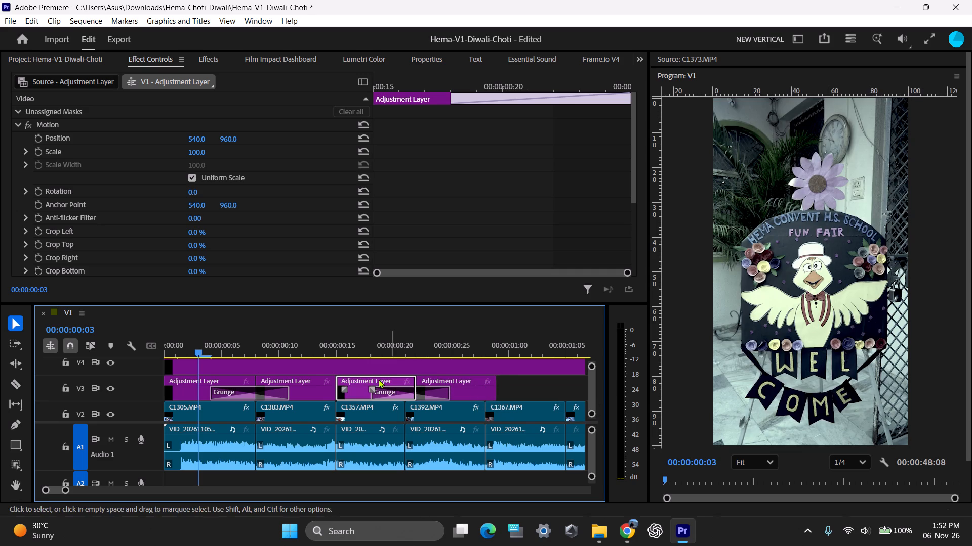
{"action": "left_click_drag", "start_coordinate": [342, 382], "coordinate": [353, 382]}
{"action": "left_click", "coordinate": [375, 380]}
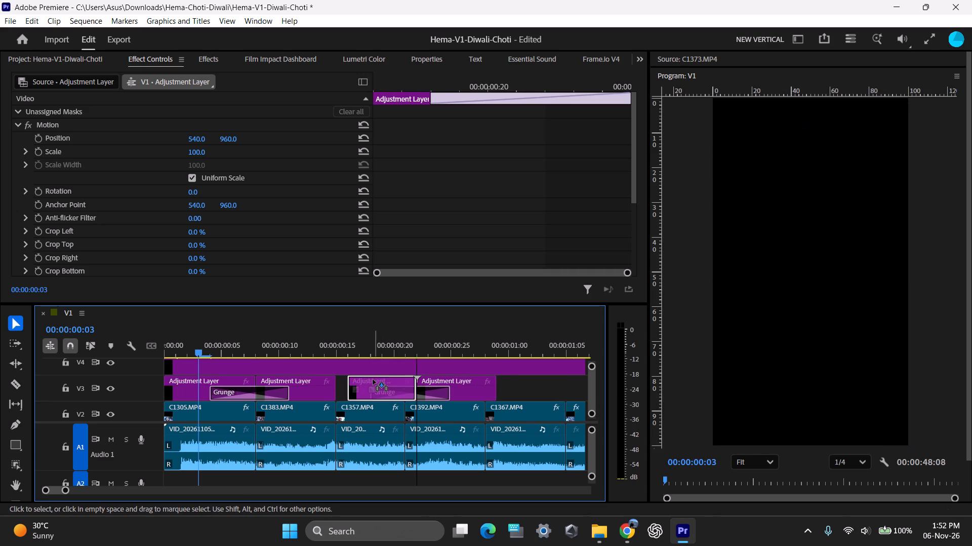
{"action": "left_click_drag", "start_coordinate": [518, 386], "coordinate": [378, 389]}
{"action": "left_click_drag", "start_coordinate": [388, 381], "coordinate": [381, 381]}
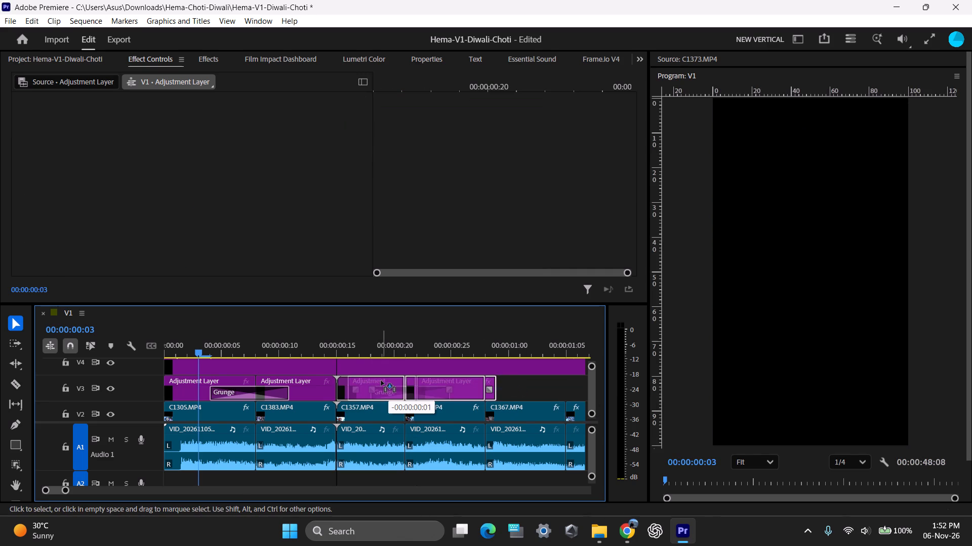
{"action": "left_click_drag", "start_coordinate": [381, 381], "coordinate": [380, 381]}
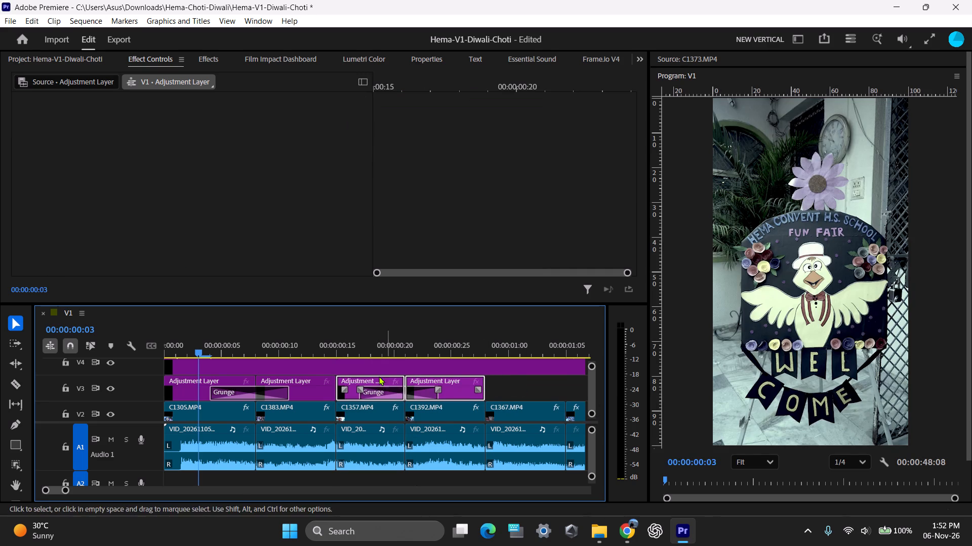
Preview the opening briefly from the start of the sequence and save the project.
{"action": "left_click_drag", "start_coordinate": [379, 333], "coordinate": [121, 340]}
{"action": "key", "text": "space"}
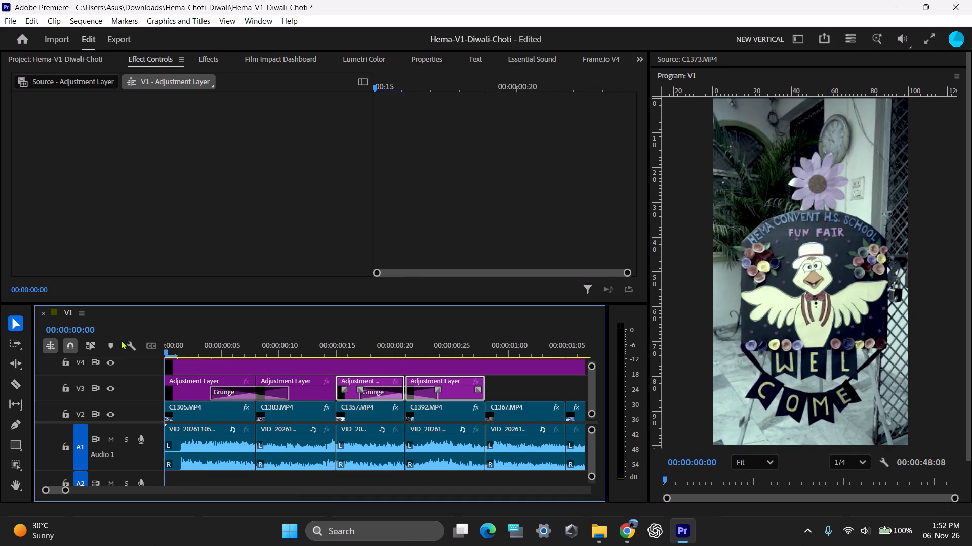
{"action": "key", "text": "space"}
{"action": "left_click_drag", "start_coordinate": [192, 349], "coordinate": [157, 353]}
{"action": "key", "text": "ctrl+s"}
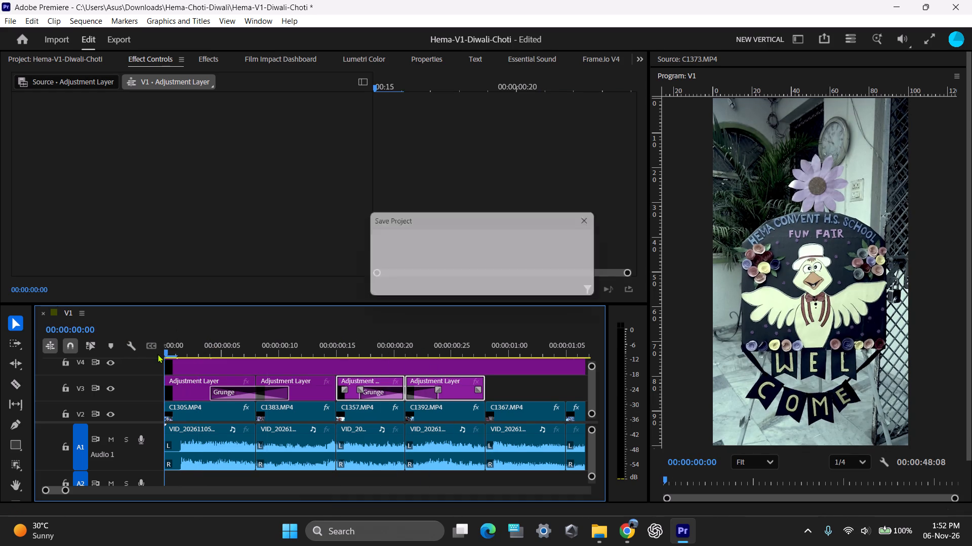
Play and scrub the first seconds of the sequence to check the Grunge transitions on both V3 segment pairs.
{"action": "key", "text": "space"}
{"action": "key", "text": "space"}
{"action": "left_click_drag", "start_coordinate": [343, 331], "coordinate": [233, 337]}
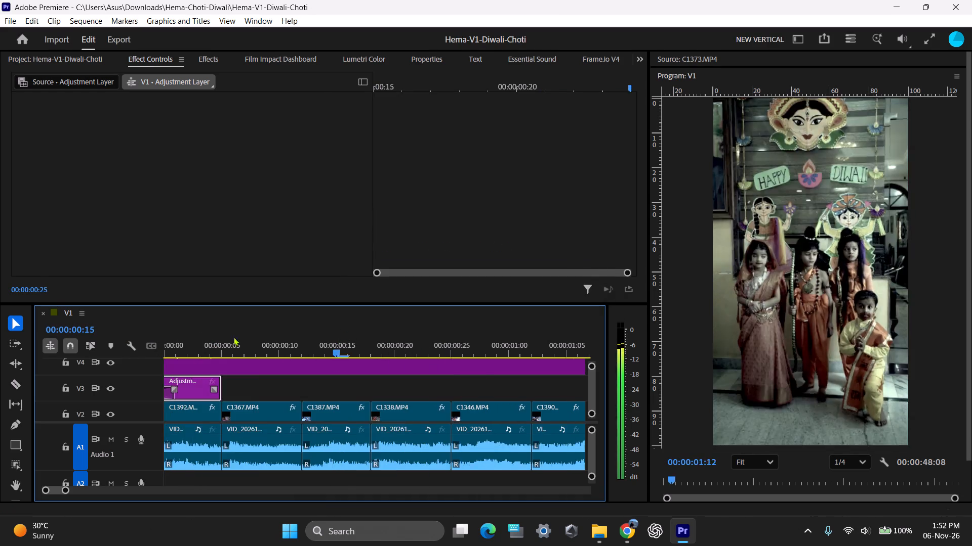
{"action": "left_click_drag", "start_coordinate": [233, 337], "coordinate": [132, 340]}
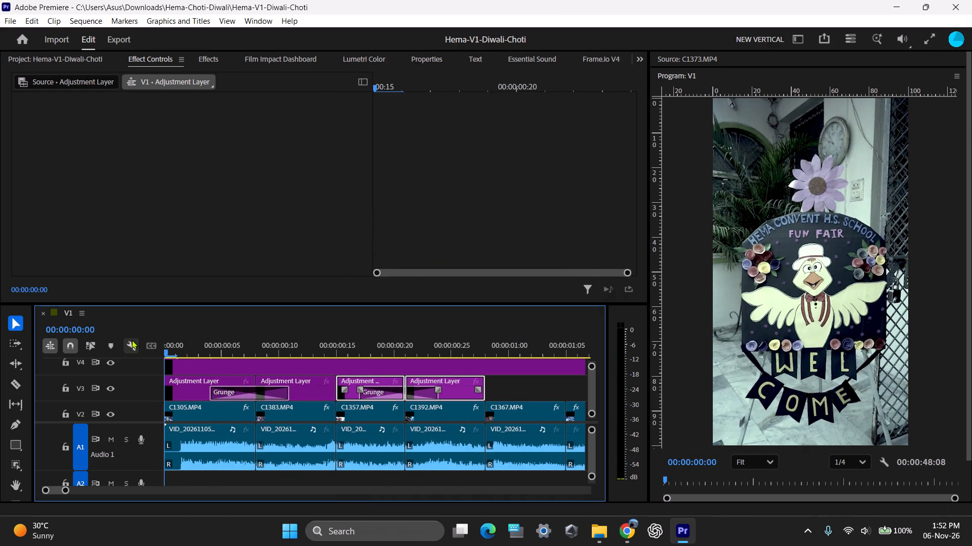
{"action": "key", "text": "minus"}
{"action": "key", "text": "space"}
{"action": "key", "text": "space"}
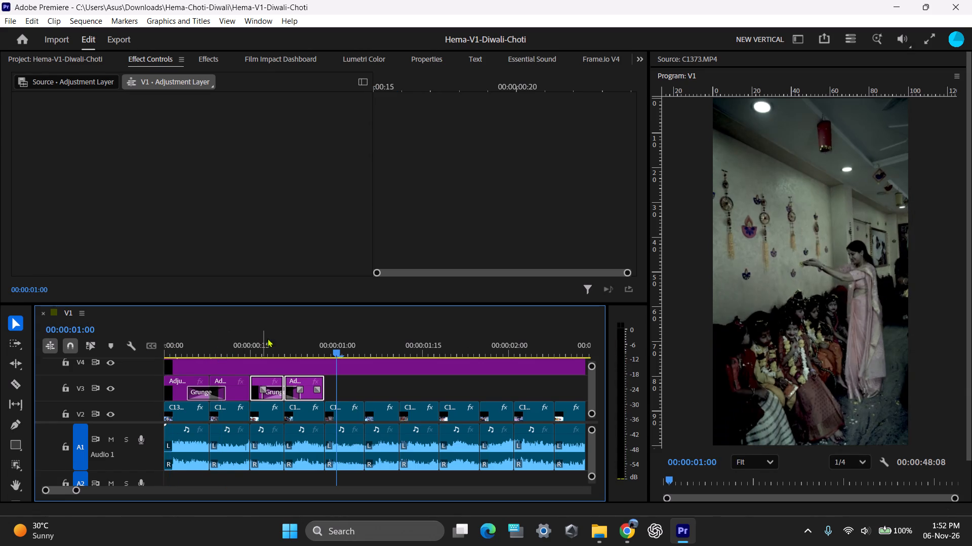
{"action": "left_click_drag", "start_coordinate": [294, 336], "coordinate": [234, 343]}
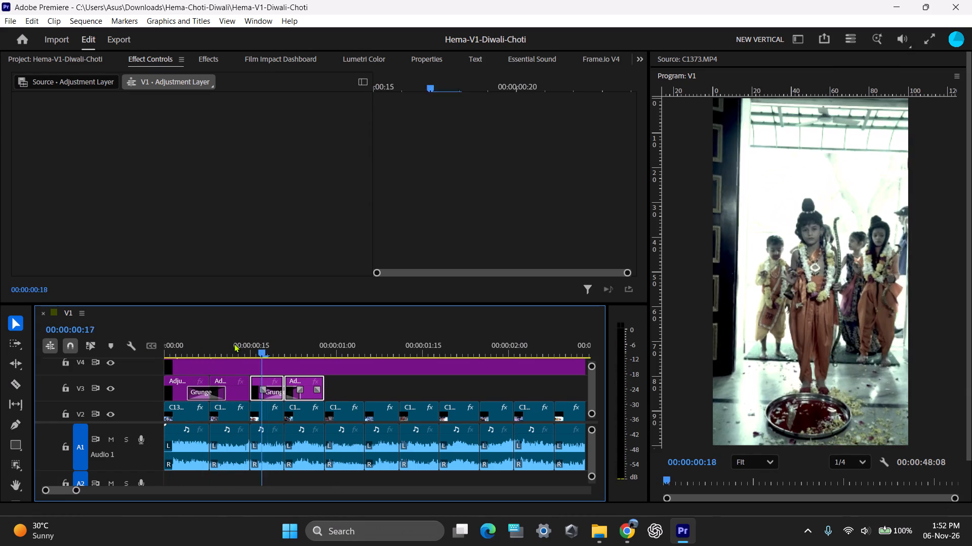
{"action": "left_click_drag", "start_coordinate": [234, 343], "coordinate": [188, 347]}
Lengthen the Grunge transitions on both V3 segment pairs so each covers most of its two adjustment segments.
{"action": "key", "text": "equal"}
{"action": "left_click_drag", "start_coordinate": [287, 388], "coordinate": [300, 388]}
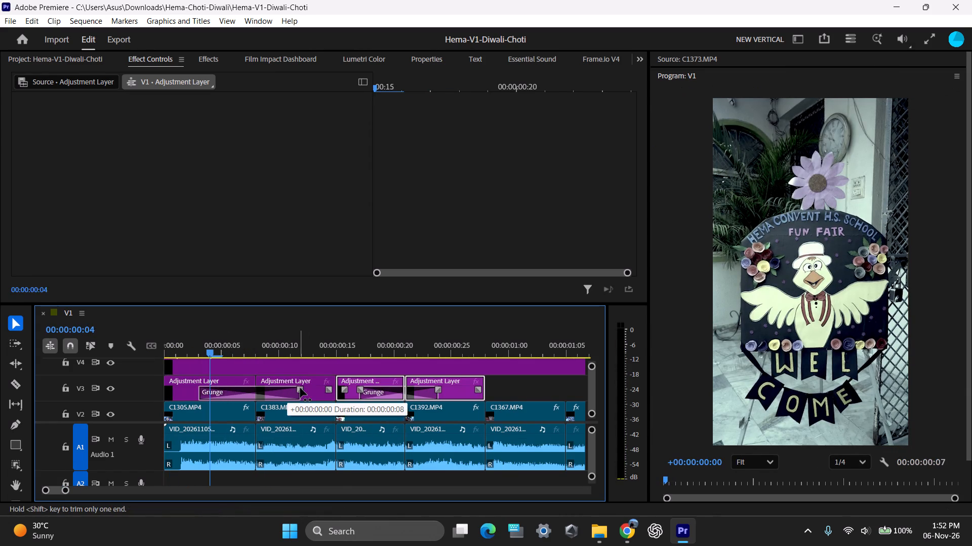
{"action": "left_click_drag", "start_coordinate": [300, 388], "coordinate": [301, 388]}
{"action": "left_click_drag", "start_coordinate": [438, 389], "coordinate": [459, 387]}
{"action": "left_click_drag", "start_coordinate": [298, 388], "coordinate": [319, 380]}
Play and scrub the first four clips to examine how the lengthened Grunge transitions look across their cuts.
{"action": "left_click_drag", "start_coordinate": [219, 349], "coordinate": [171, 354]}
{"action": "key", "text": "space"}
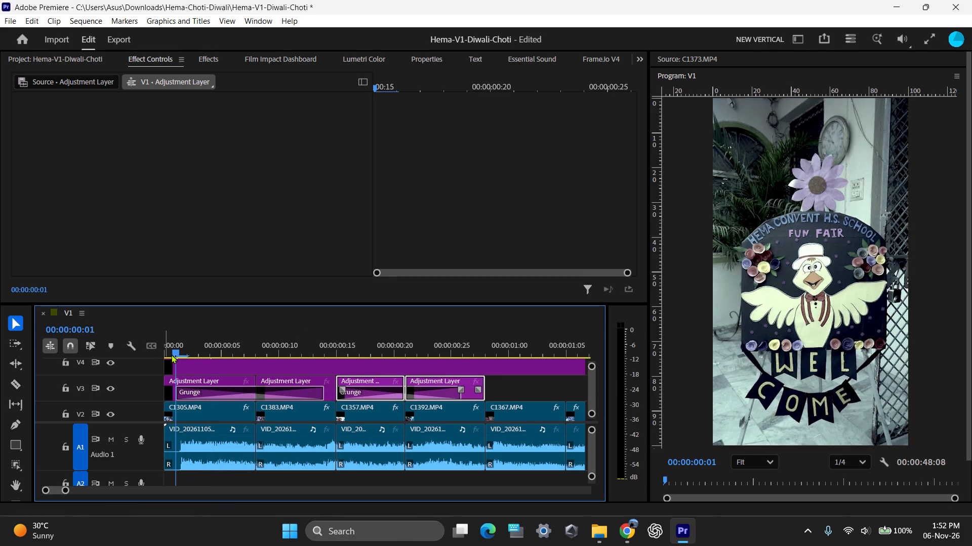
{"action": "key", "text": "space"}
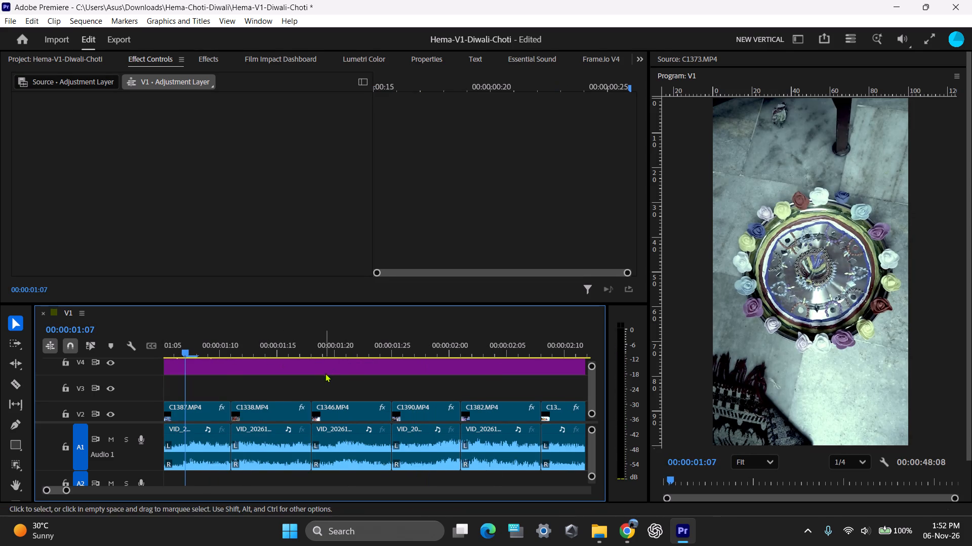
{"action": "key", "text": "minus"}
{"action": "left_click_drag", "start_coordinate": [292, 343], "coordinate": [291, 357]}
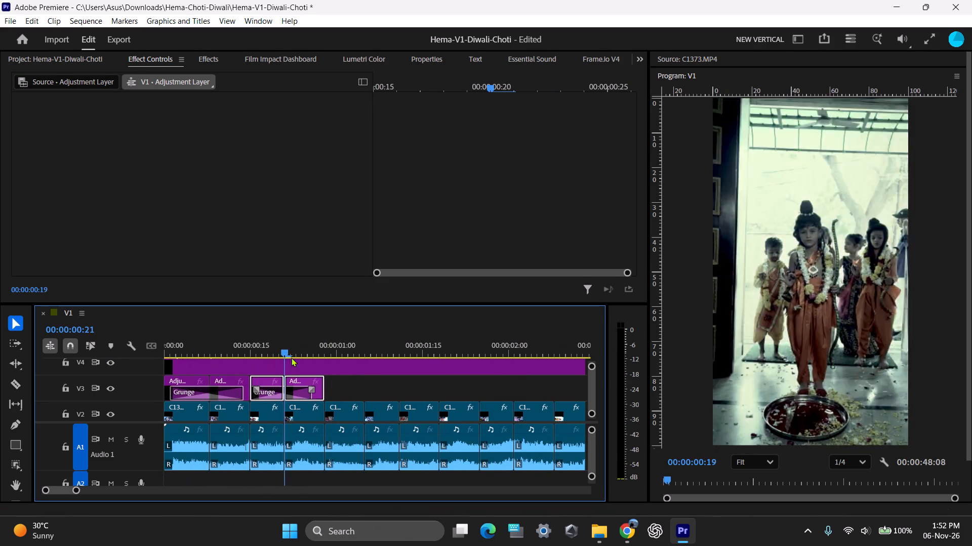
{"action": "left_click_drag", "start_coordinate": [291, 357], "coordinate": [301, 358]}
{"action": "left_click_drag", "start_coordinate": [312, 391], "coordinate": [334, 390]}
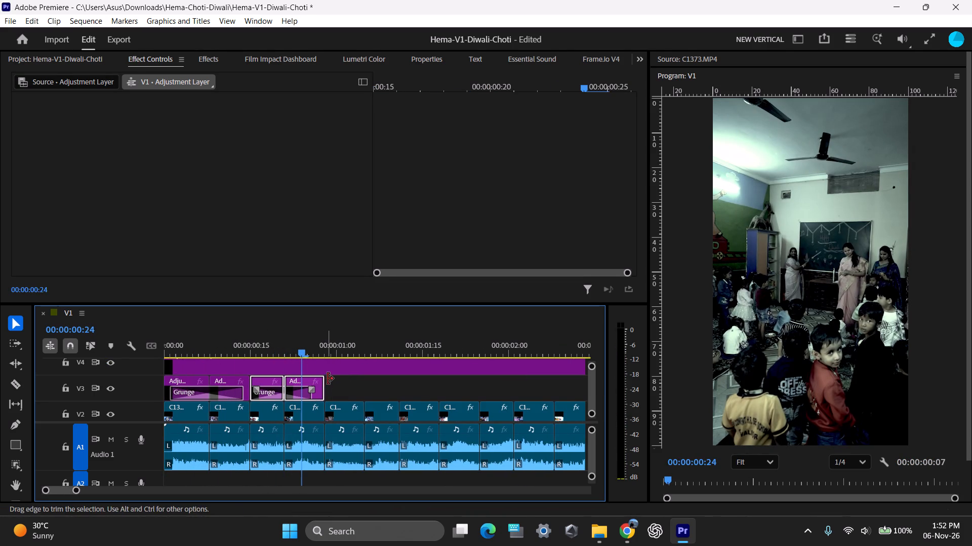
{"action": "left_click_drag", "start_coordinate": [296, 348], "coordinate": [239, 360]}
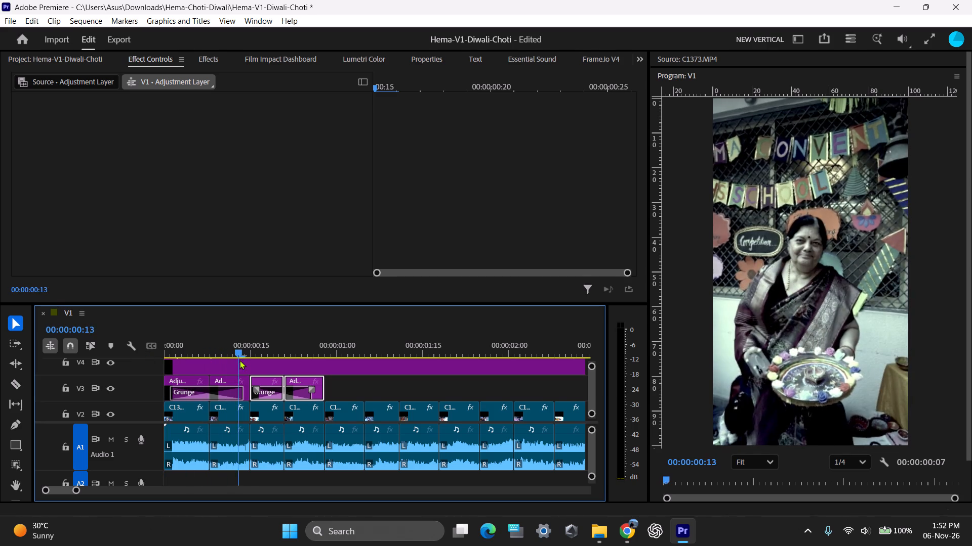
{"action": "left_click_drag", "start_coordinate": [239, 360], "coordinate": [208, 361]}
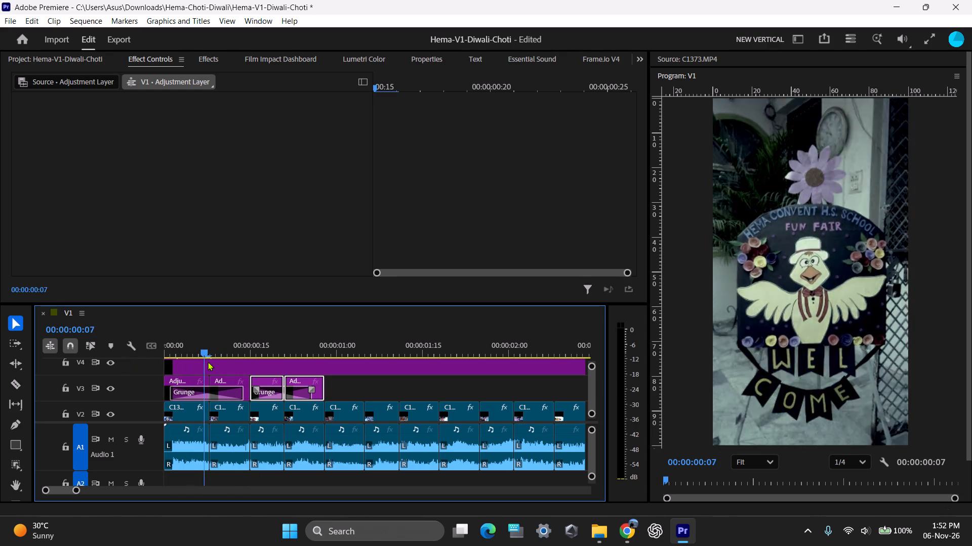
{"action": "left_click_drag", "start_coordinate": [208, 361], "coordinate": [279, 367]}
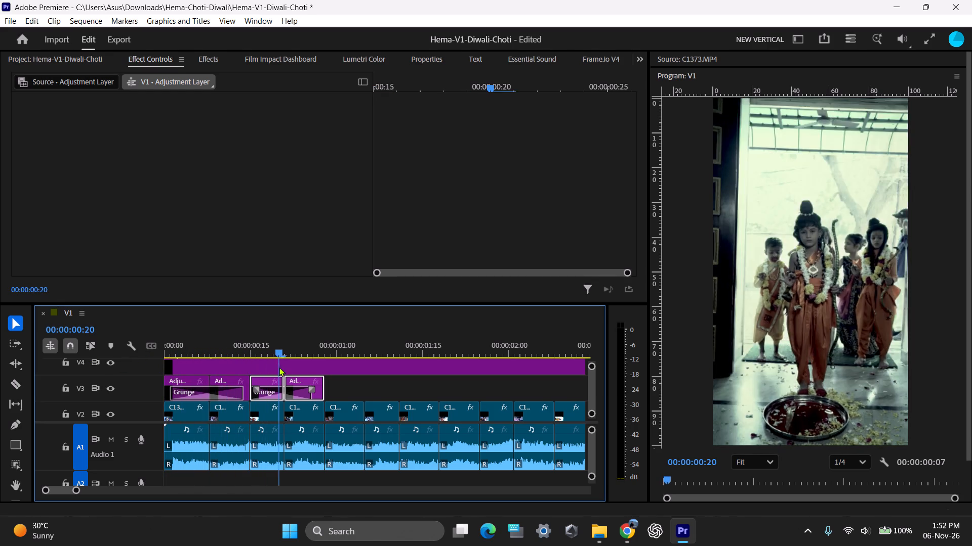
{"action": "left_click_drag", "start_coordinate": [279, 367], "coordinate": [327, 376]}
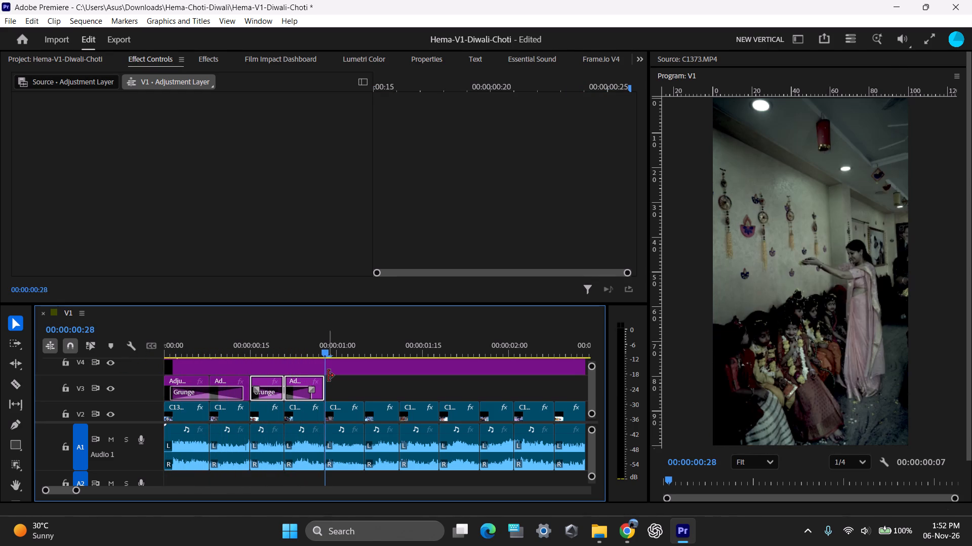
Duplicate the third and fourth V3 segments with their Grunge transition after the fourth, lining up their cut with the C1367.MP4–C1387.MP4 cut.
{"action": "left_click_drag", "start_coordinate": [387, 380], "coordinate": [295, 387]}
{"action": "left_click_drag", "start_coordinate": [392, 390], "coordinate": [277, 387]}
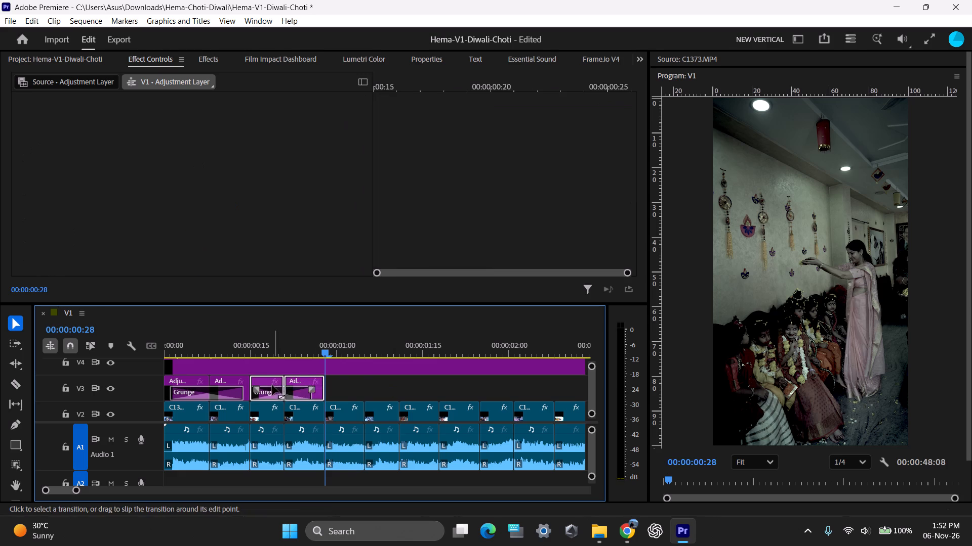
{"action": "left_click_drag", "start_coordinate": [269, 381], "coordinate": [346, 385]}
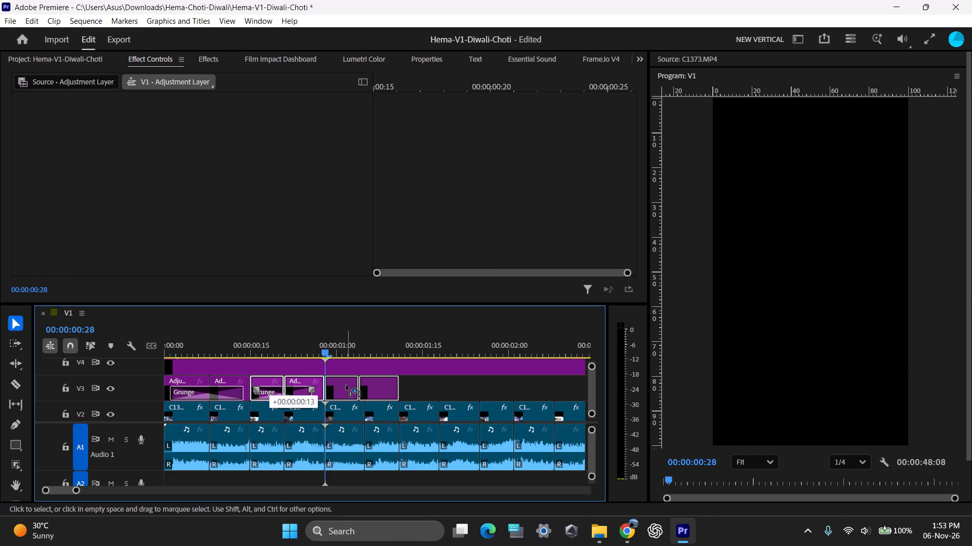
{"action": "left_click_drag", "start_coordinate": [346, 385], "coordinate": [357, 387]}
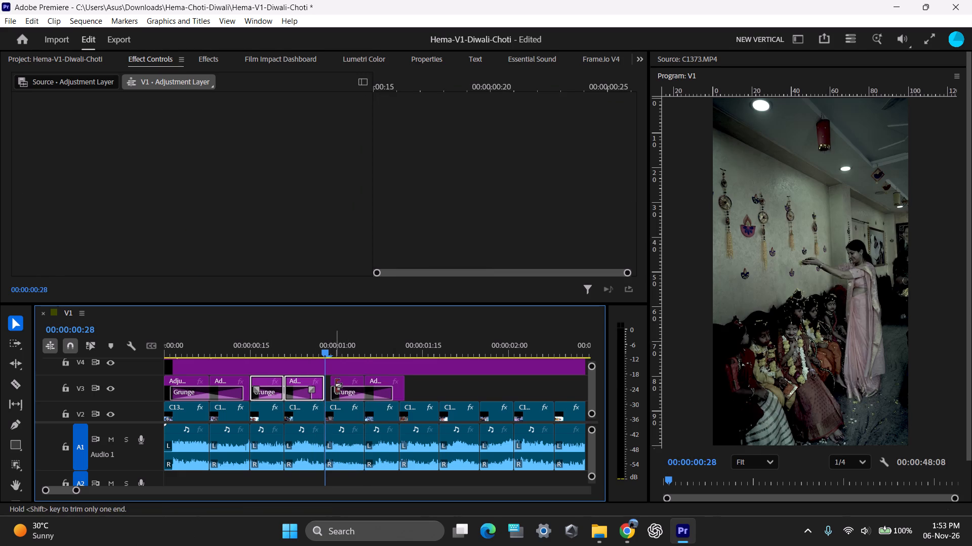
Extend the fifth V3 segment's start back to the fourth segment's end and lengthen its Grunge transition to cover most of the new pair.
{"action": "left_click", "coordinate": [344, 379]}
{"action": "left_click_drag", "start_coordinate": [334, 379], "coordinate": [324, 381]}
{"action": "left_click", "coordinate": [324, 381]}
{"action": "left_click_drag", "start_coordinate": [334, 390], "coordinate": [328, 391]}
Play and scrub the opening from the start to check the three Grunge transitions.
{"action": "left_click_drag", "start_coordinate": [329, 334], "coordinate": [312, 339]}
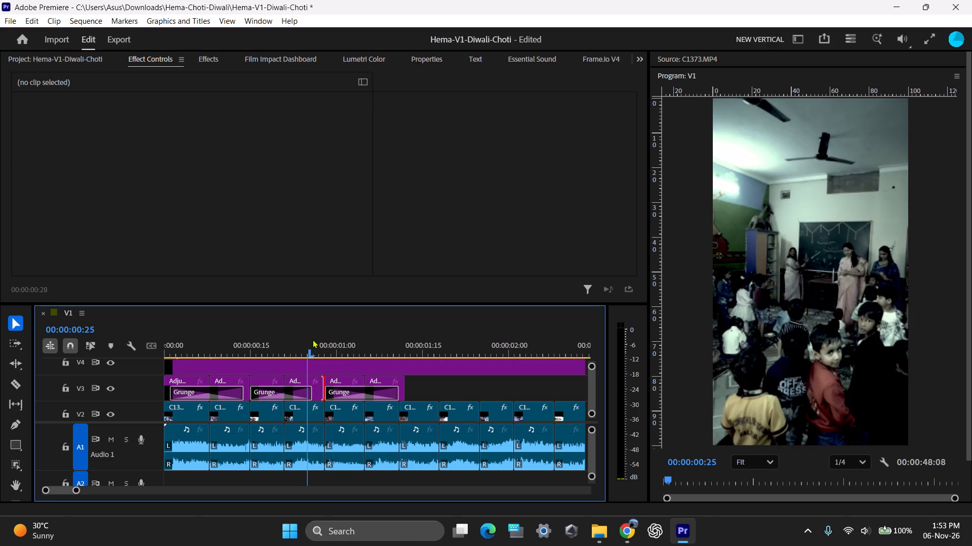
{"action": "left_click_drag", "start_coordinate": [312, 339], "coordinate": [160, 348]}
{"action": "key", "text": "space"}
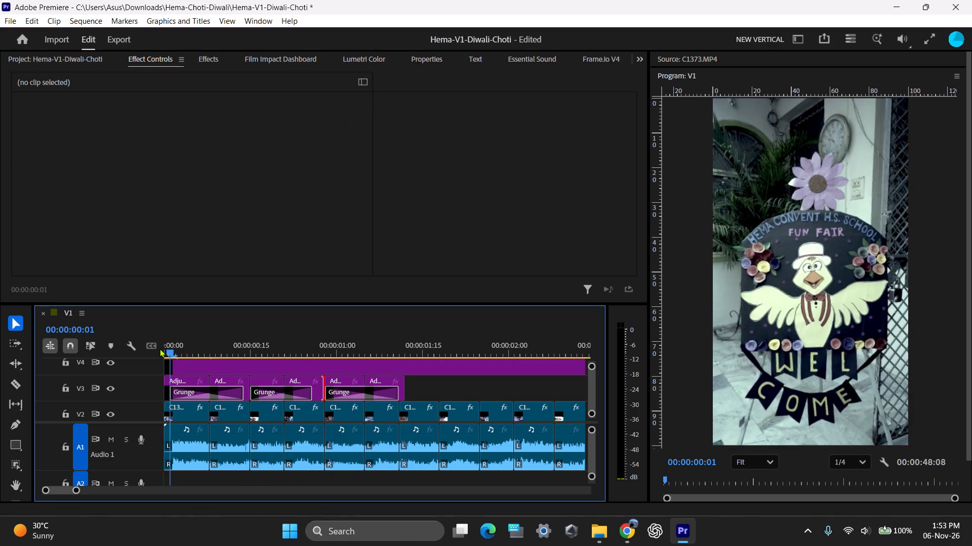
{"action": "key", "text": "space"}
{"action": "left_click_drag", "start_coordinate": [349, 338], "coordinate": [193, 350]}
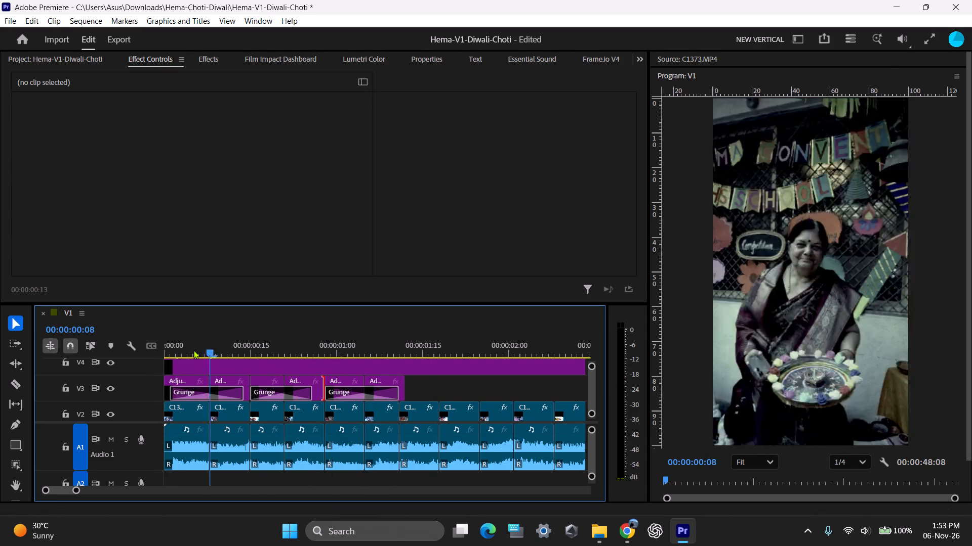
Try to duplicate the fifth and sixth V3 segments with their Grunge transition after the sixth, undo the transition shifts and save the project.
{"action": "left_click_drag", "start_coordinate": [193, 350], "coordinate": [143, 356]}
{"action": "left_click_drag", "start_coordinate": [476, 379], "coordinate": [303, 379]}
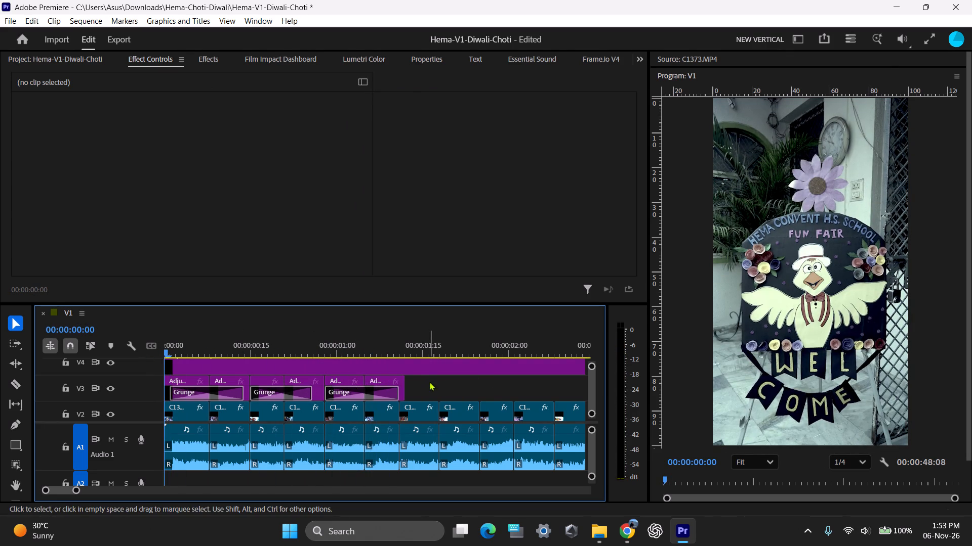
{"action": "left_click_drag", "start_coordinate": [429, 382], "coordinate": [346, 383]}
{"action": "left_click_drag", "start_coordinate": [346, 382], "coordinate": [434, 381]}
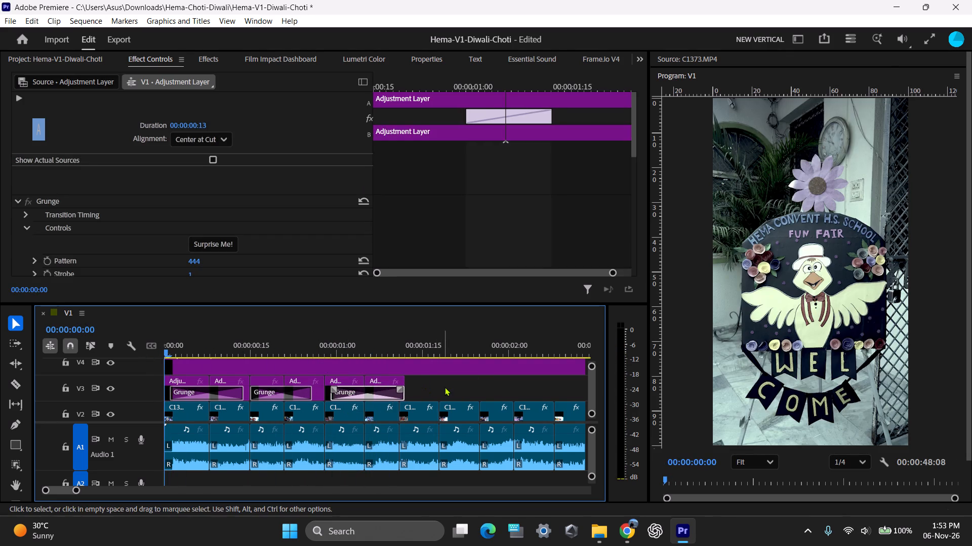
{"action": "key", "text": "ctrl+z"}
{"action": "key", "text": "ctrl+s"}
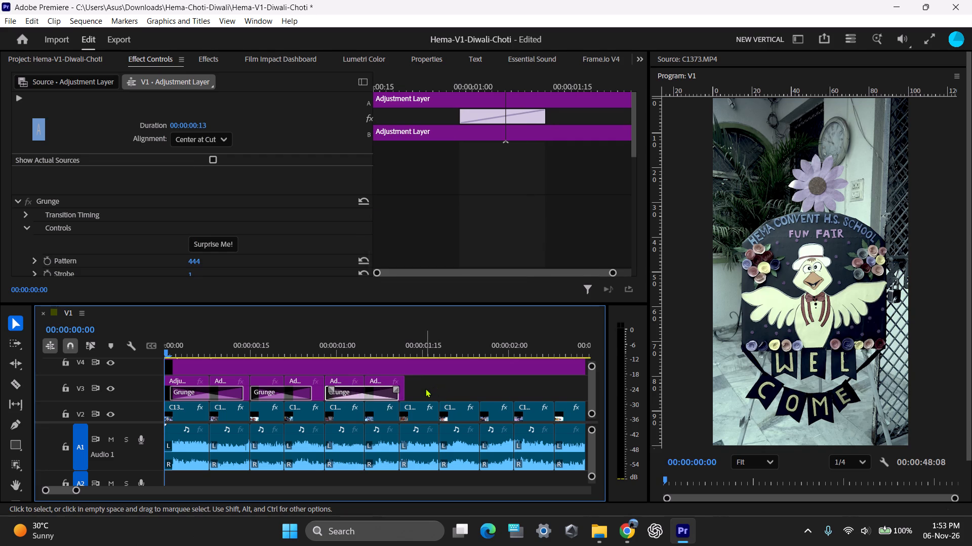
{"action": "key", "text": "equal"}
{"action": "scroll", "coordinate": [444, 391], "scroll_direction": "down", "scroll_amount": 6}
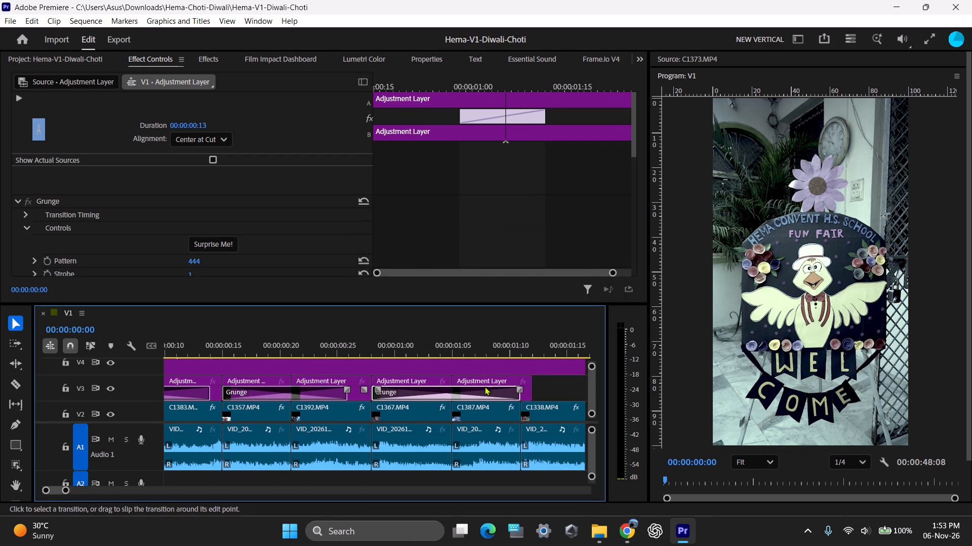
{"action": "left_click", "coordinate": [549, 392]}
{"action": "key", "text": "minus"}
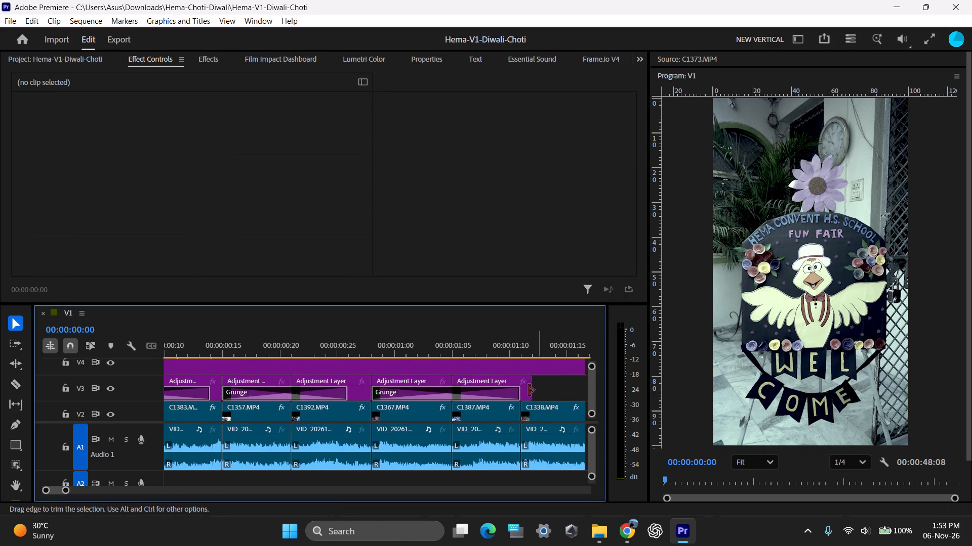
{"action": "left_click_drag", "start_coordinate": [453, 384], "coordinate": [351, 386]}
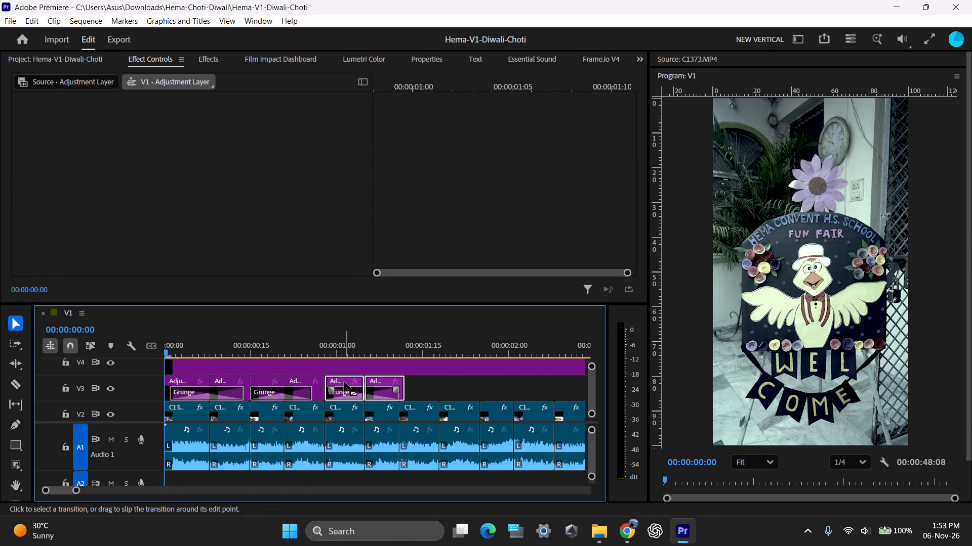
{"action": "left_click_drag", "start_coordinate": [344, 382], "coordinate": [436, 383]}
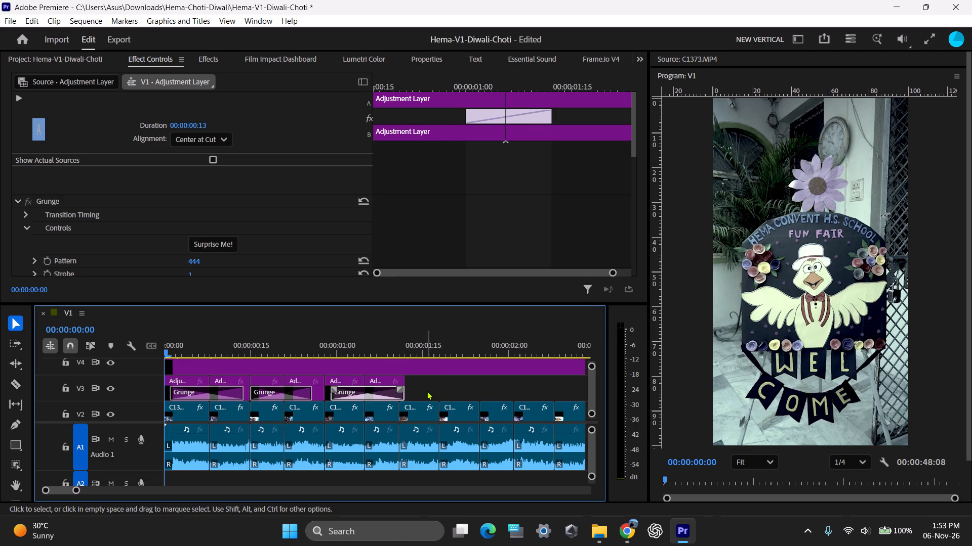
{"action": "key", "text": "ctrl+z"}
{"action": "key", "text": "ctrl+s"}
Duplicate the fifth and sixth V3 segments with their Grunge transition, trim the sixth's end to the clip cut below, and butt the copy against it.
{"action": "left_click", "coordinate": [458, 391]}
{"action": "left_click_drag", "start_coordinate": [452, 382], "coordinate": [340, 382]}
{"action": "left_click_drag", "start_coordinate": [345, 381], "coordinate": [417, 380]}
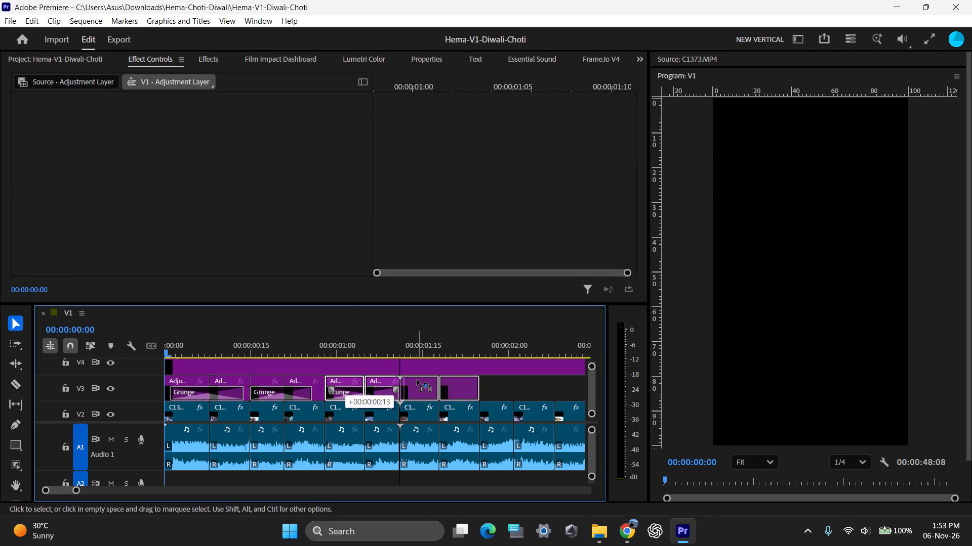
{"action": "left_click_drag", "start_coordinate": [417, 380], "coordinate": [434, 380]}
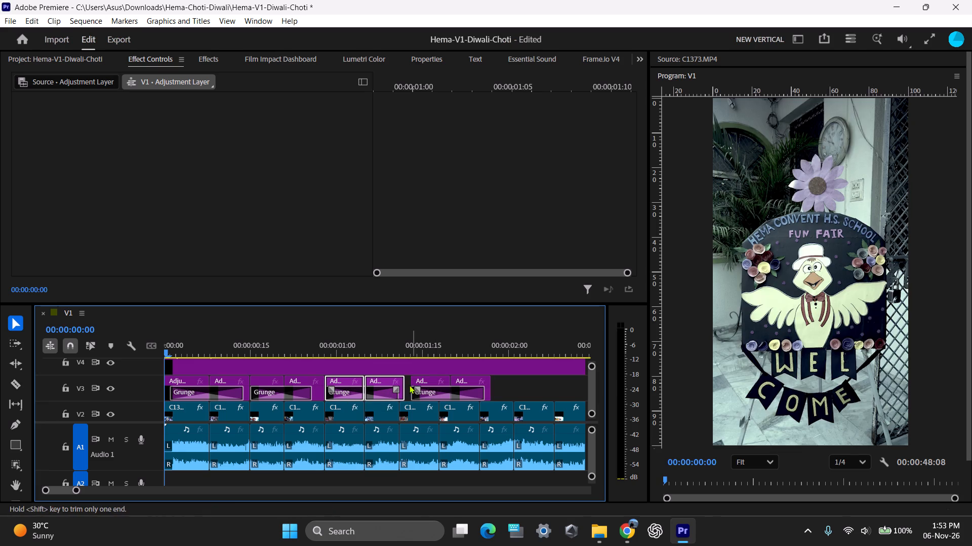
{"action": "left_click_drag", "start_coordinate": [405, 383], "coordinate": [400, 383]}
{"action": "left_click_drag", "start_coordinate": [510, 383], "coordinate": [467, 383]}
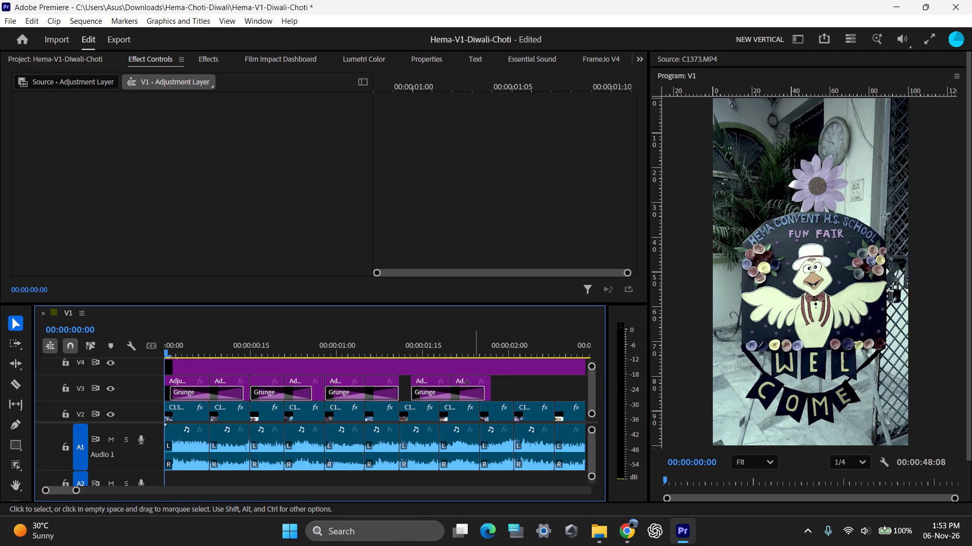
{"action": "left_click_drag", "start_coordinate": [467, 383], "coordinate": [417, 383]}
{"action": "left_click_drag", "start_coordinate": [431, 381], "coordinate": [419, 381]}
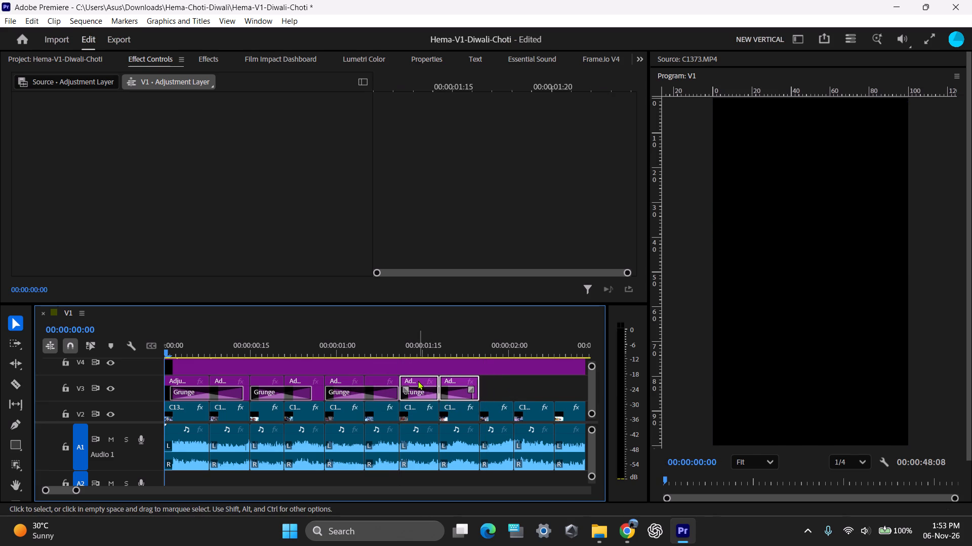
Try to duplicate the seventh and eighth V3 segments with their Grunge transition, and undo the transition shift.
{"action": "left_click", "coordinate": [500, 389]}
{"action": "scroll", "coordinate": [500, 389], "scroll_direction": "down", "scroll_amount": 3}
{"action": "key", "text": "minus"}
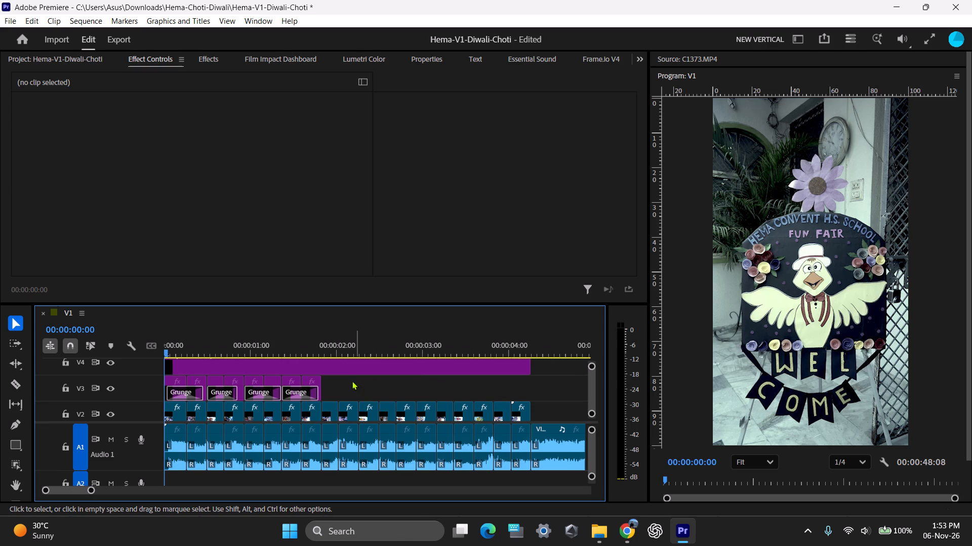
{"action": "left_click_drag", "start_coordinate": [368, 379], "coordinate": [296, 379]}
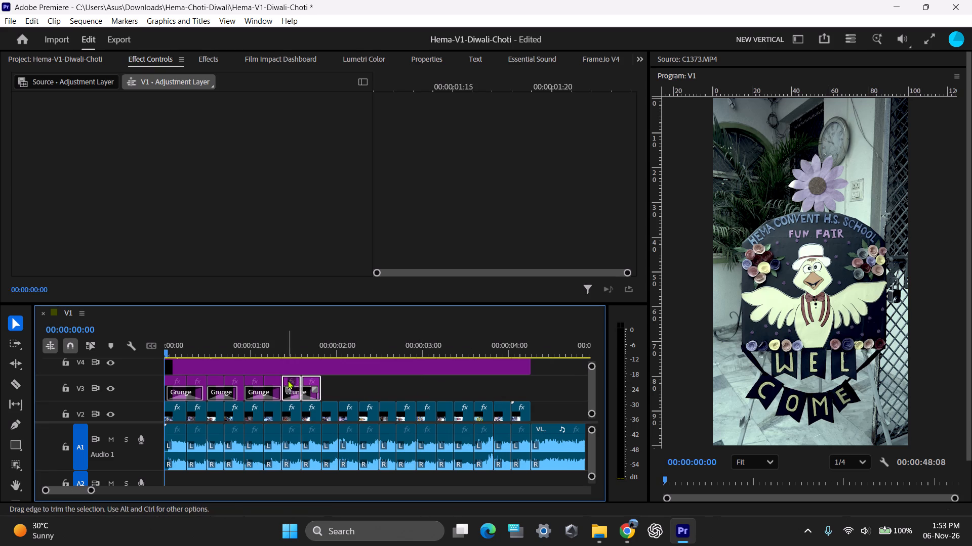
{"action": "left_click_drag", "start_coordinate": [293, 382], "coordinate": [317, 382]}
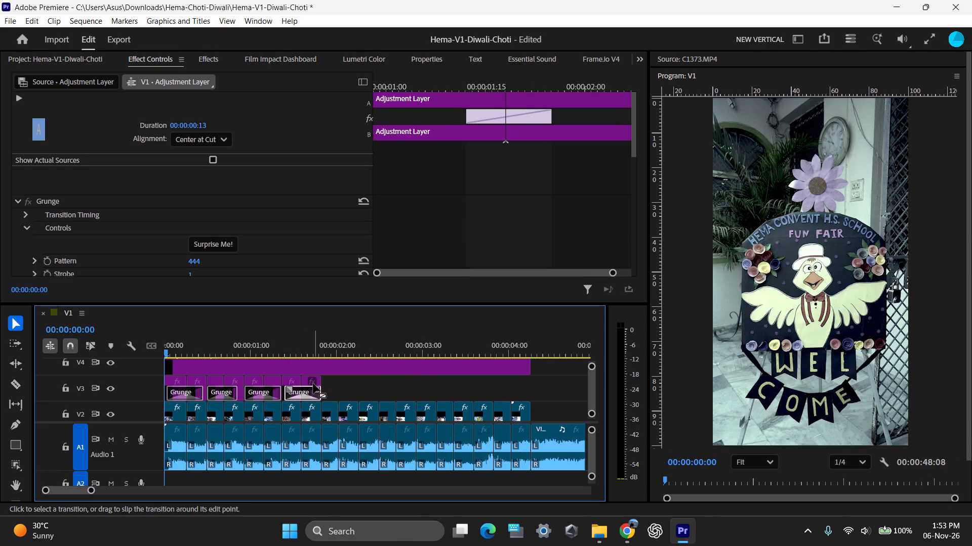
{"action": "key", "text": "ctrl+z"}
Expand the V3 track's height and duplicate the seventh and eighth segments with their Grunge transition directly after the eighth.
{"action": "key", "text": "equal"}
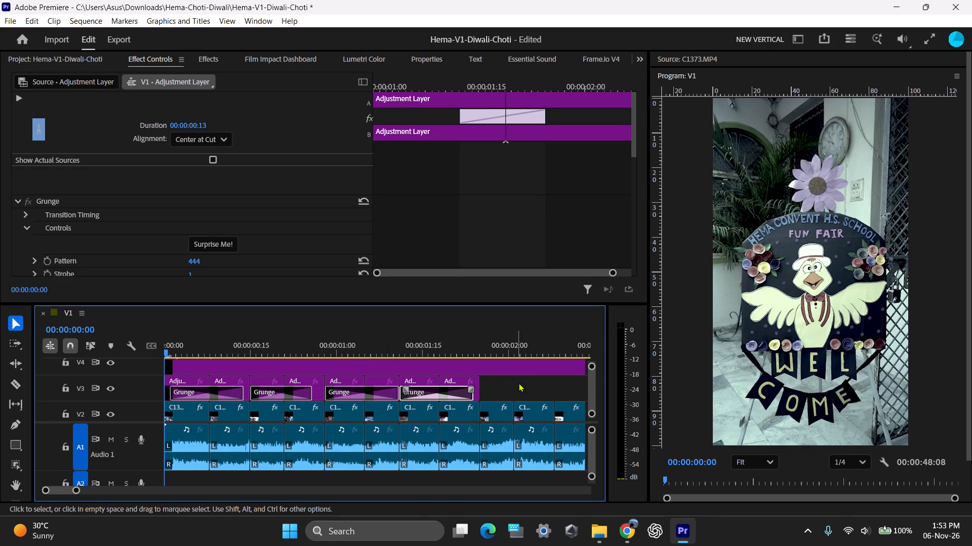
{"action": "left_click", "coordinate": [518, 383]}
{"action": "left_click_drag", "start_coordinate": [494, 382], "coordinate": [434, 378]}
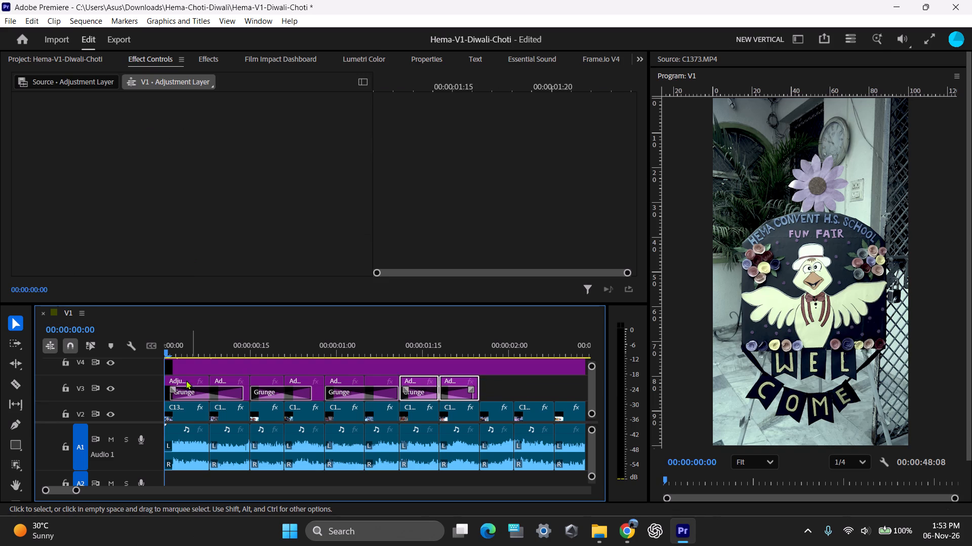
{"action": "double_click", "coordinate": [139, 388]}
{"action": "scroll", "coordinate": [468, 384], "scroll_direction": "up", "scroll_amount": 3, "text": "ctrl"}
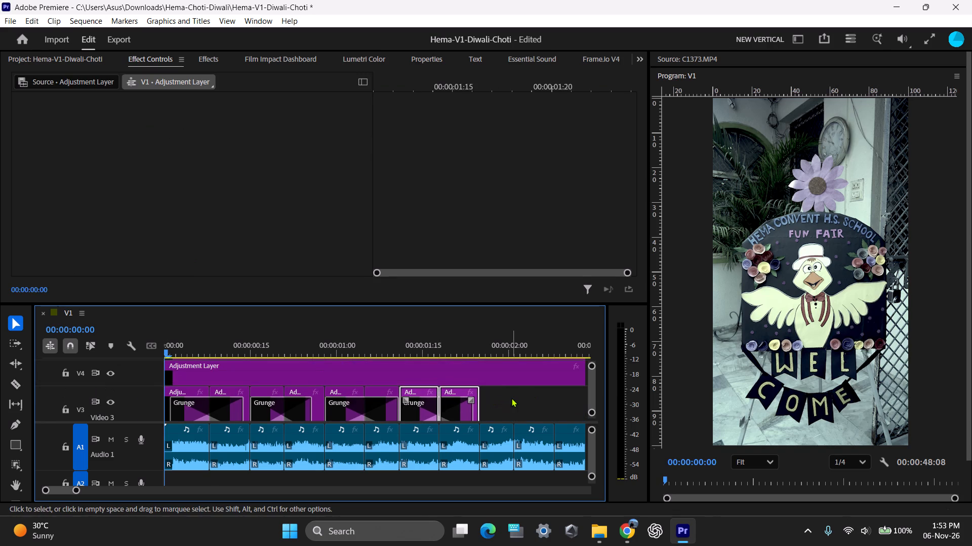
{"action": "left_click", "coordinate": [511, 398]}
{"action": "left_click_drag", "start_coordinate": [508, 395], "coordinate": [408, 390]}
{"action": "left_click_drag", "start_coordinate": [416, 390], "coordinate": [499, 393]}
Trim the tenth V3 segment's end back to the clip cut below it.
{"action": "scroll", "coordinate": [526, 401], "scroll_direction": "down", "scroll_amount": 1, "text": "ctrl"}
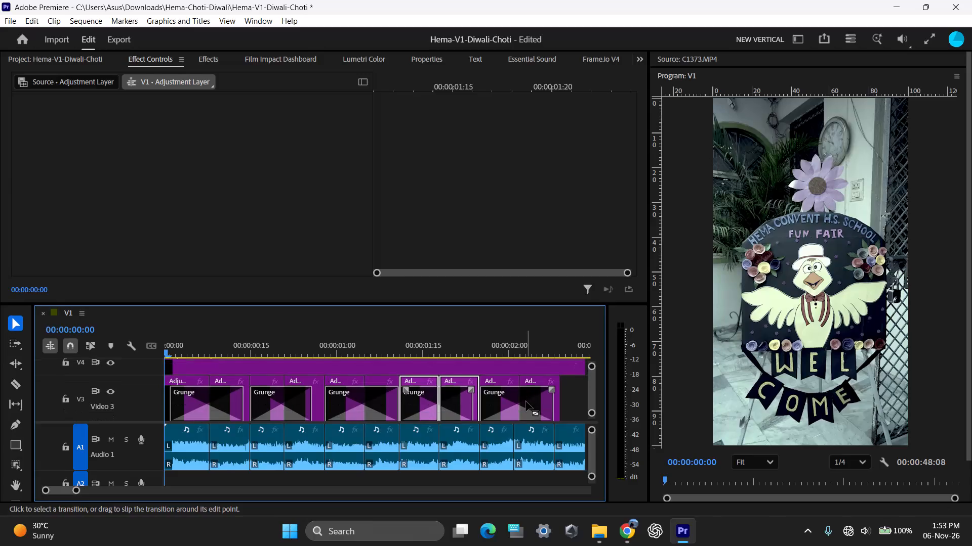
{"action": "left_click_drag", "start_coordinate": [562, 389], "coordinate": [557, 389]}
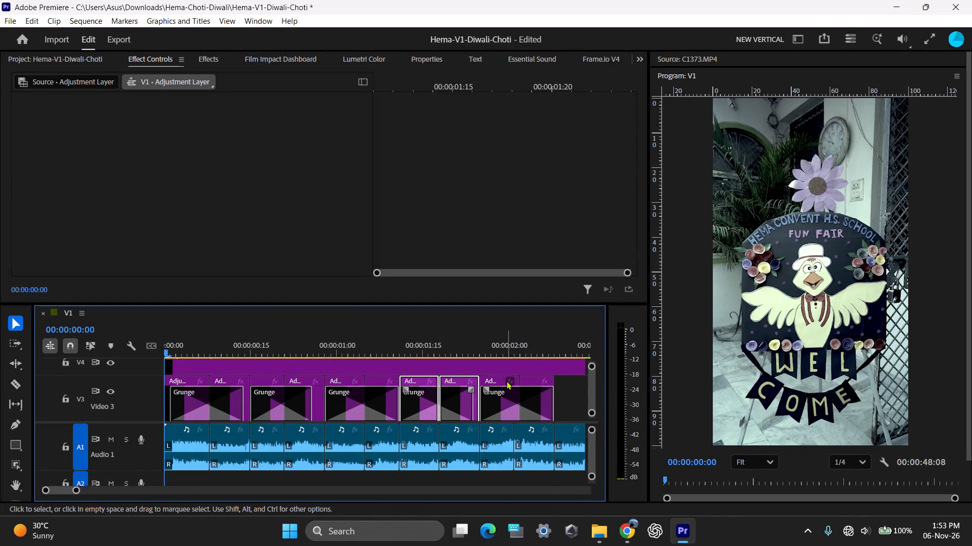
{"action": "scroll", "coordinate": [559, 390], "scroll_direction": "down", "scroll_amount": 2, "text": "ctrl"}
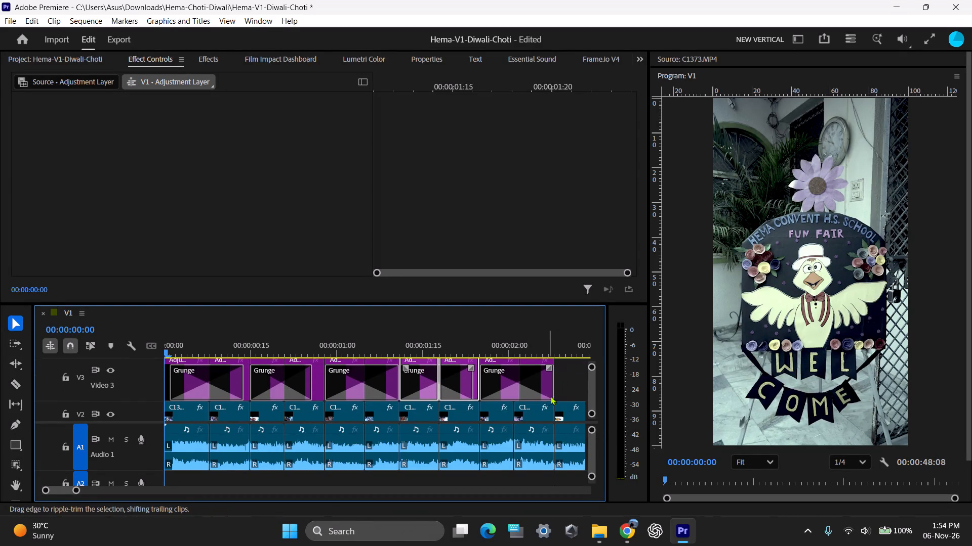
{"action": "scroll", "coordinate": [508, 371], "scroll_direction": "up", "scroll_amount": 2}
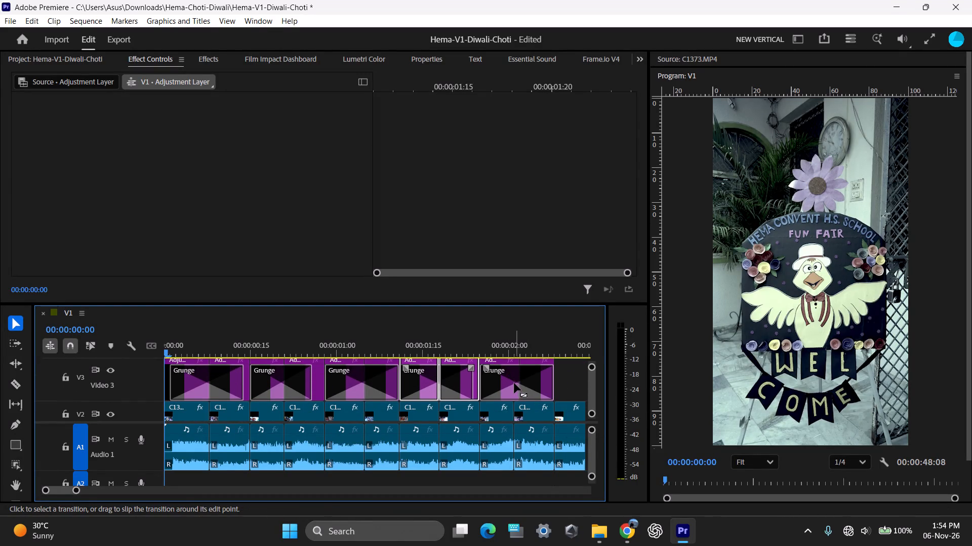
{"action": "scroll", "coordinate": [514, 383], "scroll_direction": "up", "scroll_amount": 3, "text": "ctrl"}
Shorten the fifth Grunge transition and the ninth V3 segment's start, and move that pair back against the eighth segment.
{"action": "left_click_drag", "start_coordinate": [487, 400], "coordinate": [494, 400]}
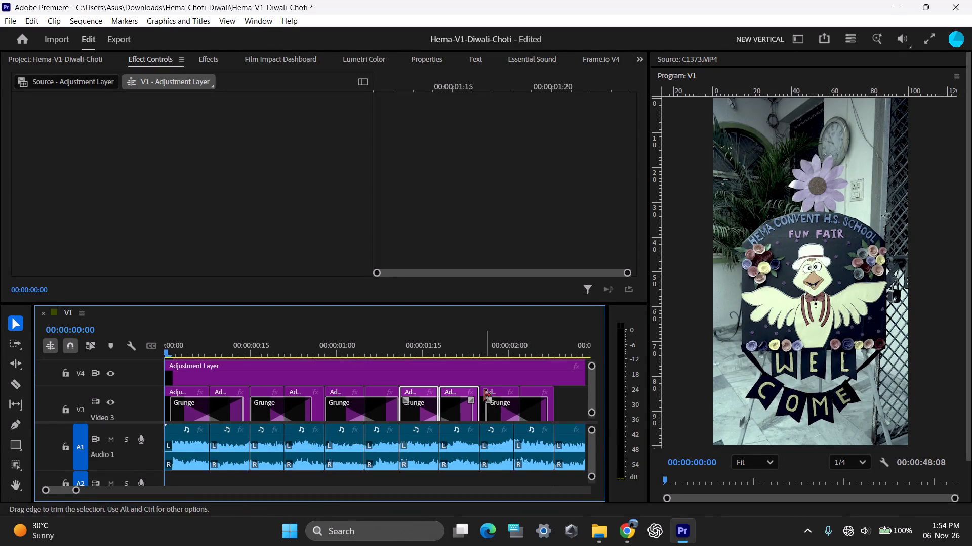
{"action": "left_click", "coordinate": [483, 390]}
{"action": "left_click", "coordinate": [483, 390]}
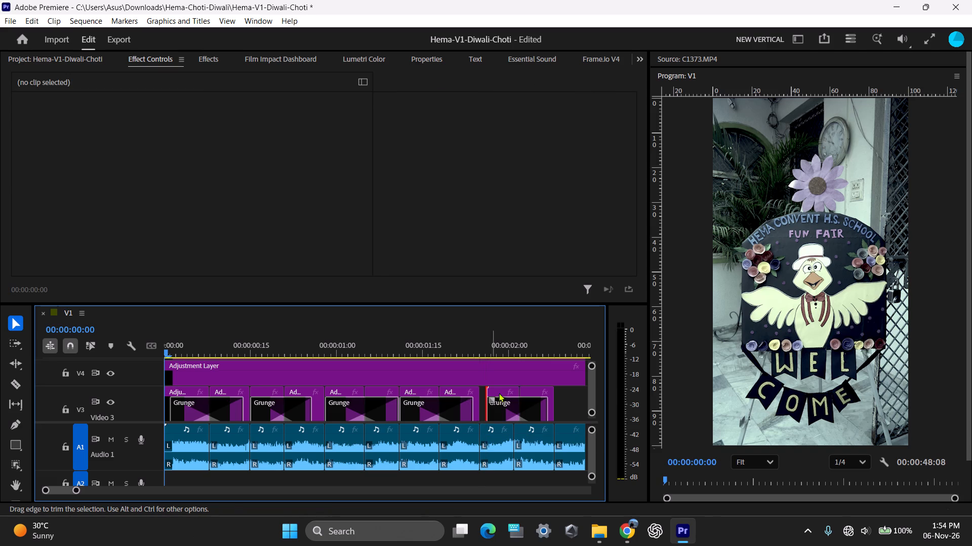
{"action": "scroll", "coordinate": [550, 400], "scroll_direction": "down", "scroll_amount": 2, "text": "ctrl"}
{"action": "left_click_drag", "start_coordinate": [576, 382], "coordinate": [526, 386]}
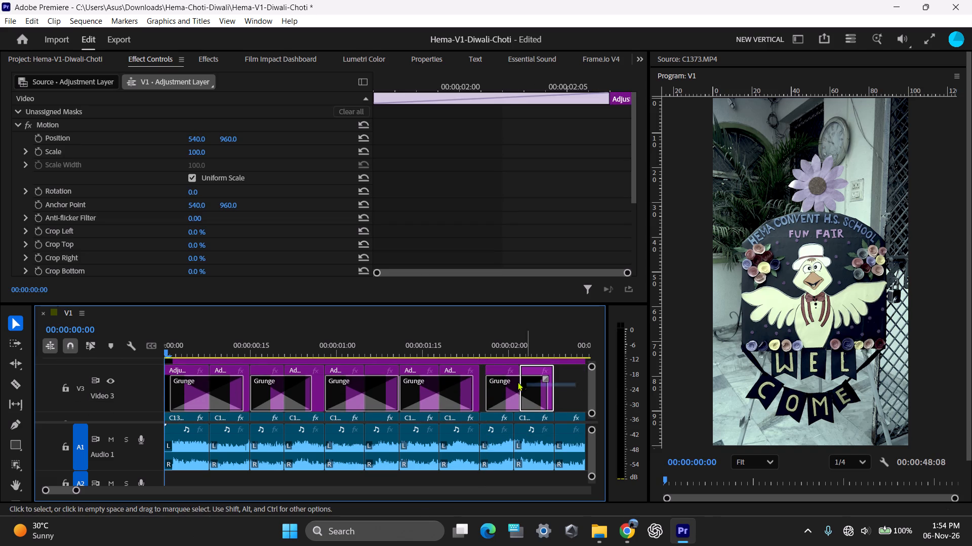
{"action": "left_click_drag", "start_coordinate": [570, 375], "coordinate": [500, 374]}
{"action": "left_click_drag", "start_coordinate": [499, 370], "coordinate": [495, 371]}
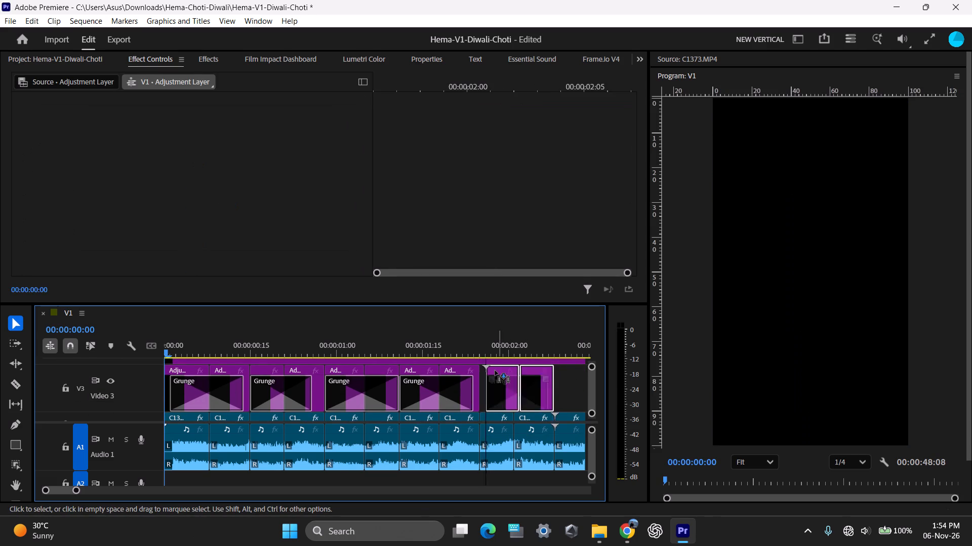
{"action": "left_click_drag", "start_coordinate": [495, 371], "coordinate": [494, 371]}
Duplicate the ninth and tenth V3 segments with their Grunge transition after them, lining up the copy's inner cut with the V2 clip cut.
{"action": "scroll", "coordinate": [496, 374], "scroll_direction": "down", "scroll_amount": 2}
{"action": "key", "text": "minus"}
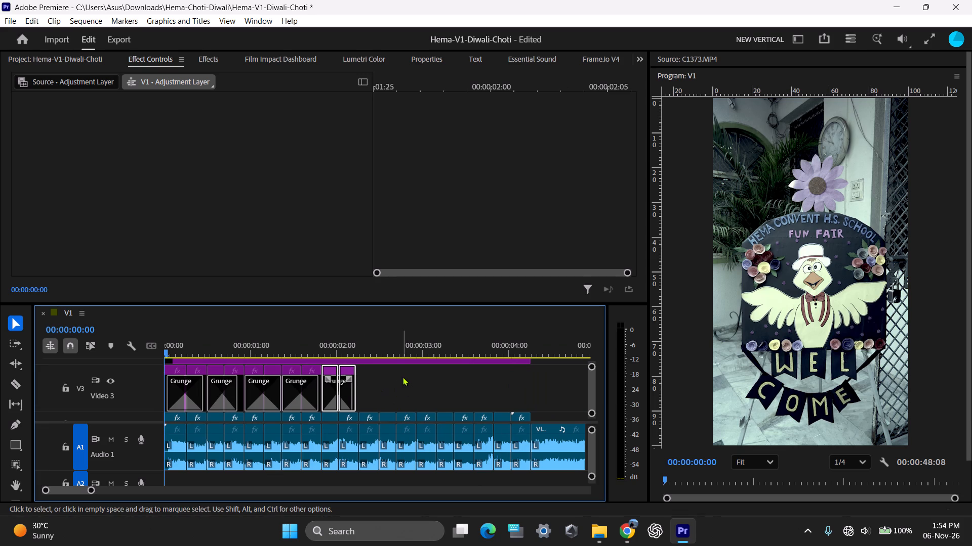
{"action": "left_click_drag", "start_coordinate": [402, 377], "coordinate": [328, 375]}
{"action": "left_click_drag", "start_coordinate": [329, 370], "coordinate": [371, 370]}
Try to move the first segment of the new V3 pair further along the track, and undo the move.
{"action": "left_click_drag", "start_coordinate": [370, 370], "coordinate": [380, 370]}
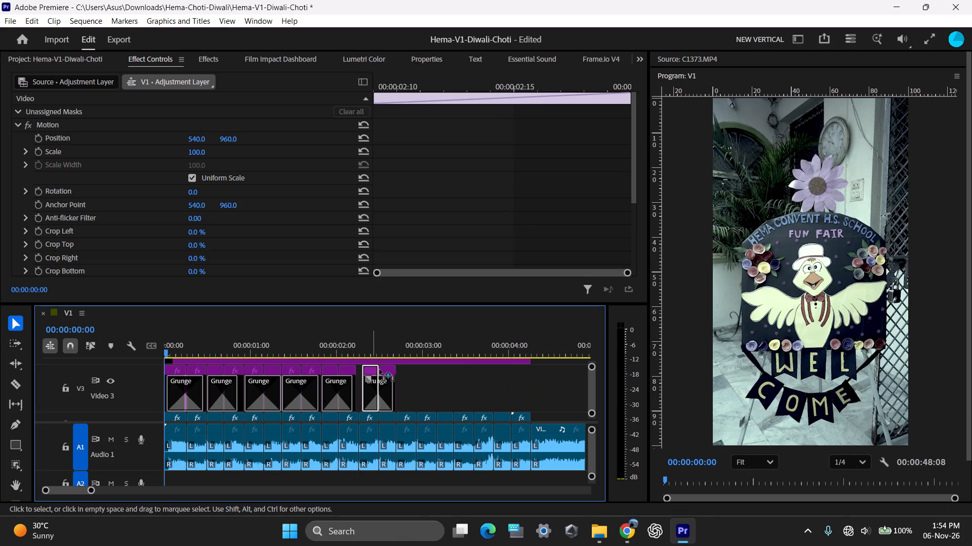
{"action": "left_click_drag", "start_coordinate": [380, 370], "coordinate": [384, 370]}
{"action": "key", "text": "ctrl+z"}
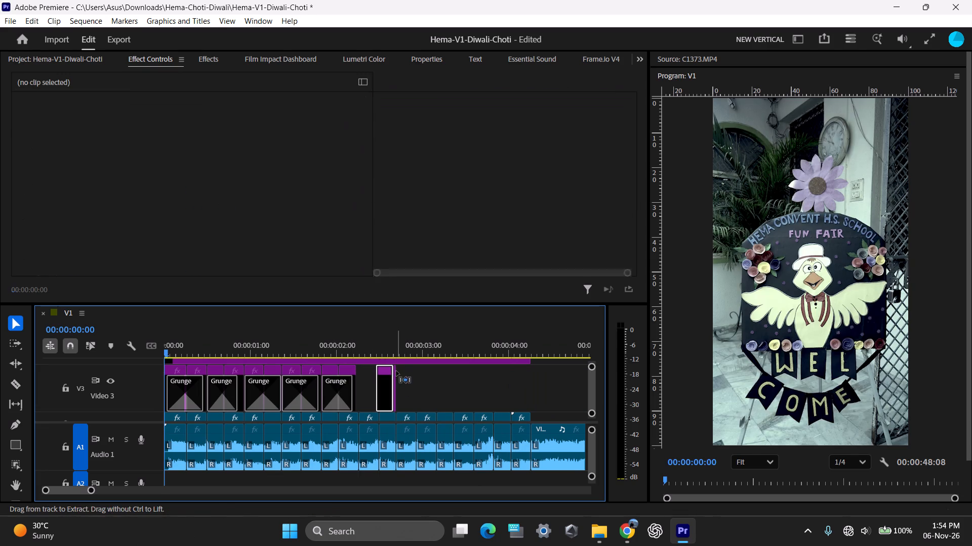
Duplicate the newest V3 pair with its Grunge transition three more times along the track, lining up each copy with the following V2 clip pairs.
{"action": "left_click_drag", "start_coordinate": [439, 370], "coordinate": [369, 372]}
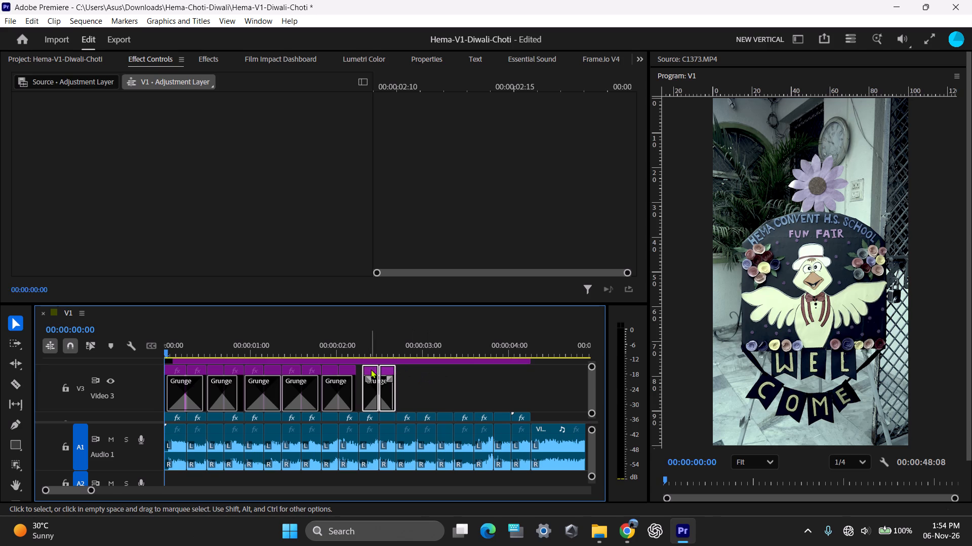
{"action": "left_click_drag", "start_coordinate": [371, 369], "coordinate": [407, 369]}
{"action": "left_click_drag", "start_coordinate": [370, 370], "coordinate": [394, 370]}
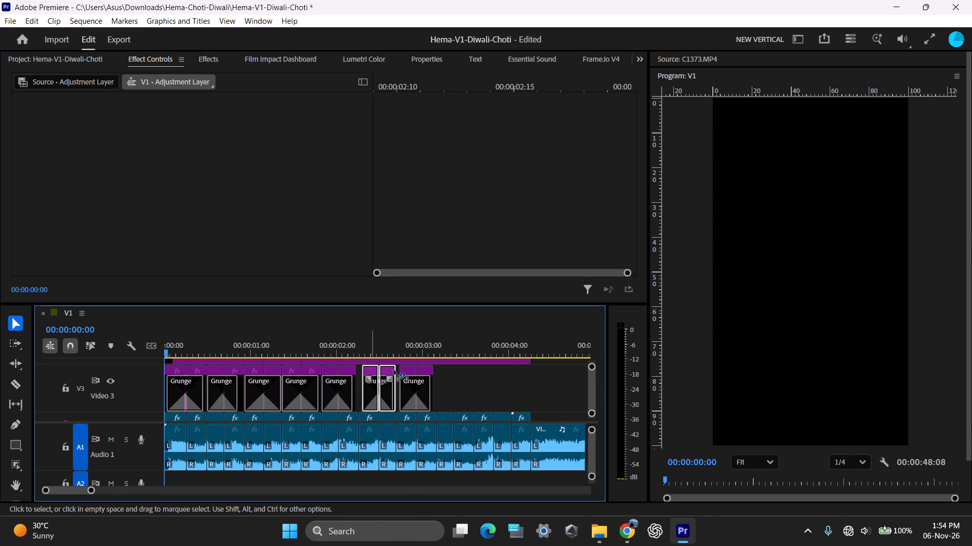
{"action": "left_click_drag", "start_coordinate": [394, 370], "coordinate": [444, 372]}
{"action": "left_click_drag", "start_coordinate": [370, 371], "coordinate": [492, 371]}
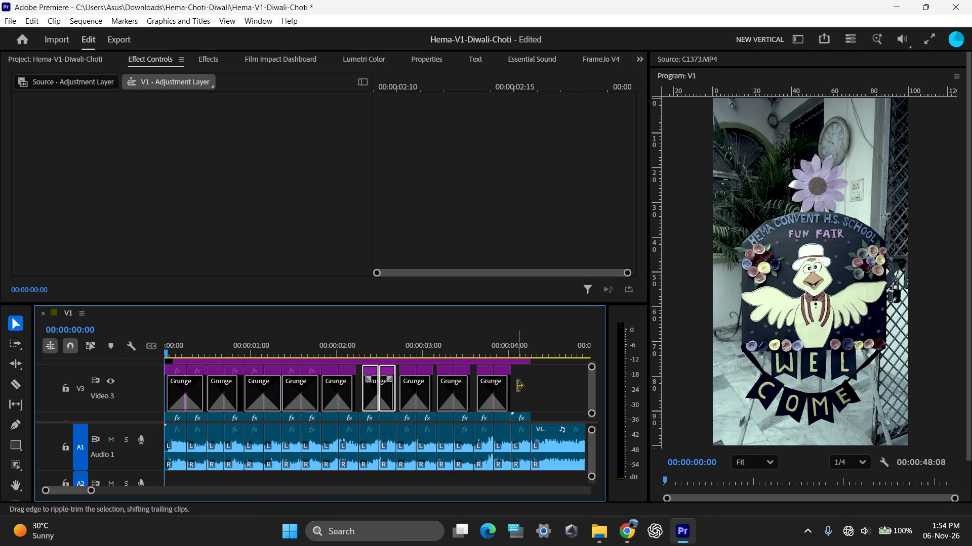
Extend both outer ends of the sixth V3 segment pair to close the gaps between it and its neighbouring pairs.
{"action": "scroll", "coordinate": [518, 386], "scroll_direction": "down", "scroll_amount": 3, "text": "ctrl"}
{"action": "scroll", "coordinate": [518, 386], "scroll_direction": "up", "scroll_amount": 3, "text": "ctrl"}
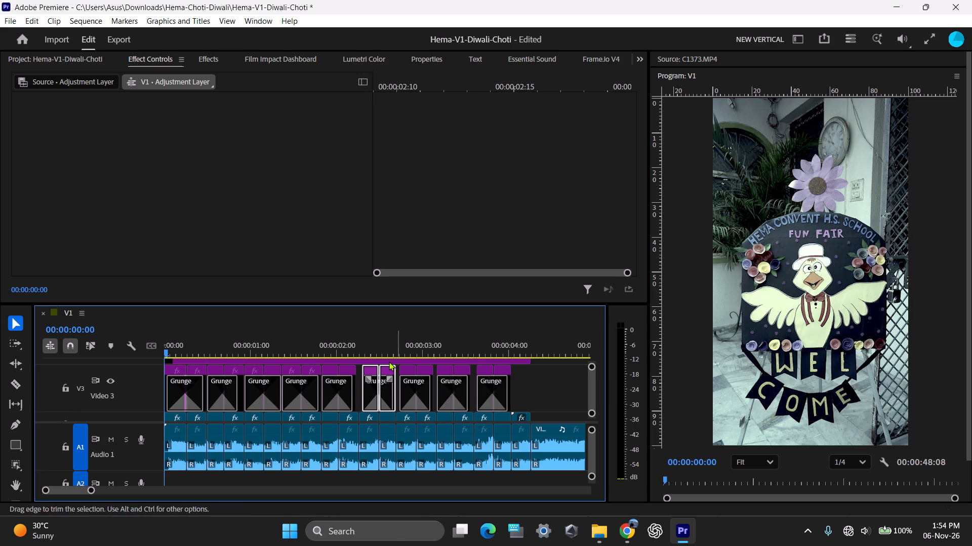
{"action": "key", "text": "minus"}
{"action": "key", "text": "equal"}
{"action": "key", "text": "equal"}
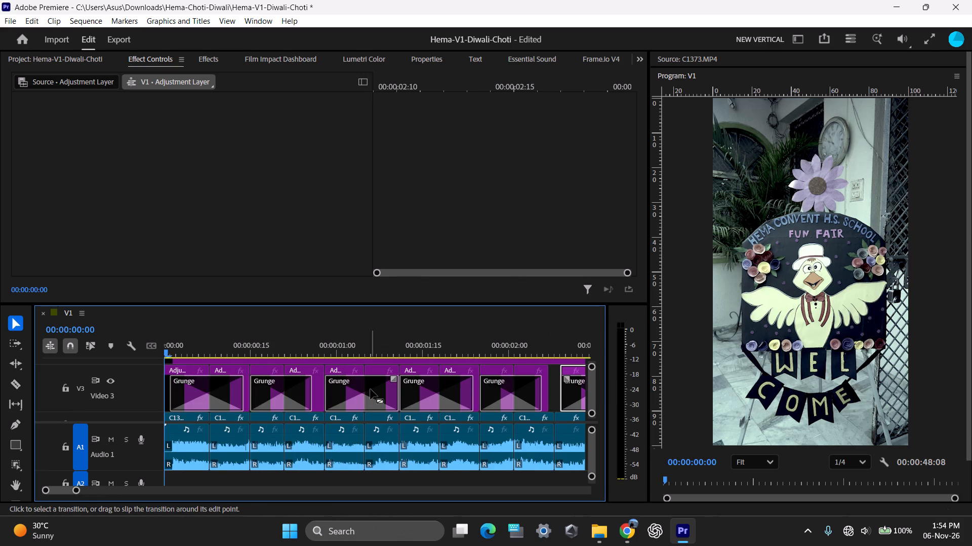
{"action": "scroll", "coordinate": [375, 388], "scroll_direction": "down", "scroll_amount": 12}
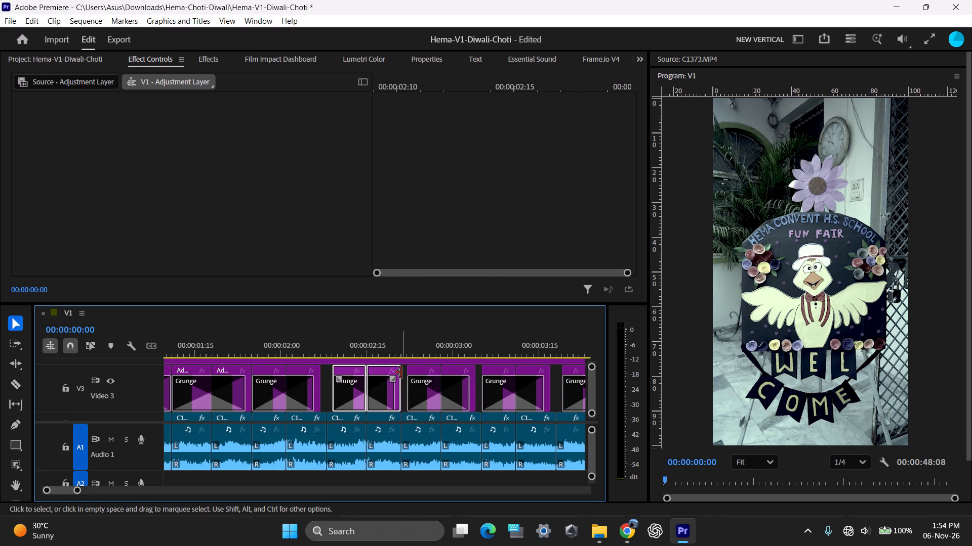
{"action": "left_click_drag", "start_coordinate": [401, 372], "coordinate": [413, 371]}
{"action": "left_click_drag", "start_coordinate": [334, 371], "coordinate": [322, 372]}
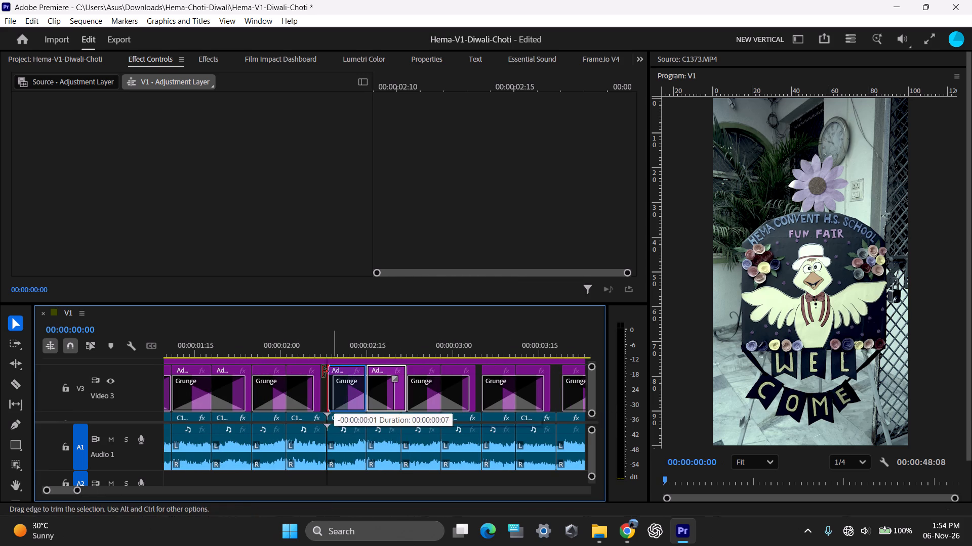
{"action": "left_click_drag", "start_coordinate": [322, 372], "coordinate": [318, 372]}
Close the gaps between the seventh, eighth and ninth V3 pairs by extending their facing outer ends.
{"action": "scroll", "coordinate": [459, 378], "scroll_direction": "down", "scroll_amount": 3}
{"action": "left_click_drag", "start_coordinate": [418, 370], "coordinate": [423, 371]}
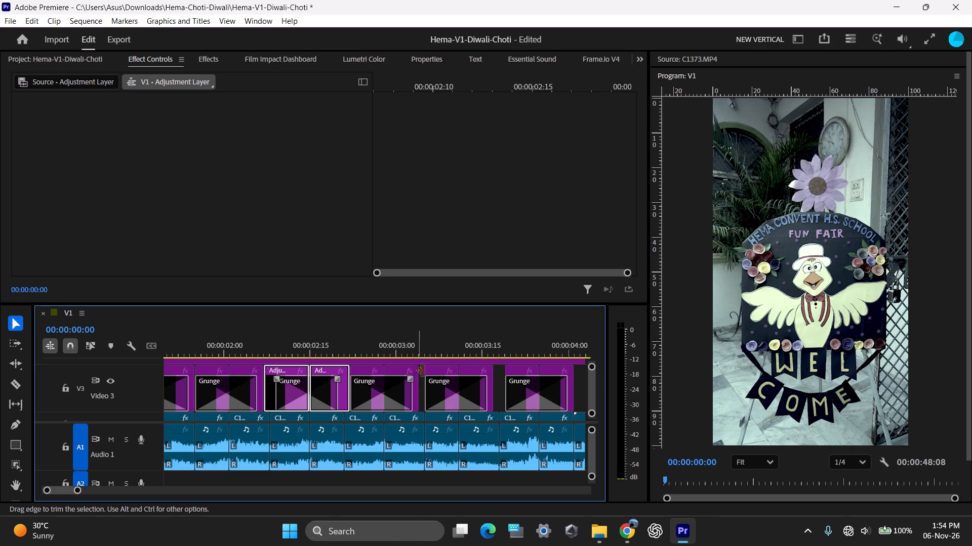
{"action": "left_click_drag", "start_coordinate": [423, 371], "coordinate": [428, 371]}
{"action": "left_click", "coordinate": [496, 372]}
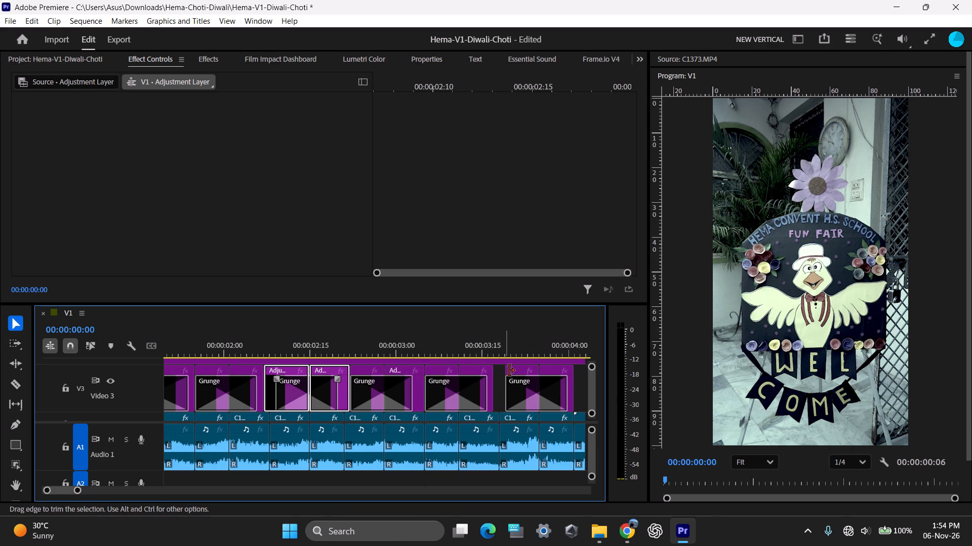
{"action": "left_click_drag", "start_coordinate": [509, 371], "coordinate": [503, 371]}
{"action": "left_click_drag", "start_coordinate": [491, 372], "coordinate": [496, 372]}
Play the opening section from the start of the sequence to review the repeated Grunge transitions.
{"action": "scroll", "coordinate": [497, 372], "scroll_direction": "down", "scroll_amount": 7}
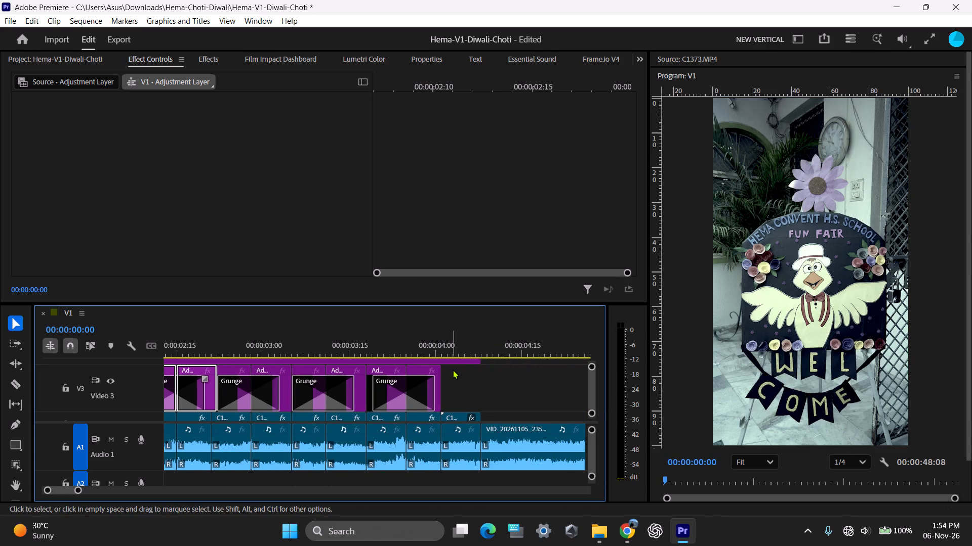
{"action": "key", "text": "minus"}
{"action": "key", "text": "minus"}
{"action": "left_click_drag", "start_coordinate": [316, 345], "coordinate": [0, 347]}
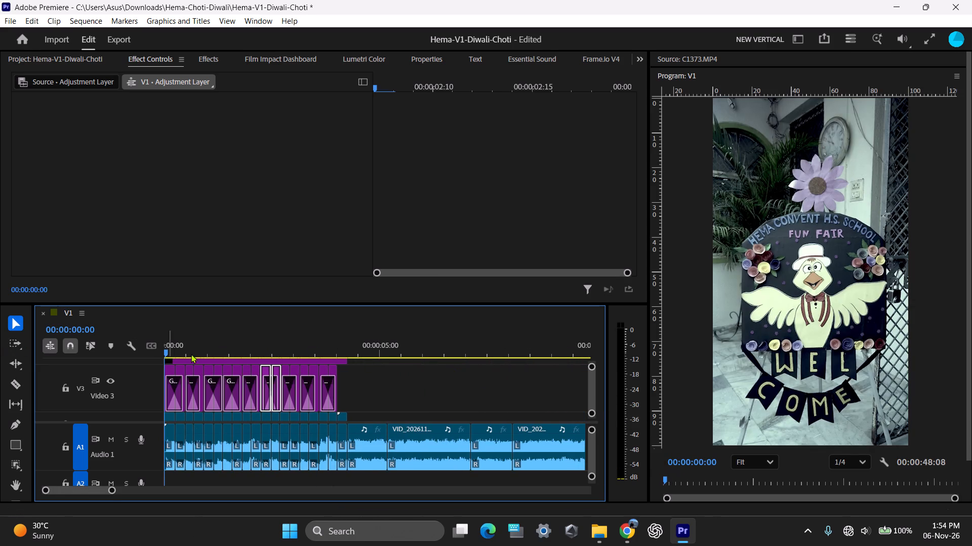
{"action": "left_click", "coordinate": [393, 376]}
{"action": "key", "text": "space"}
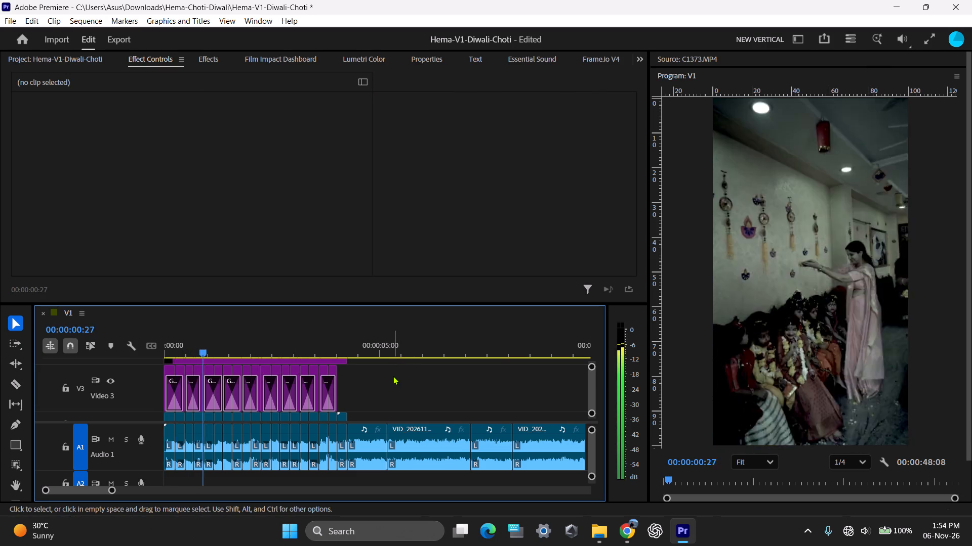
{"action": "key", "text": "space"}
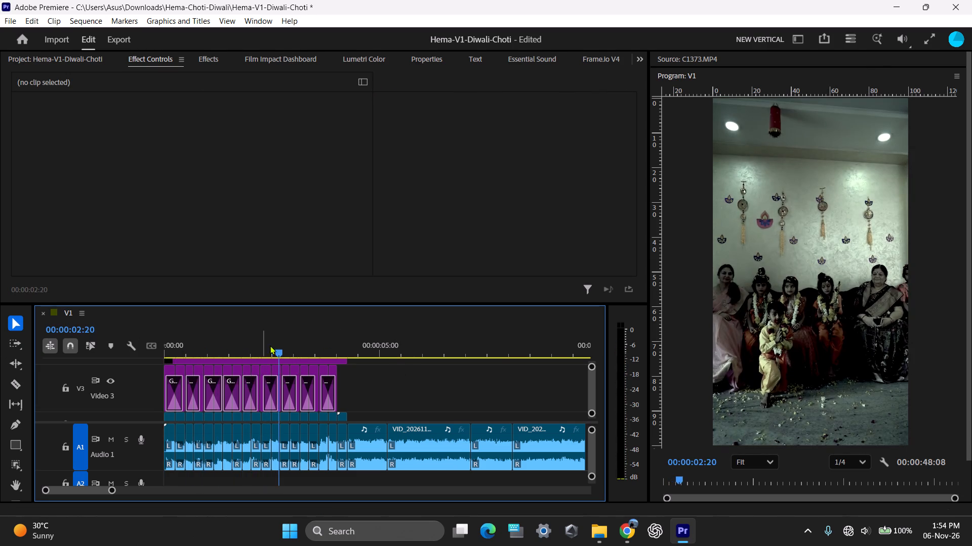
{"action": "left_click_drag", "start_coordinate": [281, 347], "coordinate": [126, 354]}
Delete the adjustment layer on V4 and move the V5 adjustment layer down to V4 at the sequence start.
{"action": "scroll", "coordinate": [382, 386], "scroll_direction": "up", "scroll_amount": 5, "text": "ctrl"}
{"action": "left_click", "coordinate": [295, 401]}
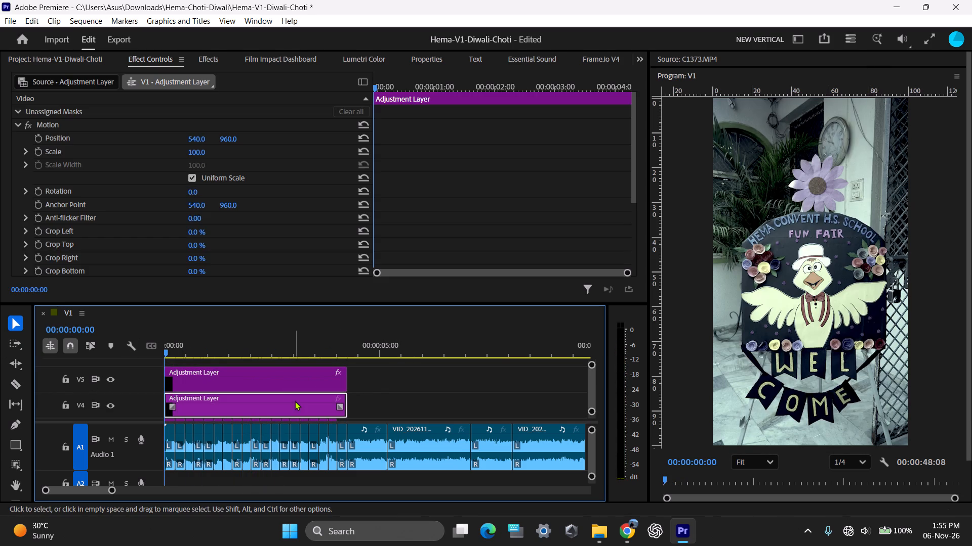
{"action": "scroll", "coordinate": [161, 195], "scroll_direction": "down", "scroll_amount": 12}
{"action": "scroll", "coordinate": [189, 216], "scroll_direction": "up", "scroll_amount": 2}
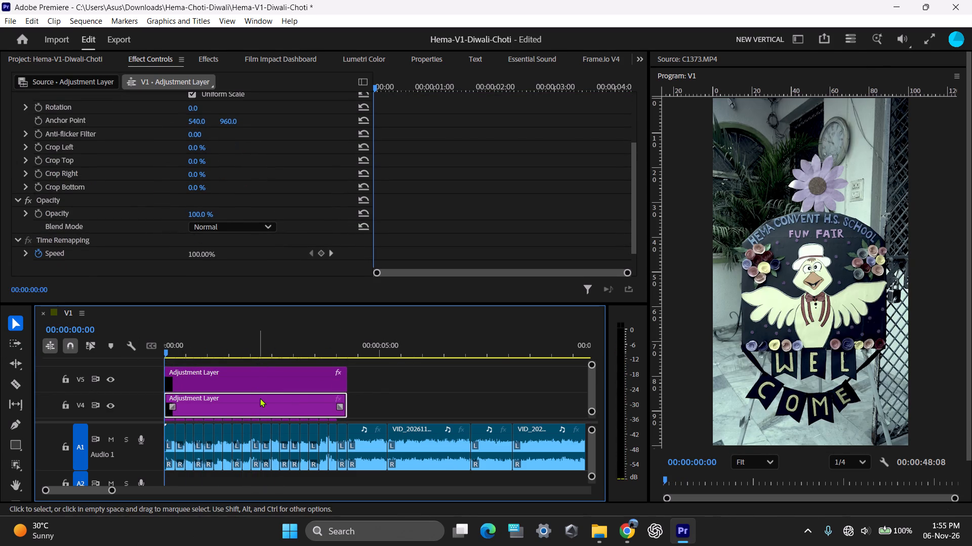
{"action": "left_click", "coordinate": [260, 398]}
{"action": "key", "text": "Delete"}
{"action": "left_click", "coordinate": [286, 381]}
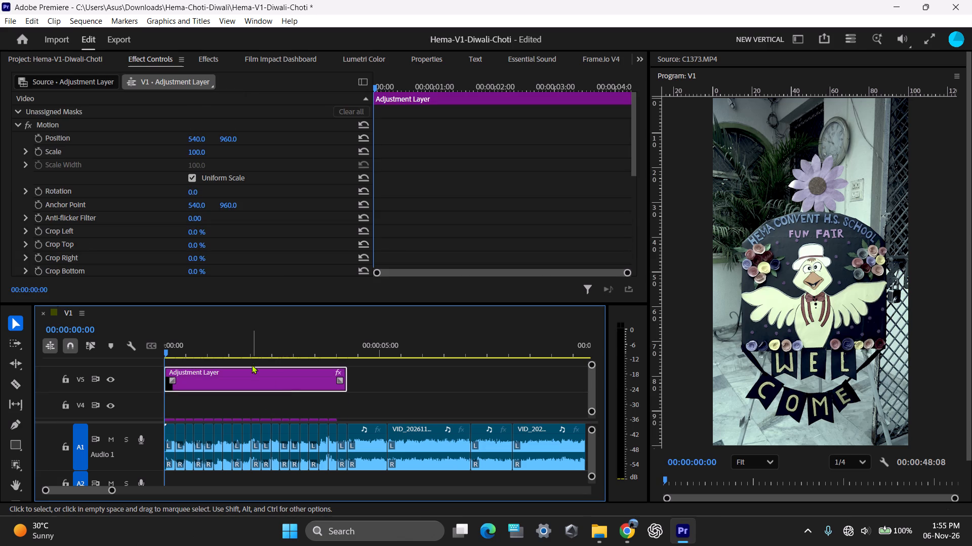
{"action": "left_click_drag", "start_coordinate": [214, 378], "coordinate": [211, 401]}
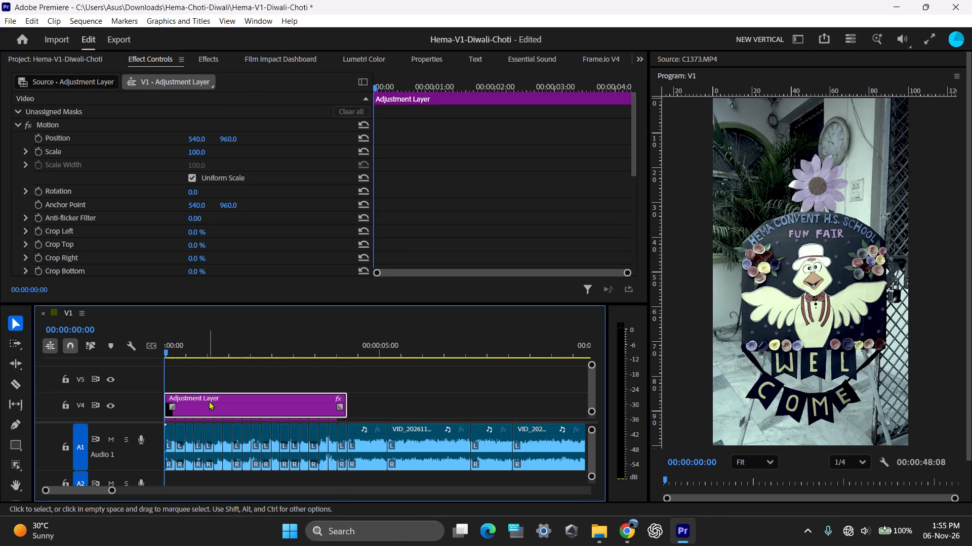
Reset Blacks to 0 in the V4 adjustment layer's Lumetri Color effect.
{"action": "left_click", "coordinate": [209, 401]}
{"action": "scroll", "coordinate": [186, 234], "scroll_direction": "down", "scroll_amount": 9}
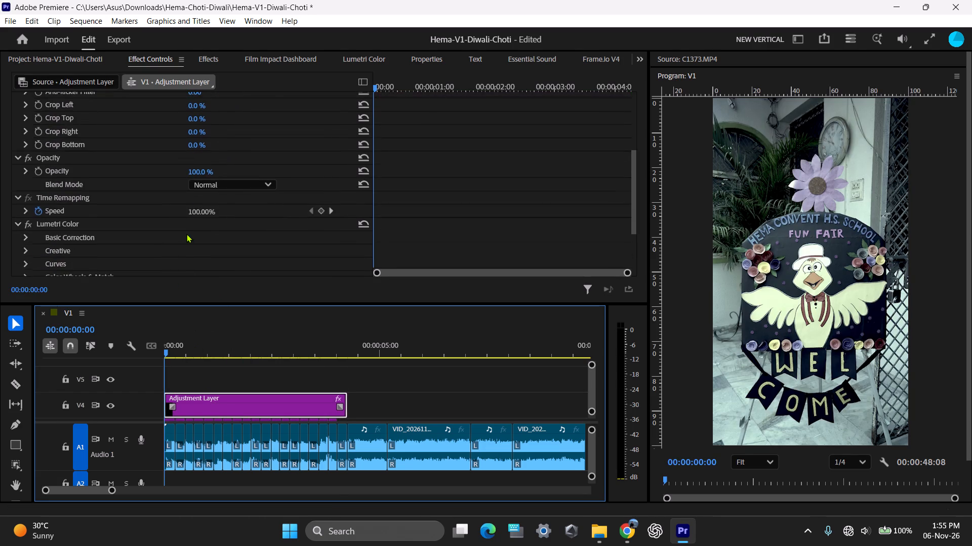
{"action": "scroll", "coordinate": [186, 234], "scroll_direction": "down", "scroll_amount": 7}
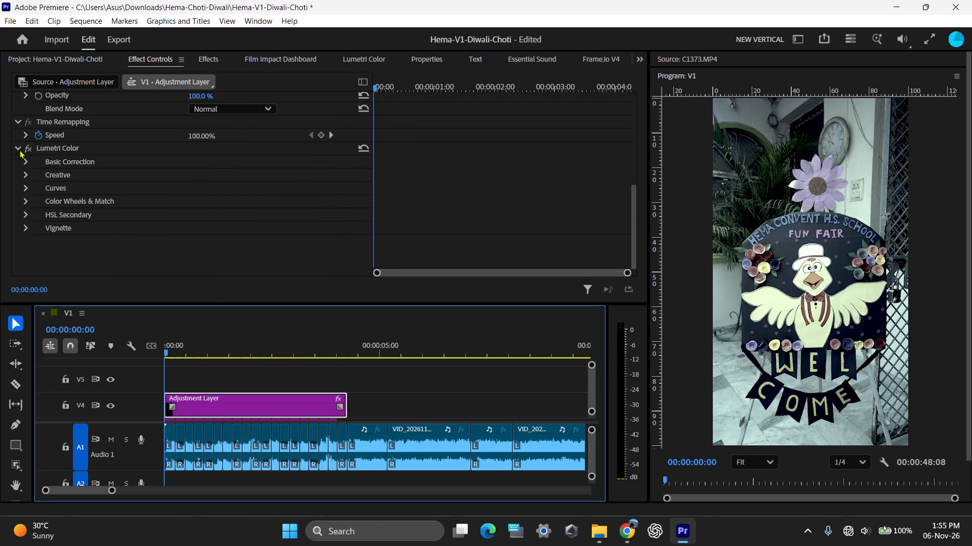
{"action": "left_click", "coordinate": [358, 57]}
{"action": "left_click_drag", "start_coordinate": [101, 255], "coordinate": [345, 261]}
{"action": "left_click", "coordinate": [619, 255]}
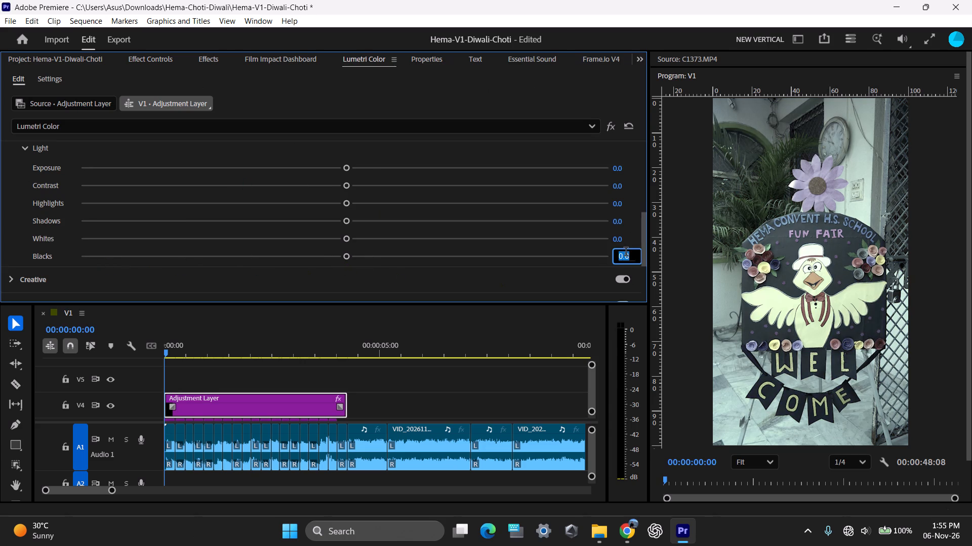
{"action": "key", "text": "minus"}
{"action": "key", "text": "Return"}
{"action": "scroll", "coordinate": [419, 219], "scroll_direction": "up", "scroll_amount": 3}
{"action": "scroll", "coordinate": [419, 219], "scroll_direction": "down", "scroll_amount": 3}
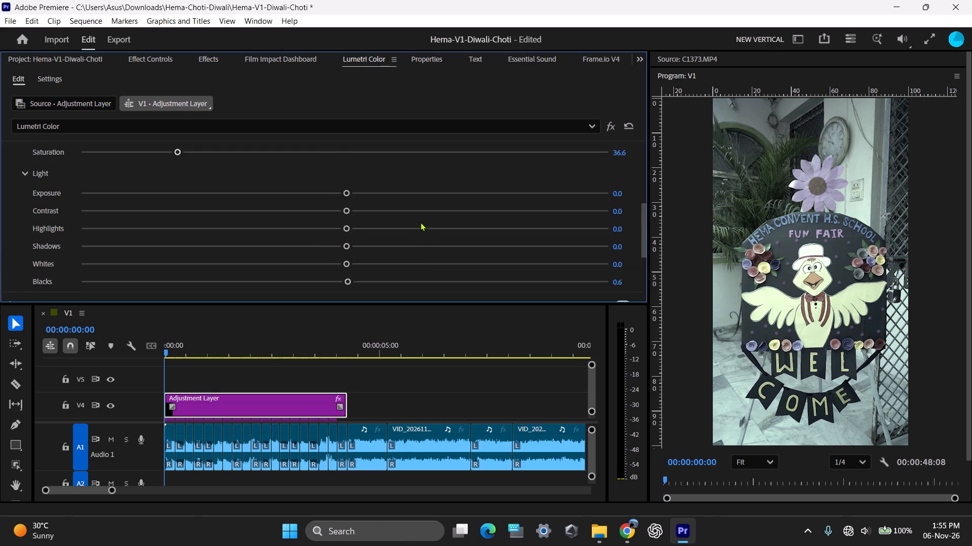
{"action": "scroll", "coordinate": [420, 222], "scroll_direction": "down", "scroll_amount": 2}
{"action": "left_click", "coordinate": [622, 232]}
{"action": "type", "text": "00"}
{"action": "key", "text": "Return"}
Raise the V4 adjustment layer's Lumetri Saturation to 99.9.
{"action": "scroll", "coordinate": [456, 225], "scroll_direction": "up", "scroll_amount": 6}
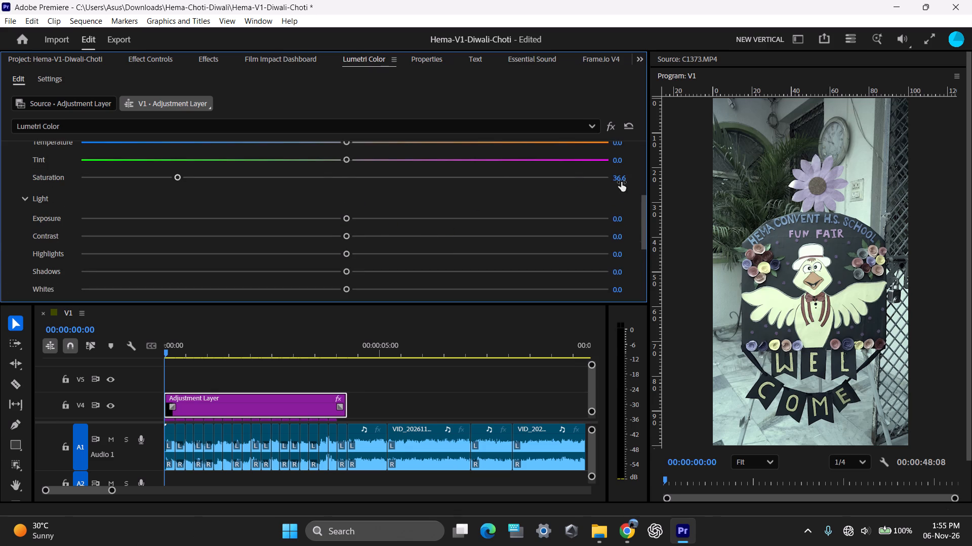
{"action": "left_click_drag", "start_coordinate": [317, 178], "coordinate": [345, 179]}
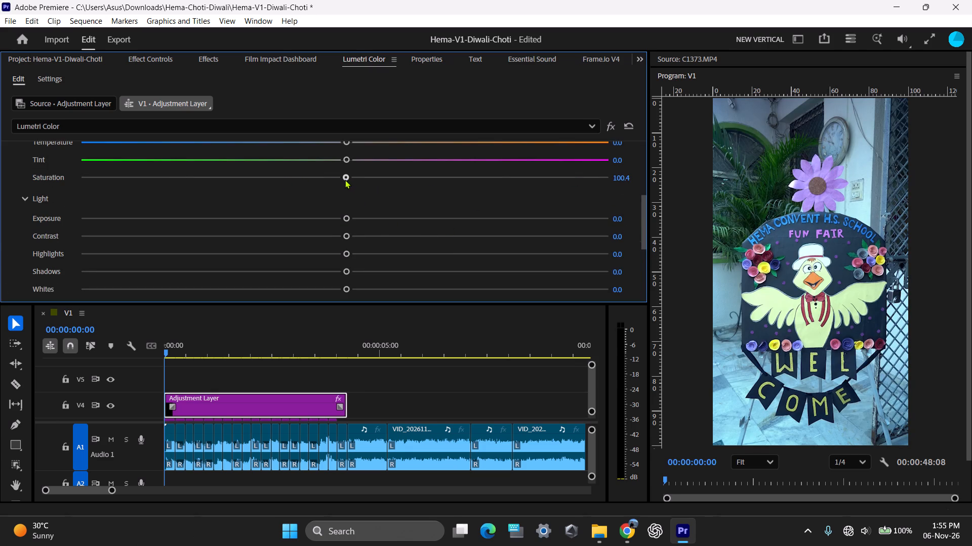
{"action": "left_click_drag", "start_coordinate": [345, 179], "coordinate": [343, 179]}
Play the opening from the start and scrub through its clips to check the restored colours.
{"action": "left_click_drag", "start_coordinate": [277, 341], "coordinate": [89, 345]}
{"action": "key", "text": "space"}
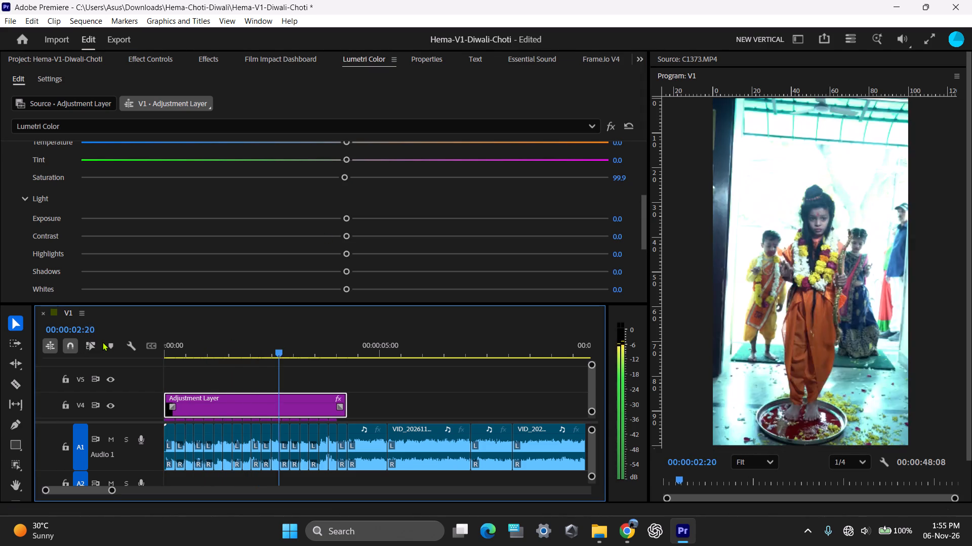
{"action": "key", "text": "space"}
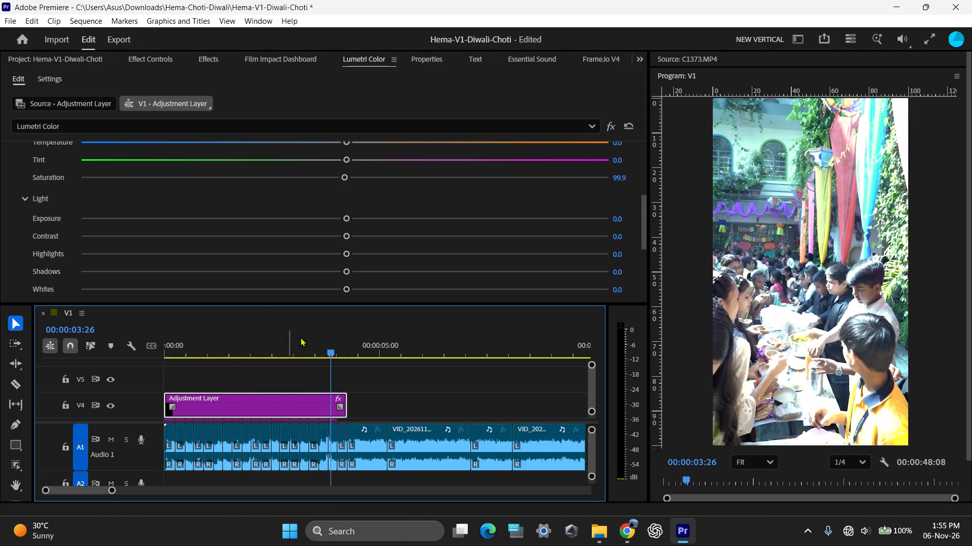
{"action": "left_click_drag", "start_coordinate": [341, 342], "coordinate": [262, 353]}
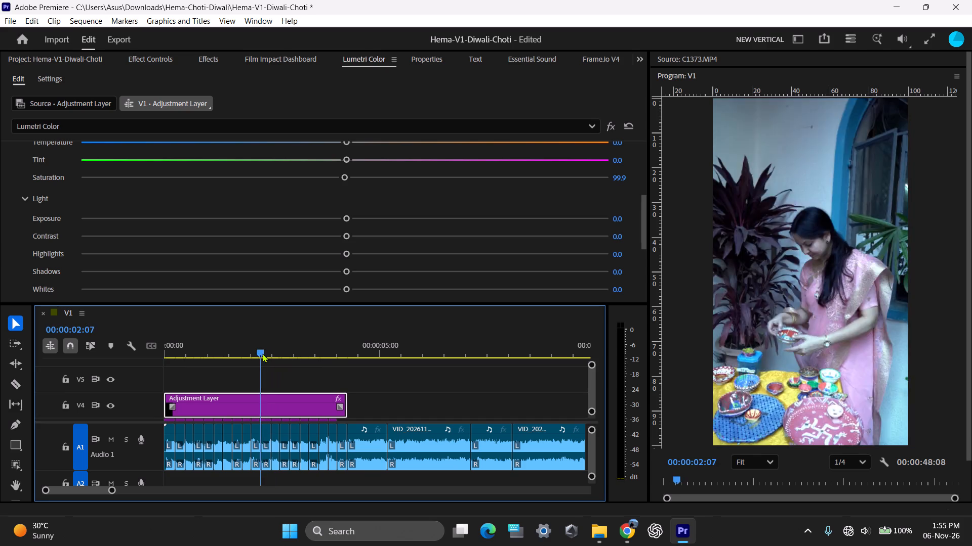
{"action": "left_click_drag", "start_coordinate": [262, 353], "coordinate": [272, 351]}
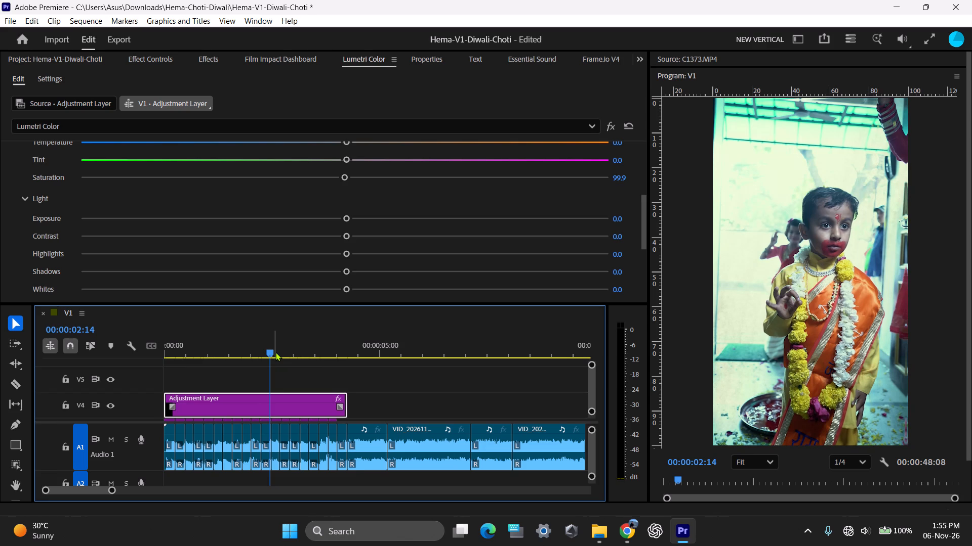
Save the project.
{"action": "key", "text": "ctrl+s"}
Lower Highlights to -4.7 and Whites to -40.1 in Lumetri Color for the third V2 clip, C1357.MP4.
{"action": "left_click_drag", "start_coordinate": [281, 342], "coordinate": [158, 355]}
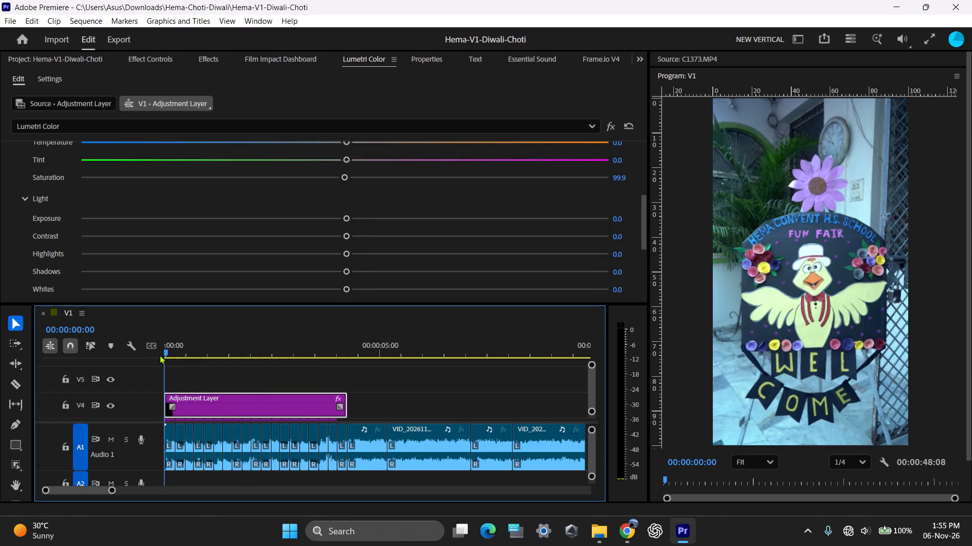
{"action": "left_click_drag", "start_coordinate": [182, 347], "coordinate": [193, 346]}
{"action": "type", "text": "=="}
{"action": "scroll", "coordinate": [311, 365], "scroll_direction": "down", "scroll_amount": 4, "text": "ctrl"}
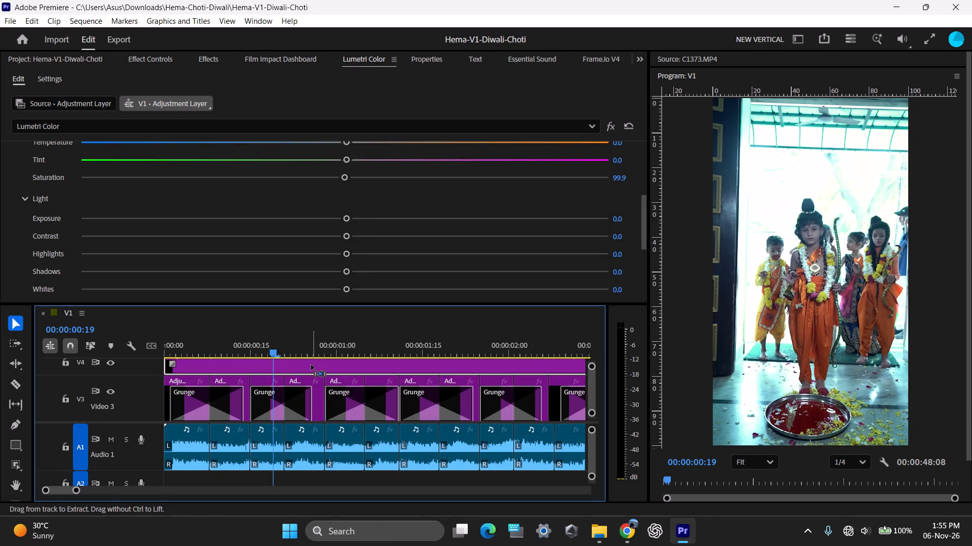
{"action": "scroll", "coordinate": [283, 373], "scroll_direction": "down", "scroll_amount": 6, "text": "ctrl"}
{"action": "left_click_drag", "start_coordinate": [272, 340], "coordinate": [266, 342]}
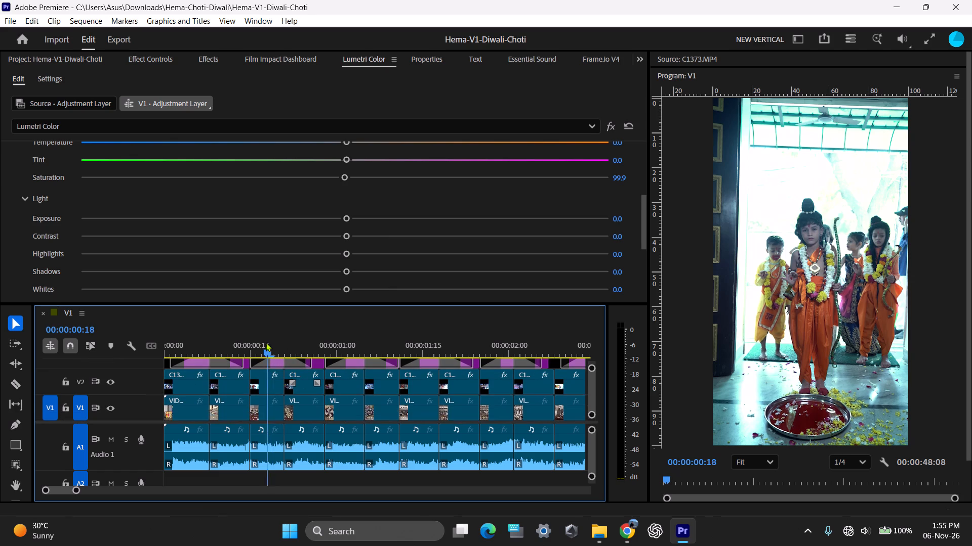
{"action": "left_click_drag", "start_coordinate": [266, 342], "coordinate": [265, 345]}
{"action": "left_click", "coordinate": [263, 386]}
{"action": "scroll", "coordinate": [245, 316], "scroll_direction": "up", "scroll_amount": 5}
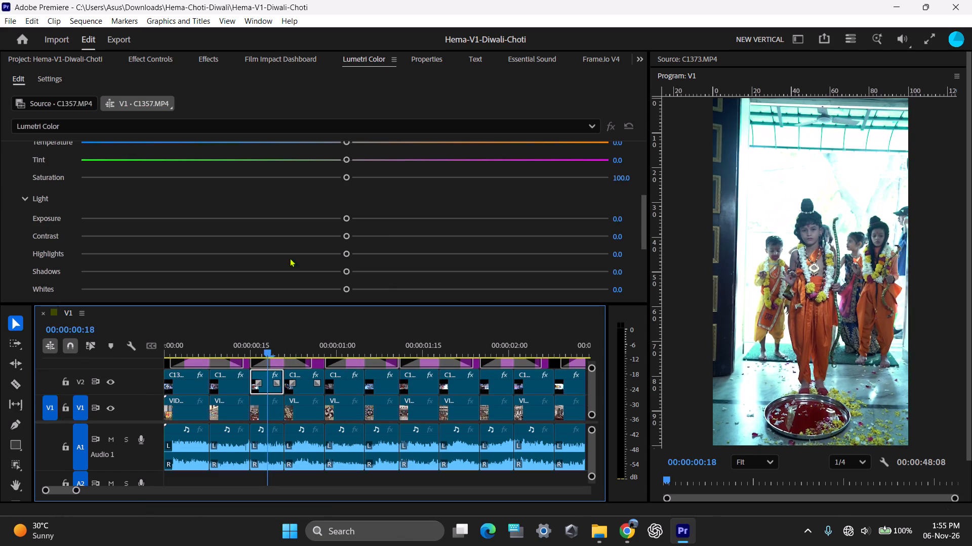
{"action": "left_click_drag", "start_coordinate": [348, 215], "coordinate": [275, 215]}
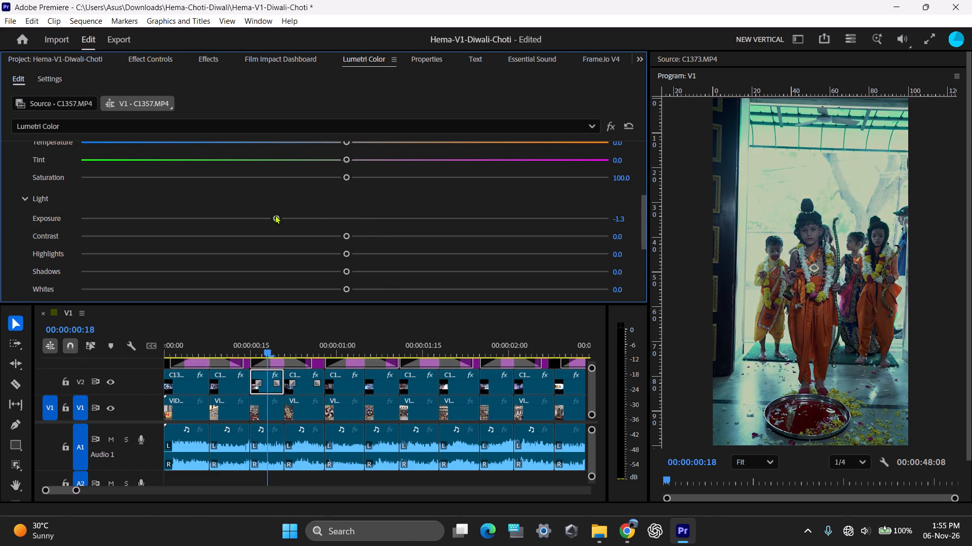
{"action": "key", "text": "ctrl+z"}
{"action": "left_click_drag", "start_coordinate": [347, 251], "coordinate": [151, 248]}
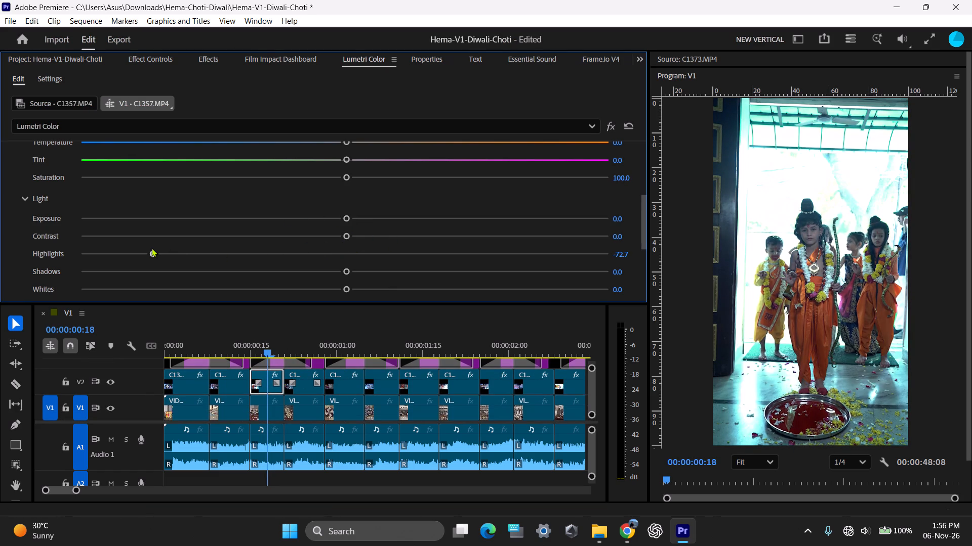
{"action": "left_click_drag", "start_coordinate": [151, 248], "coordinate": [332, 249]}
{"action": "scroll", "coordinate": [226, 241], "scroll_direction": "down", "scroll_amount": 6}
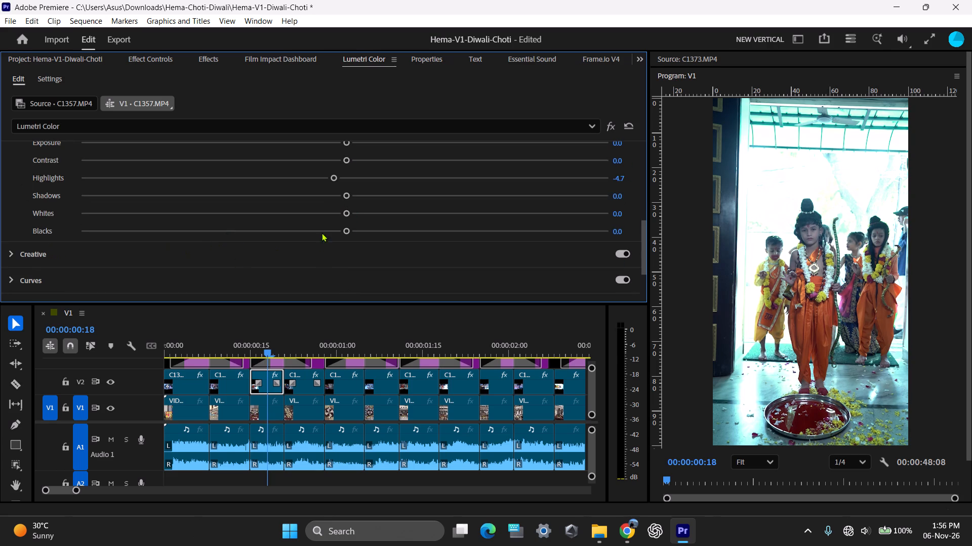
{"action": "left_click_drag", "start_coordinate": [346, 213], "coordinate": [238, 211]}
Raise Contrast to 6.8 and lower Exposure to -0.2 in Lumetri Color for the third V2 clip, C1357.MP4.
{"action": "scroll", "coordinate": [236, 213], "scroll_direction": "up", "scroll_amount": 4, "text": "ctrl"}
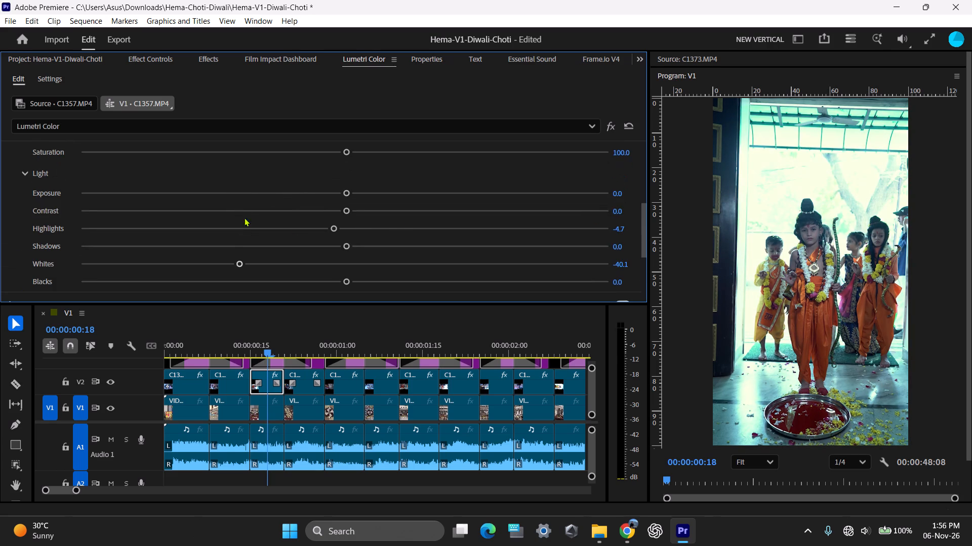
{"action": "left_click_drag", "start_coordinate": [346, 208], "coordinate": [365, 212]}
{"action": "left_click_drag", "start_coordinate": [365, 212], "coordinate": [361, 212]}
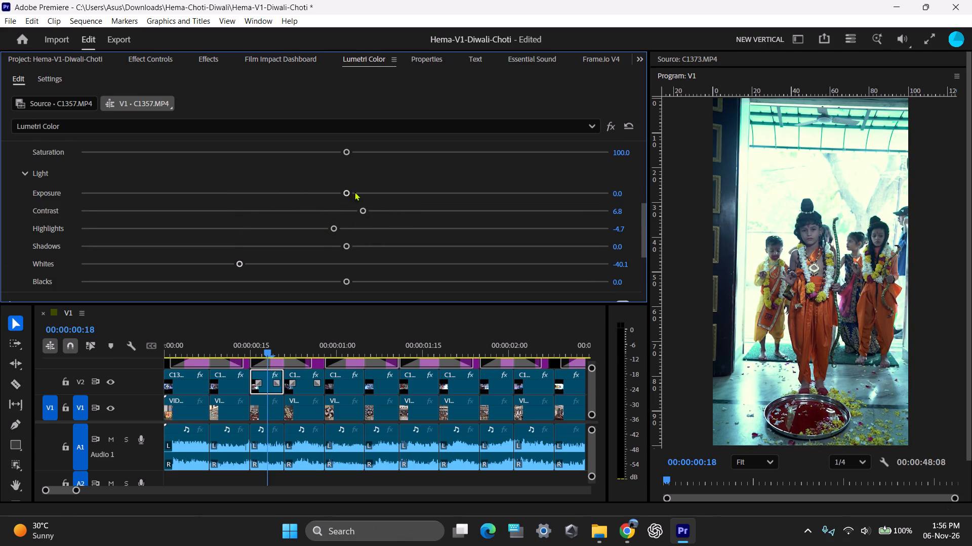
{"action": "left_click", "coordinate": [347, 191]}
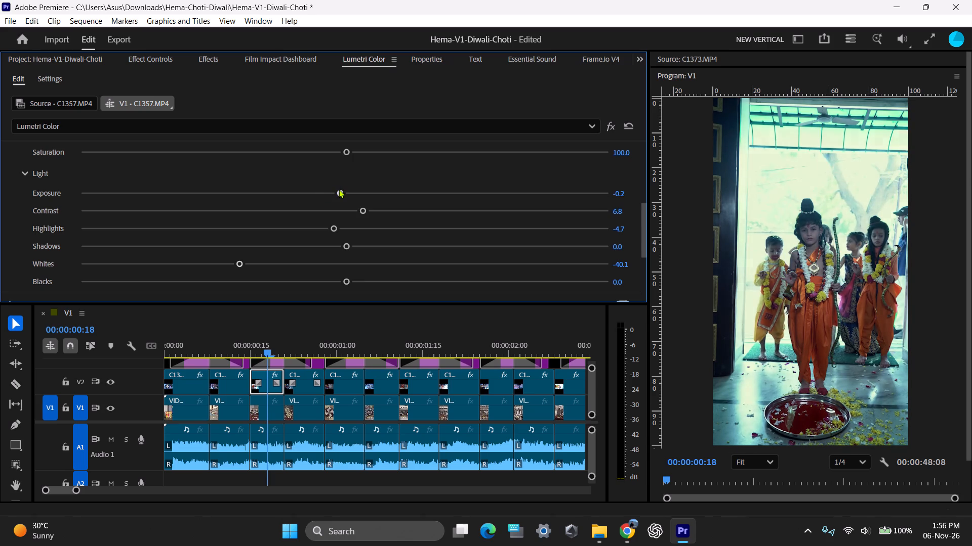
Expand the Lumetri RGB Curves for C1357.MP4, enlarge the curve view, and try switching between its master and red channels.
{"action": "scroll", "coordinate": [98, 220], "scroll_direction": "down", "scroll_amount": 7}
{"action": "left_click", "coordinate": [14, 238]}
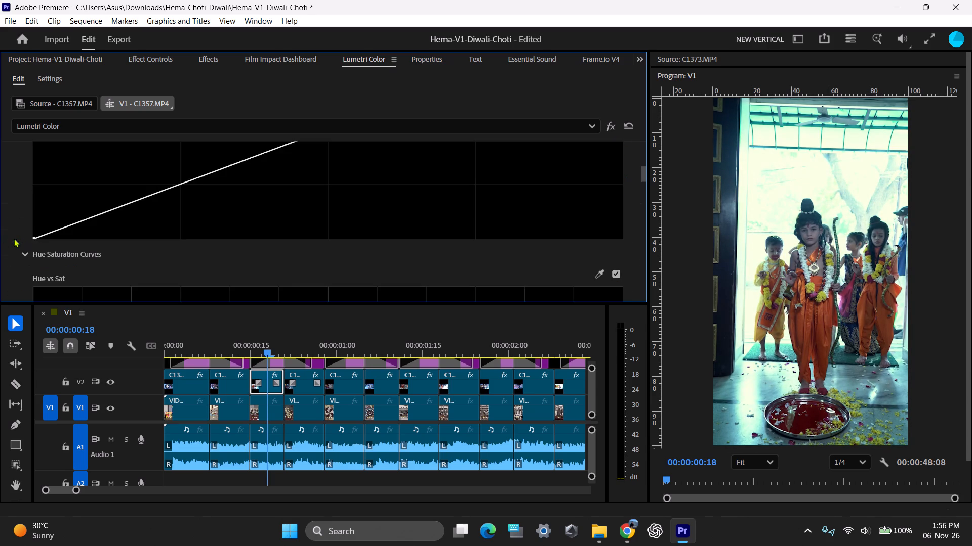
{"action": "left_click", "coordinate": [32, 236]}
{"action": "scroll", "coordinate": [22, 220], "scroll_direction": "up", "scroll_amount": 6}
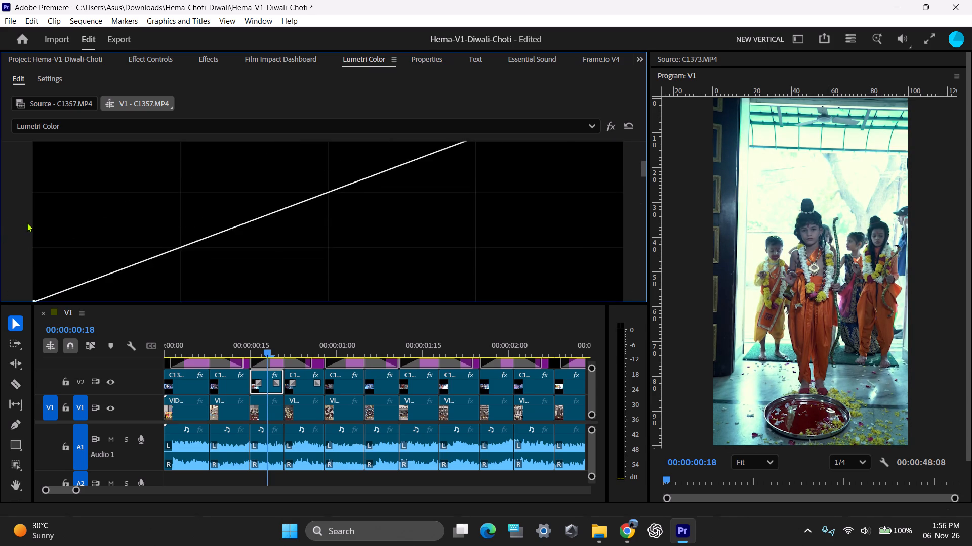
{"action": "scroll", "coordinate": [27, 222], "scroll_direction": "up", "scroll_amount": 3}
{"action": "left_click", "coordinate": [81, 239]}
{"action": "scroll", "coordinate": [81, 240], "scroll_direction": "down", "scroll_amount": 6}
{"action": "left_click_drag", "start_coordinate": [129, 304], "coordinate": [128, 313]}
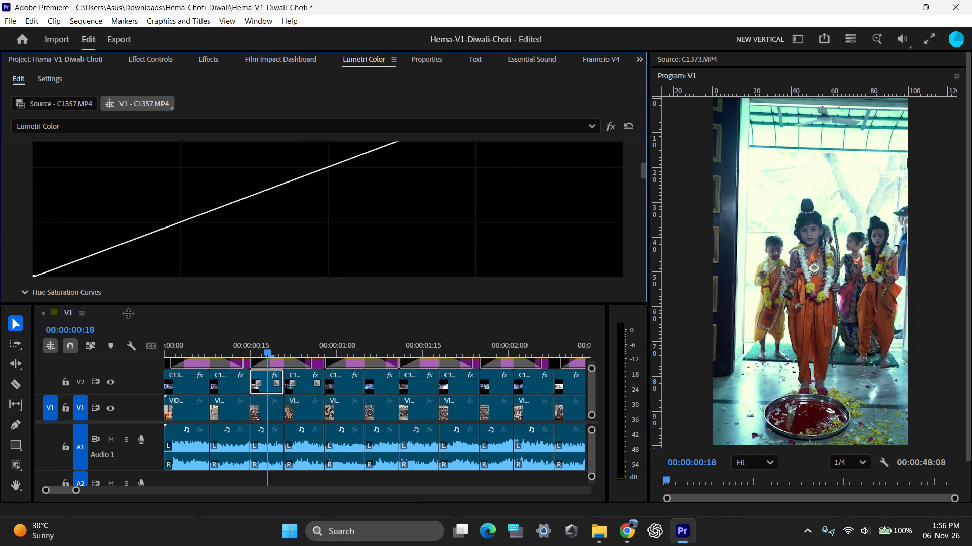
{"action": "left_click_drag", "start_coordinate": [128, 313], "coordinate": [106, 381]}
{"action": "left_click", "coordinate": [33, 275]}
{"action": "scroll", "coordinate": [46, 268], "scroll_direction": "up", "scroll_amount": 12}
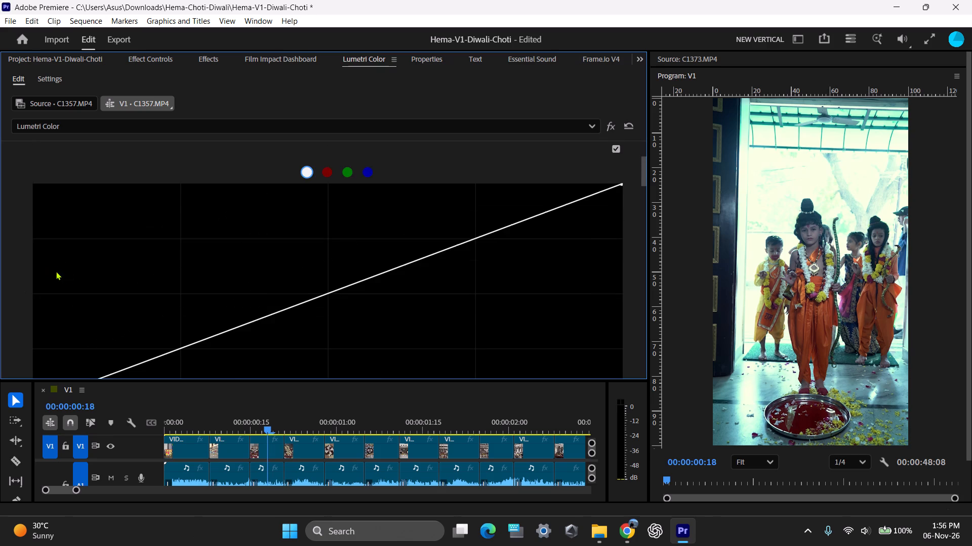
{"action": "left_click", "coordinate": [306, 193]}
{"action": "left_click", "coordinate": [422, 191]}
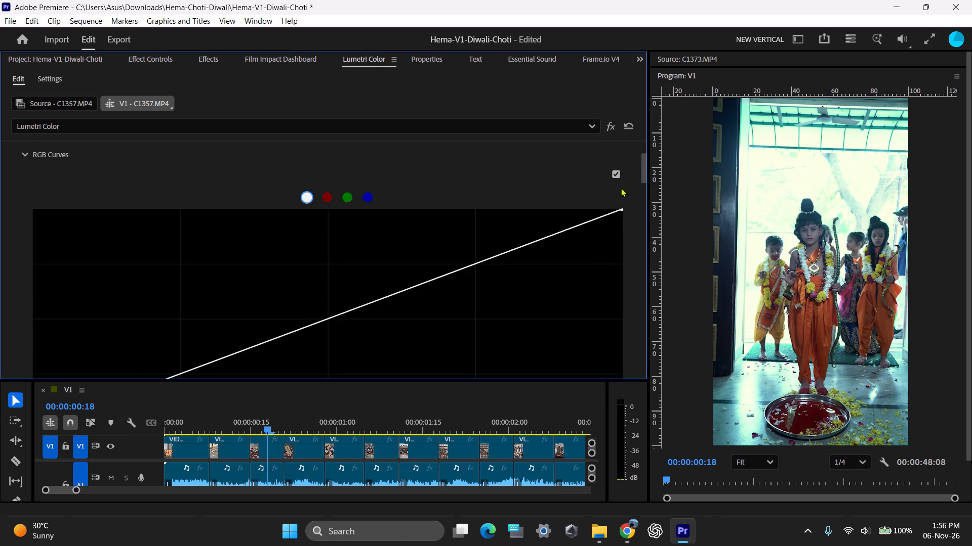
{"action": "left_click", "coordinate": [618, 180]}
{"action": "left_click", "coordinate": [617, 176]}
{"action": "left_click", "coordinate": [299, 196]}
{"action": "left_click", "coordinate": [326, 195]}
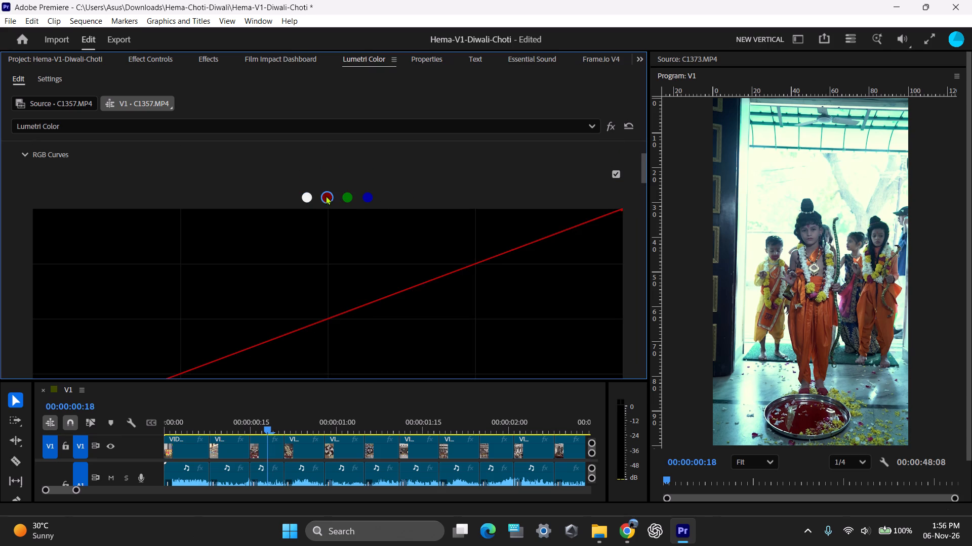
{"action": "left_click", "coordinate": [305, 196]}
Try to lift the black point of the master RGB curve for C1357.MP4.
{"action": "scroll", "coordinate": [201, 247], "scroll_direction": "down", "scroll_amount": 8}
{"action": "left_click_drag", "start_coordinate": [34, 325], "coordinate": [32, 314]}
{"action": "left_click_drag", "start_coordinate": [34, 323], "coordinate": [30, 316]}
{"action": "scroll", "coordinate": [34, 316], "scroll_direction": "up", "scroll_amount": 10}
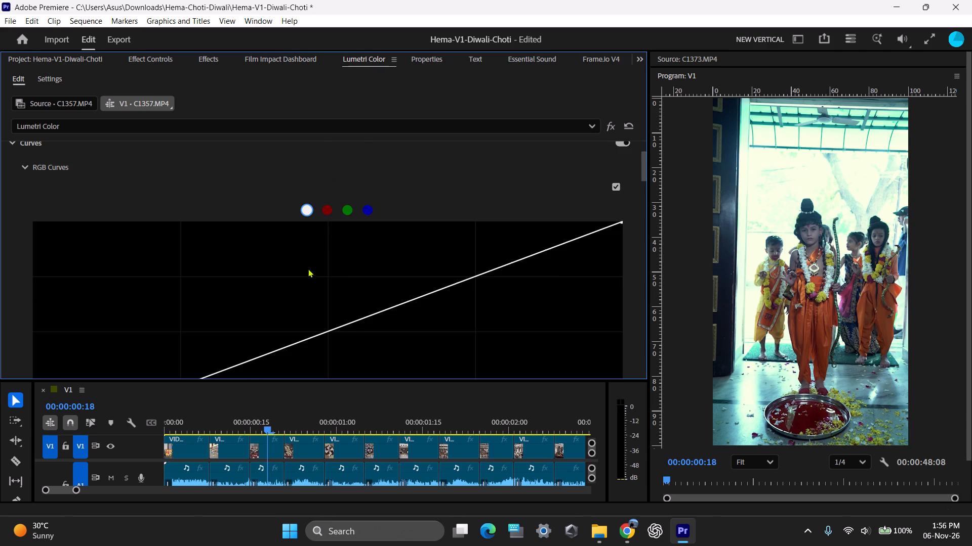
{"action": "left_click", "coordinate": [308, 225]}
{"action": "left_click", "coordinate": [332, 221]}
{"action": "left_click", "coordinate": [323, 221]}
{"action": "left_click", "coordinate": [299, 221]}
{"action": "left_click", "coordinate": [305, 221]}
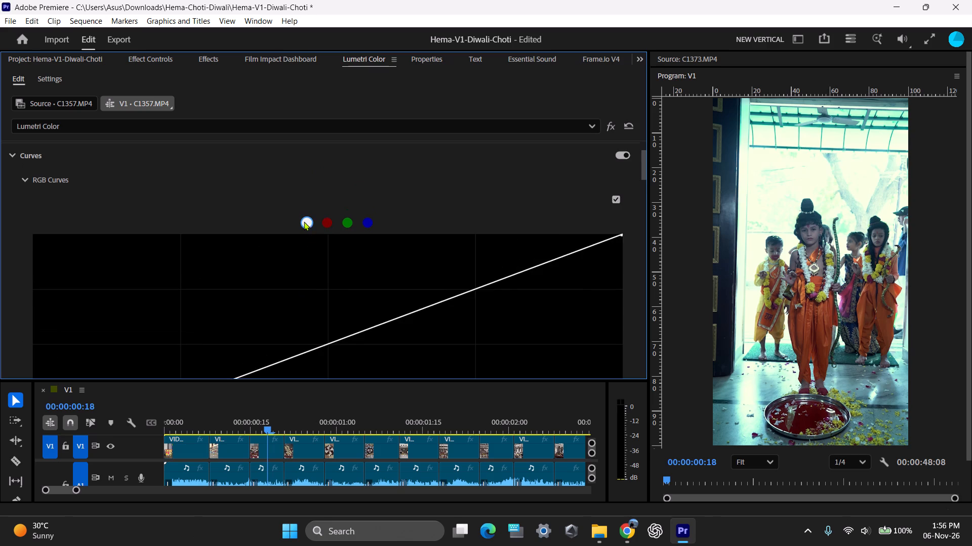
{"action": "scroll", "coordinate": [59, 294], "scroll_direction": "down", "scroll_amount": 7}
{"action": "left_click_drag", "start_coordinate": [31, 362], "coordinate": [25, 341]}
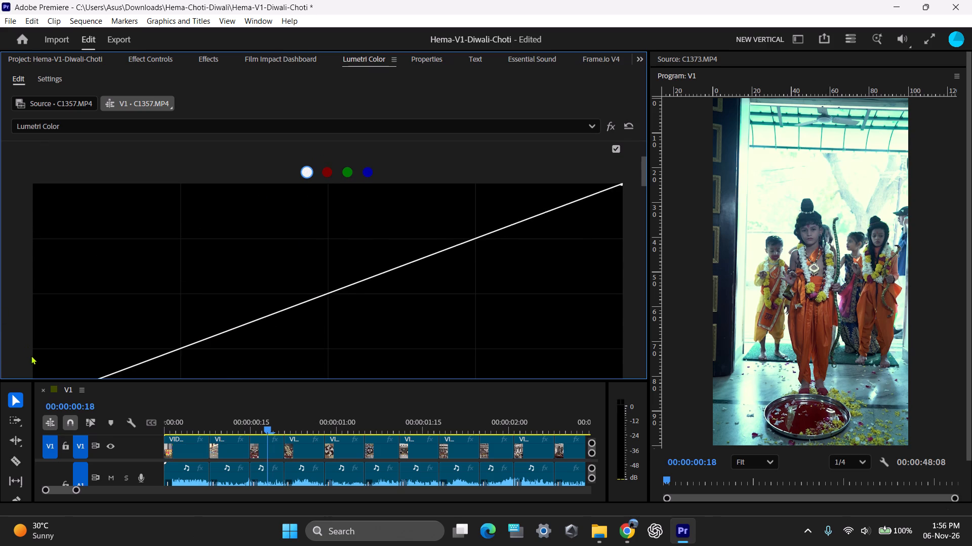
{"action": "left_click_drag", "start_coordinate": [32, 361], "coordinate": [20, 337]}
Play and scrub through the opening clips, with the timeline enlarged, to check the C1357.MP4 correction.
{"action": "left_click_drag", "start_coordinate": [270, 418], "coordinate": [24, 423]}
{"action": "key", "text": "space"}
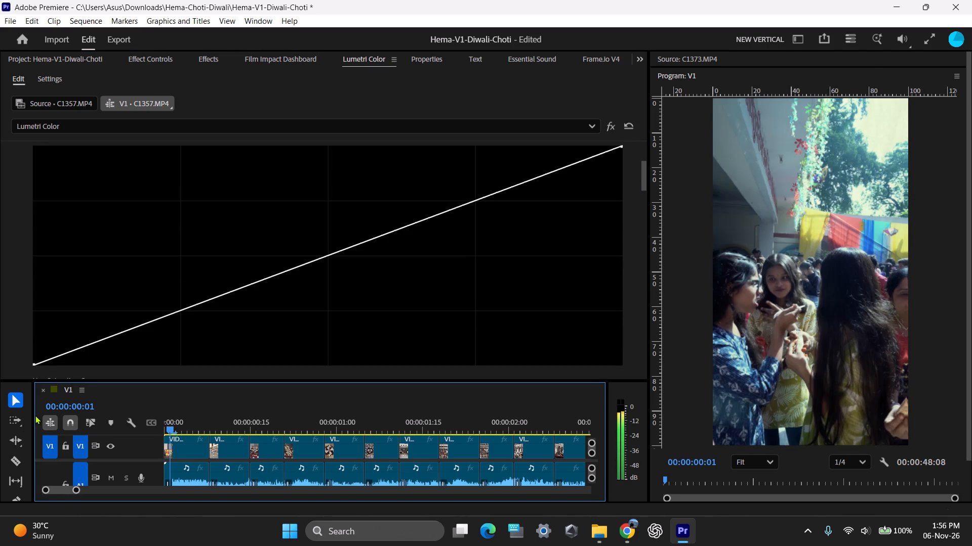
{"action": "key", "text": "space"}
{"action": "left_click_drag", "start_coordinate": [259, 421], "coordinate": [96, 428]}
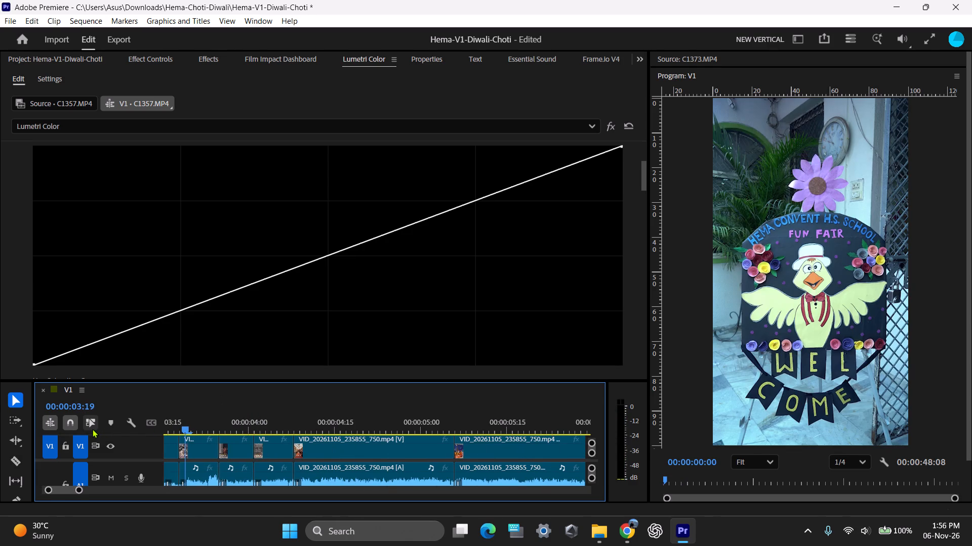
{"action": "key", "text": "minus"}
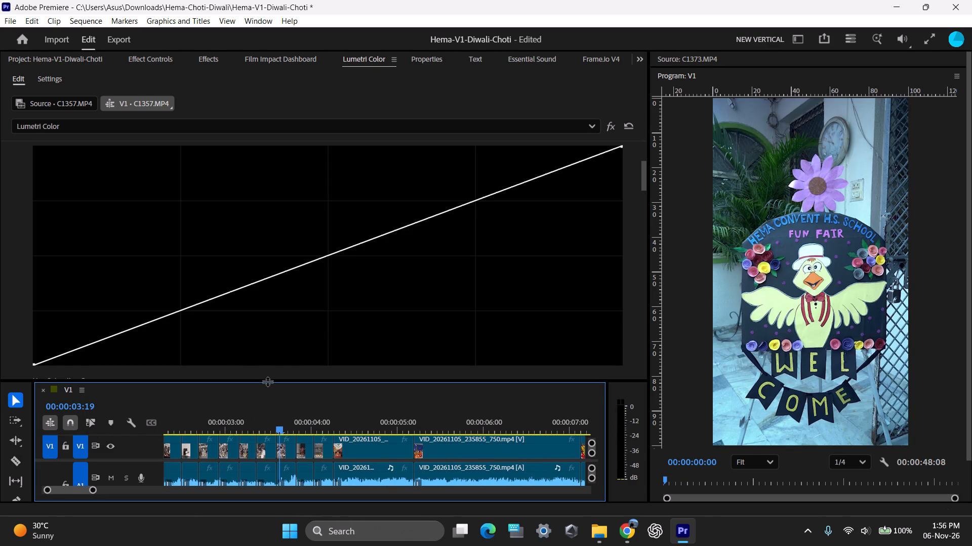
{"action": "left_click_drag", "start_coordinate": [267, 381], "coordinate": [257, 225]}
{"action": "left_click_drag", "start_coordinate": [282, 261], "coordinate": [55, 268]}
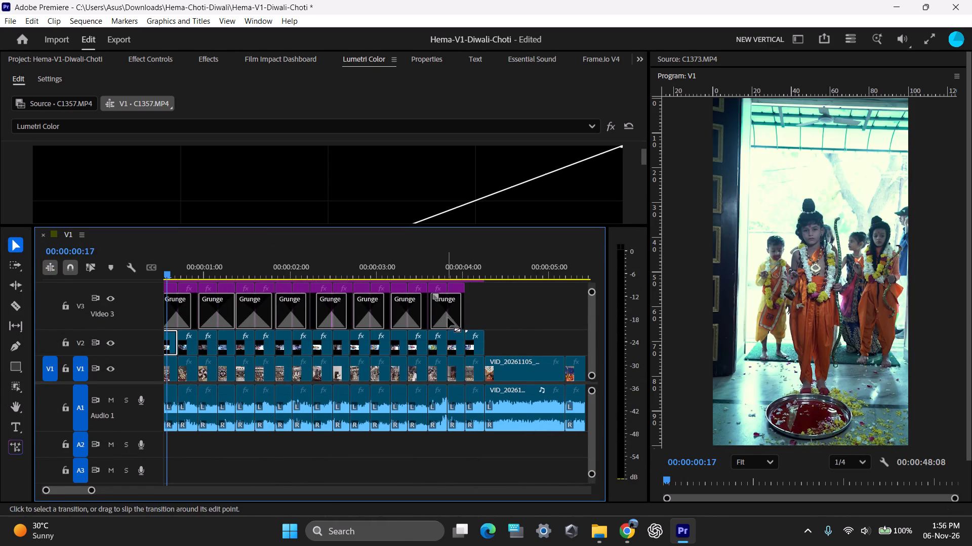
{"action": "scroll", "coordinate": [448, 318], "scroll_direction": "up", "scroll_amount": 5, "text": "ctrl"}
Save the project.
{"action": "key", "text": "ctrl+s"}
Play the opening from the start to review the Grunge transitions.
{"action": "left_click_drag", "start_coordinate": [224, 256], "coordinate": [125, 269]}
{"action": "key", "text": "space"}
{"action": "key", "text": "space"}
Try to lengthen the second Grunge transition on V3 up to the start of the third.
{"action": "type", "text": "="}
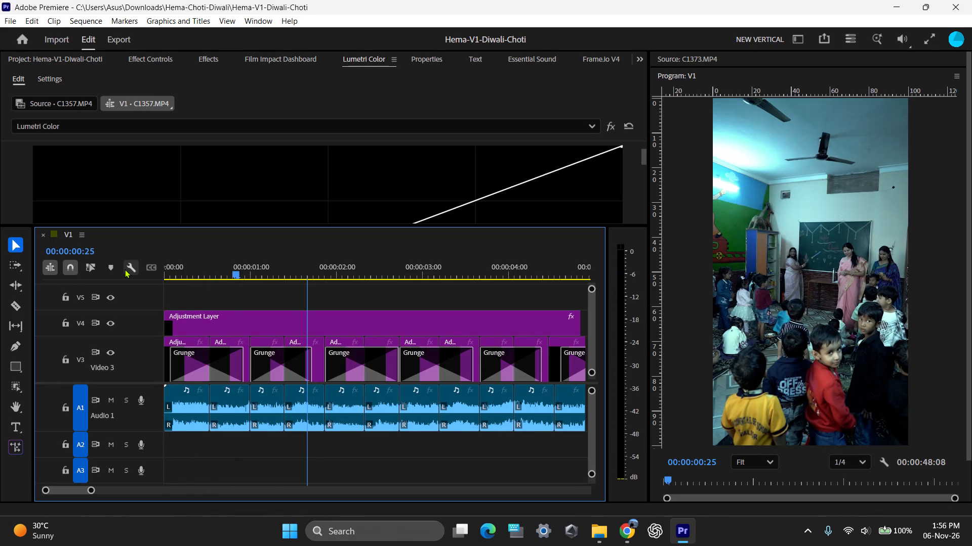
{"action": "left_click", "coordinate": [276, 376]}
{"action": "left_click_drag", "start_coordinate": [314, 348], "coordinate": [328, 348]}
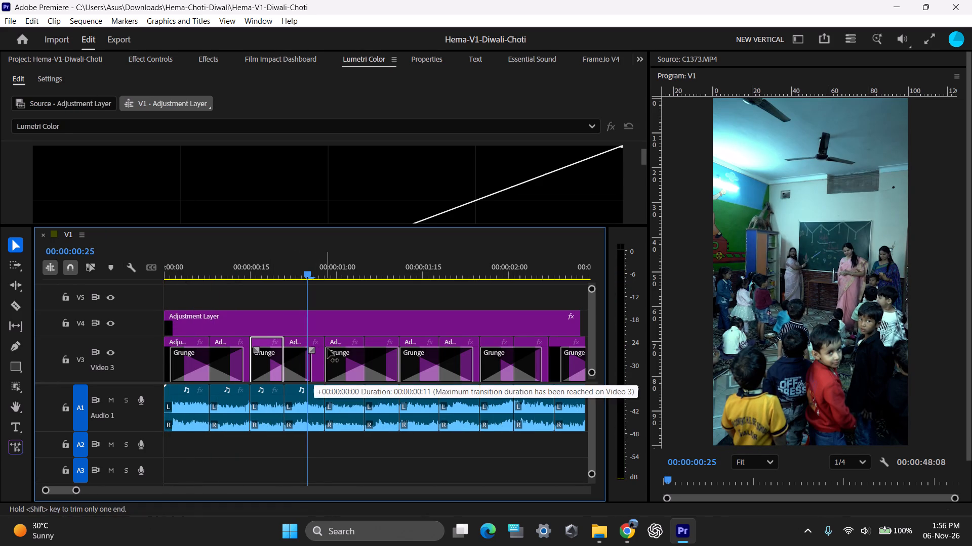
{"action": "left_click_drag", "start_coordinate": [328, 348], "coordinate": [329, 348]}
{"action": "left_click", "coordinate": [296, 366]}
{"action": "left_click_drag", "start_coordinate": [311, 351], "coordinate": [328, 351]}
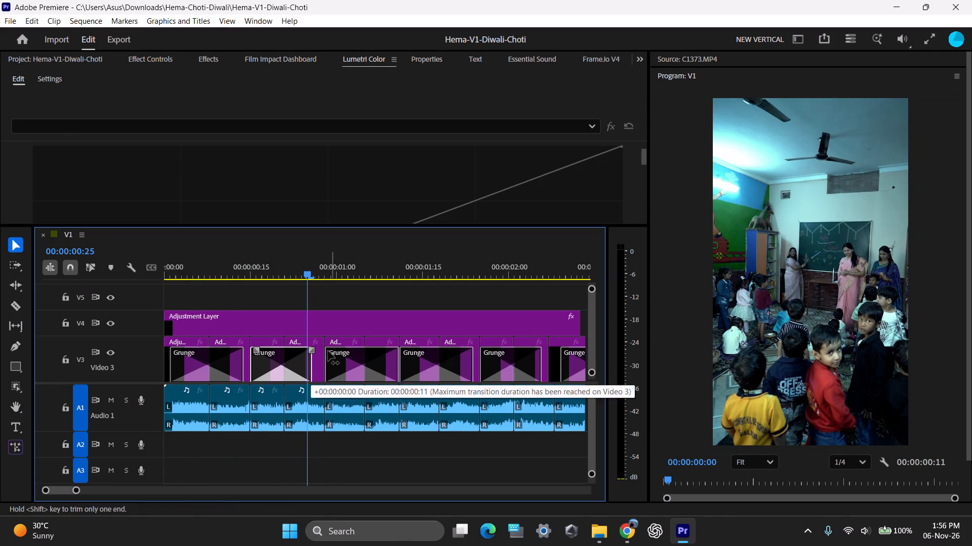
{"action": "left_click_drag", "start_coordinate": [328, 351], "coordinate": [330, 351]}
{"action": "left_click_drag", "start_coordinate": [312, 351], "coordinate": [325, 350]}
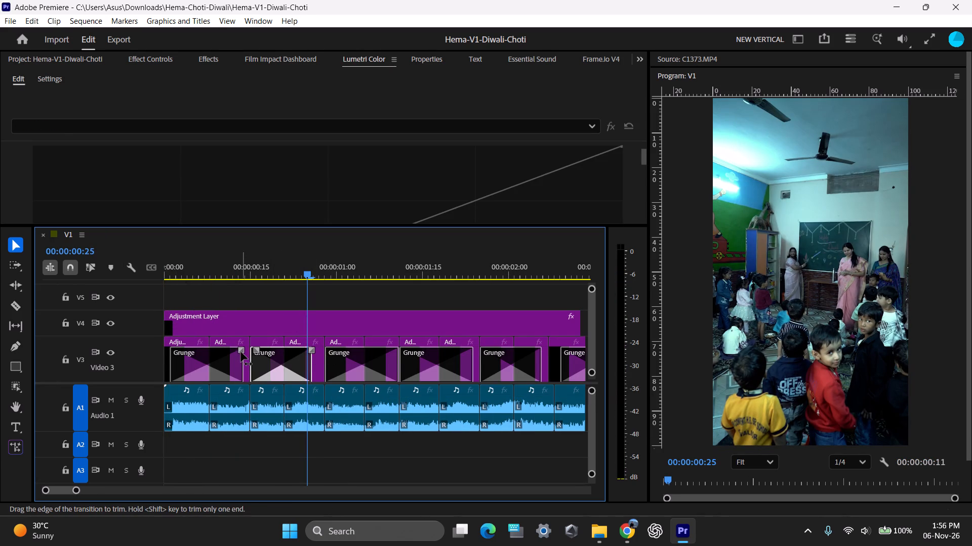
Lengthen the first Grunge transition on V3 until it meets the second one.
{"action": "left_click_drag", "start_coordinate": [241, 352], "coordinate": [255, 352]}
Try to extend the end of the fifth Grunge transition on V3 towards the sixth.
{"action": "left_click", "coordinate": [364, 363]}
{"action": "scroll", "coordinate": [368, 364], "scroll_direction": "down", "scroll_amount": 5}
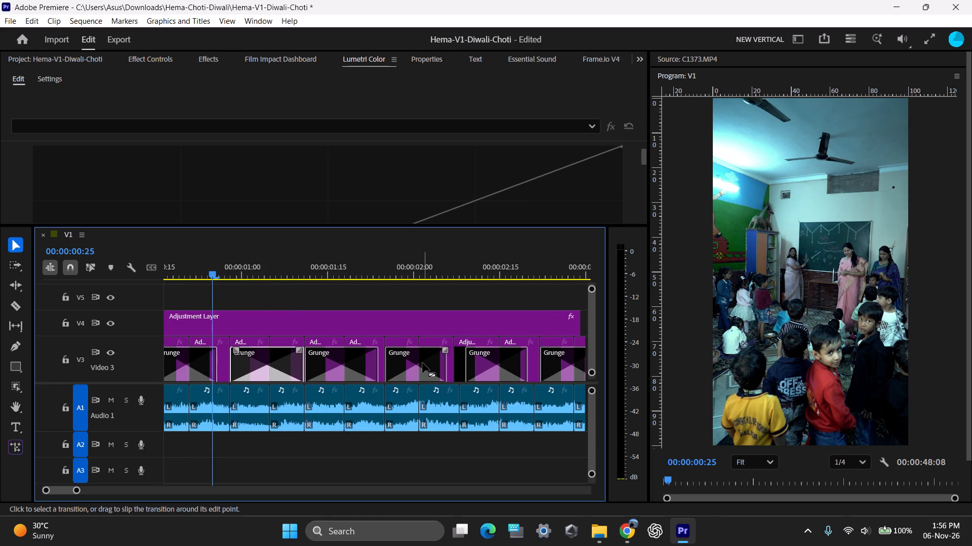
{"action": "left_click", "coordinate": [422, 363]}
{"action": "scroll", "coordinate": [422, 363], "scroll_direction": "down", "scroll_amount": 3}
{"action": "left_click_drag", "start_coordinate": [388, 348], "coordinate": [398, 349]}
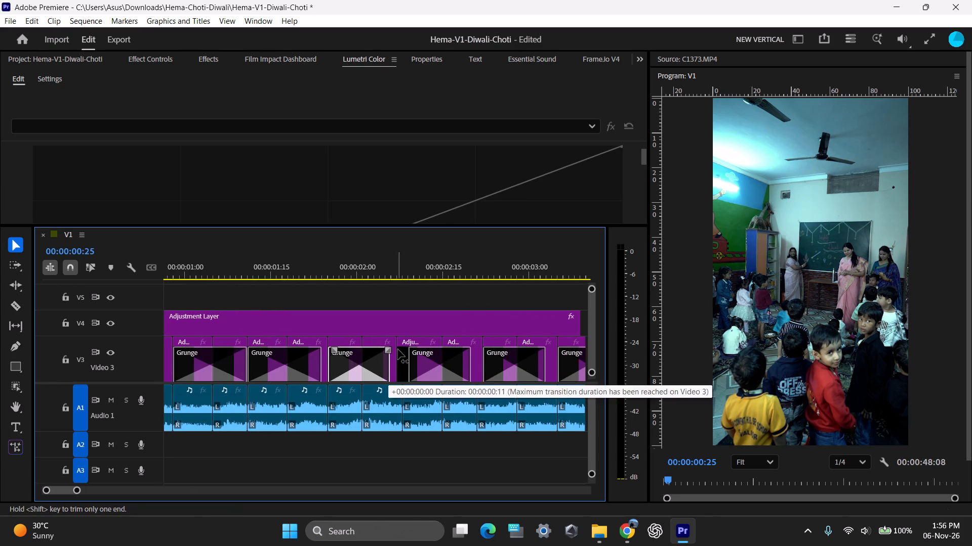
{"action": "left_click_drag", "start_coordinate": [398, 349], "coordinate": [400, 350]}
Lengthen the sixth Grunge transition on V3 so it starts at the beginning of its adjustment layer segment.
{"action": "left_click", "coordinate": [432, 363]}
{"action": "left_click_drag", "start_coordinate": [410, 350], "coordinate": [390, 350]}
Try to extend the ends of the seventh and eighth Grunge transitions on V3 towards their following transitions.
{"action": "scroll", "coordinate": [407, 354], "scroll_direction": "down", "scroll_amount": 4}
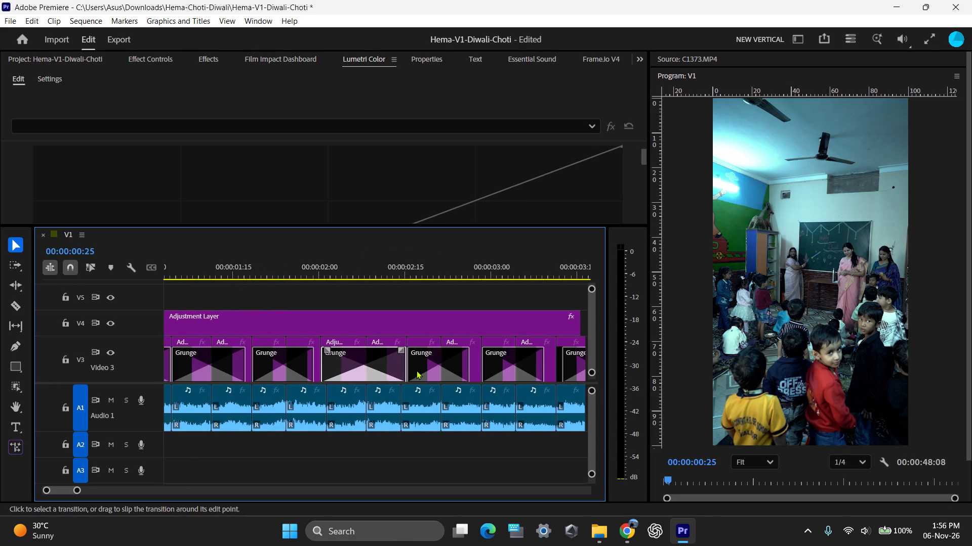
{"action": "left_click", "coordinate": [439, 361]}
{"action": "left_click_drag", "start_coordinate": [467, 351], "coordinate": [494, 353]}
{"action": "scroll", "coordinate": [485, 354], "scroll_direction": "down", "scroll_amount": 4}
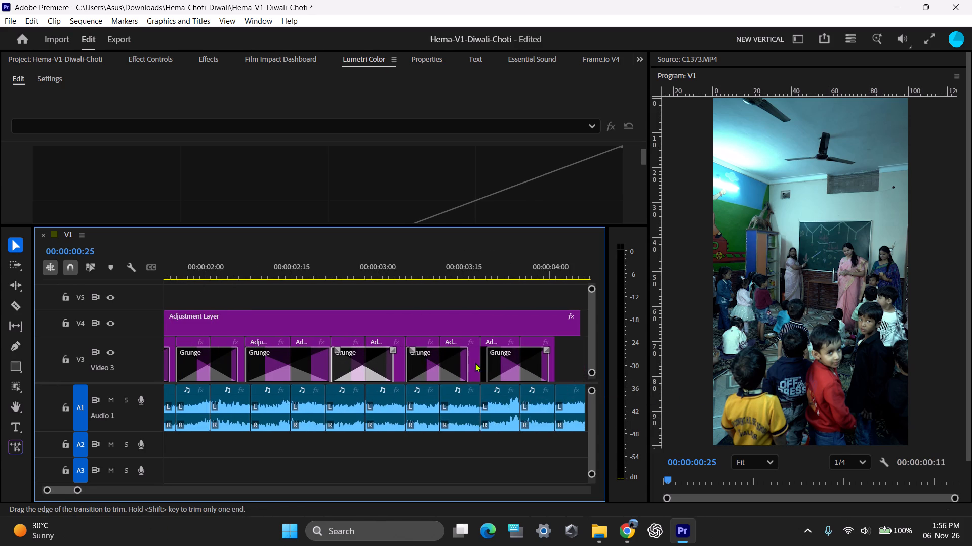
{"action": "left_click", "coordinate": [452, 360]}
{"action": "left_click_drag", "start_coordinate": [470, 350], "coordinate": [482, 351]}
Lengthen the ninth, last Grunge transition on V3 to cover both of its adjustment layer segments.
{"action": "scroll", "coordinate": [456, 358], "scroll_direction": "down", "scroll_amount": 4}
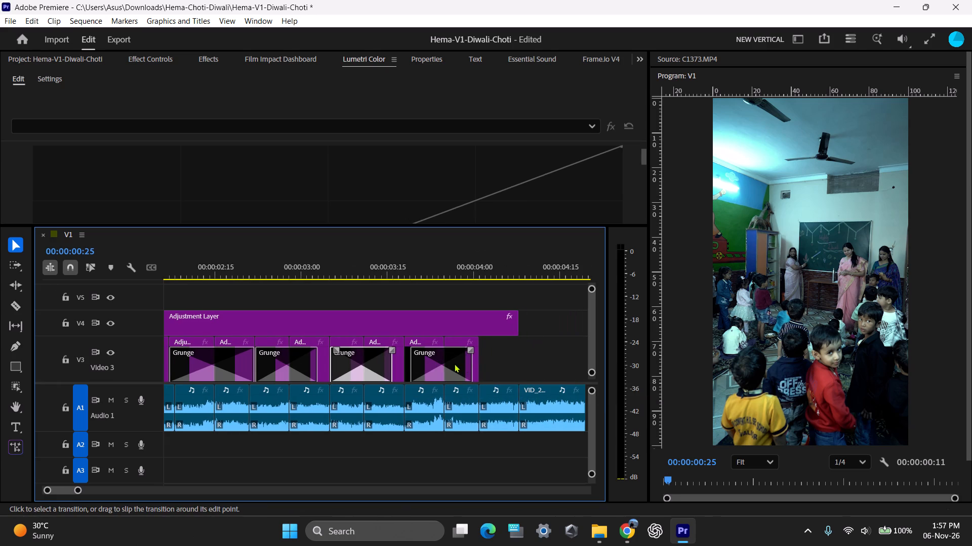
{"action": "left_click", "coordinate": [451, 363]}
{"action": "left_click_drag", "start_coordinate": [470, 350], "coordinate": [487, 351]}
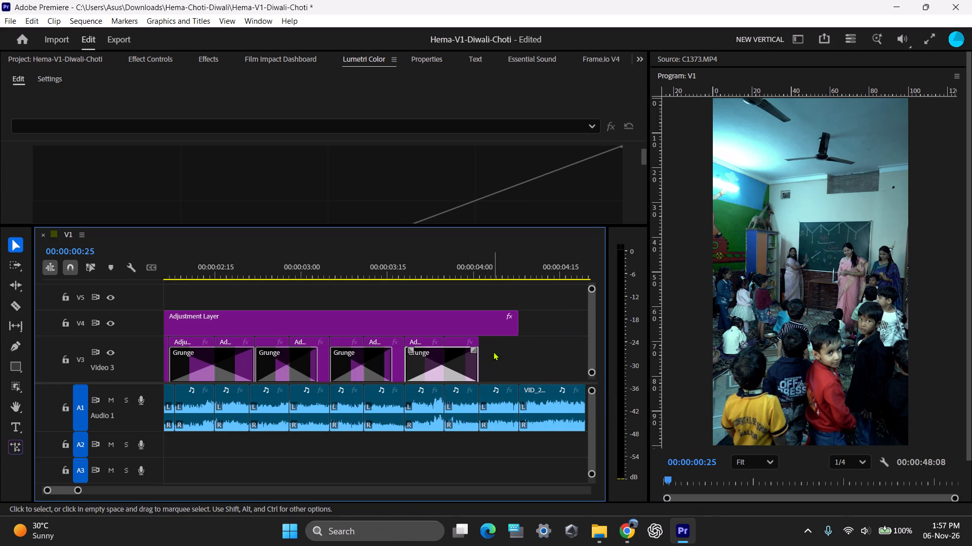
Save the project.
{"action": "key", "text": "ctrl+s"}
Play the opening from the start to review the adjusted Grunge transitions.
{"action": "key", "text": "minus"}
{"action": "left_click_drag", "start_coordinate": [359, 270], "coordinate": [0, 273]}
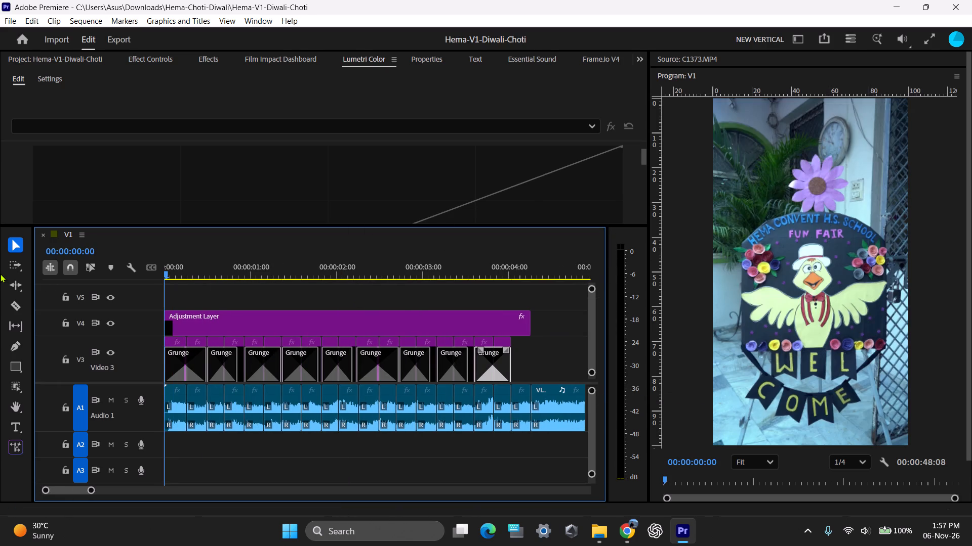
{"action": "key", "text": "space"}
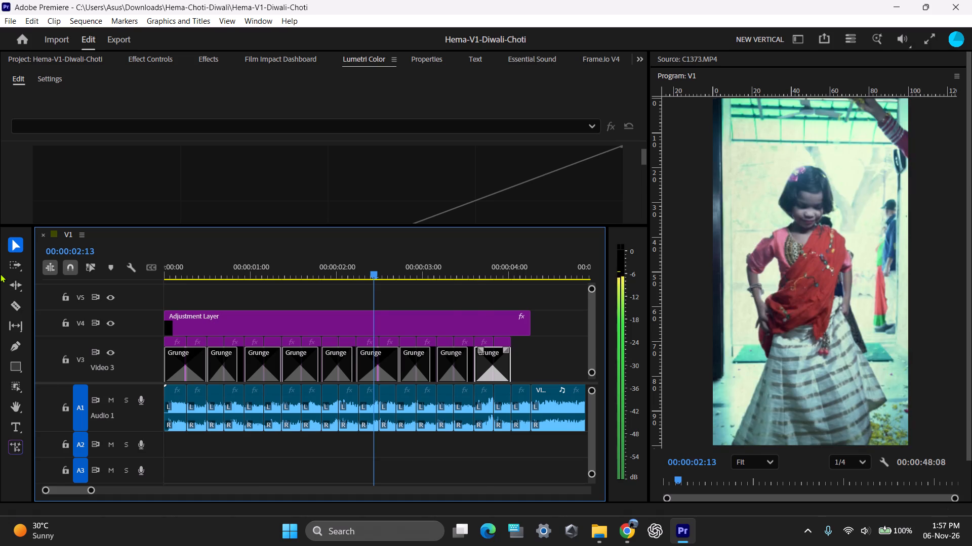
{"action": "key", "text": "space"}
{"action": "left_click_drag", "start_coordinate": [498, 270], "coordinate": [66, 296]}
{"action": "key", "text": "space"}
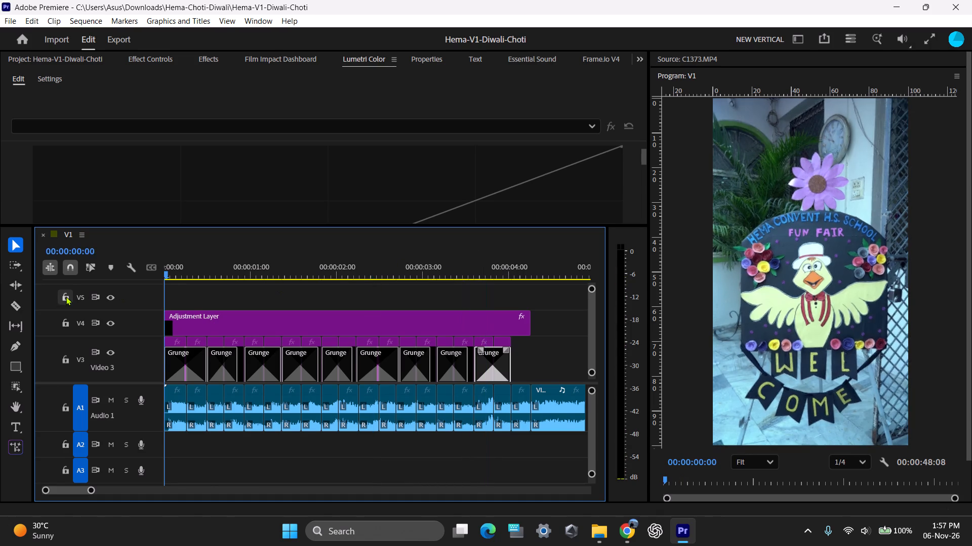
{"action": "key", "text": "space"}
Save the project.
{"action": "key", "text": "ctrl+s"}
Select all clips in the V1 sequence and render its timeline previews.
{"action": "key", "text": "ctrl+a"}
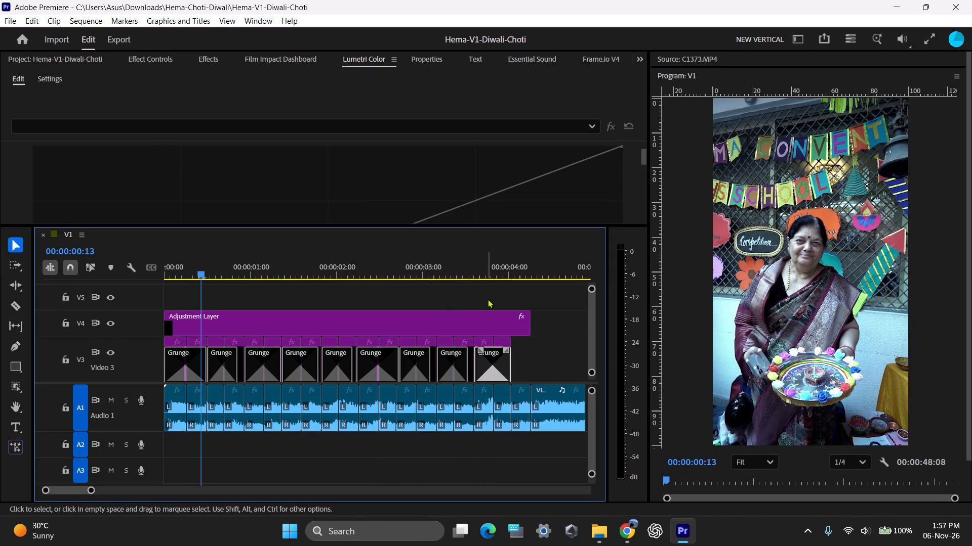
{"action": "key", "text": "ctrl+a"}
{"action": "left_click", "coordinate": [90, 17]}
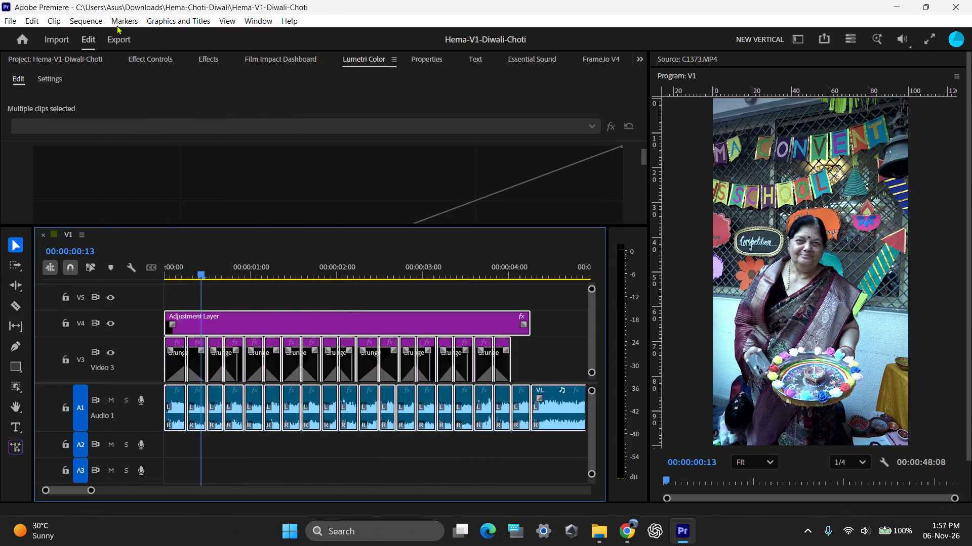
{"action": "left_click", "coordinate": [145, 65]}
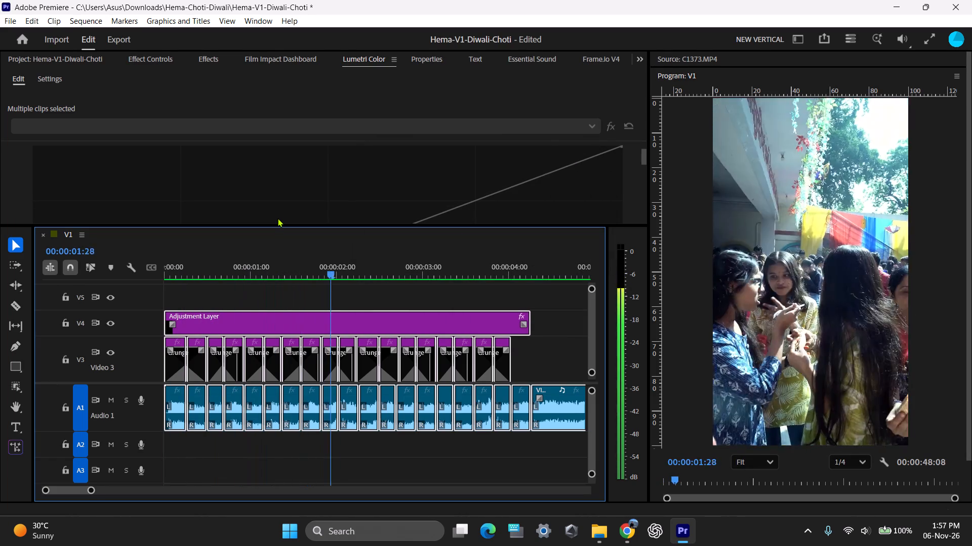
{"action": "key", "text": "space"}
Save the project.
{"action": "key", "text": "ctrl+s"}
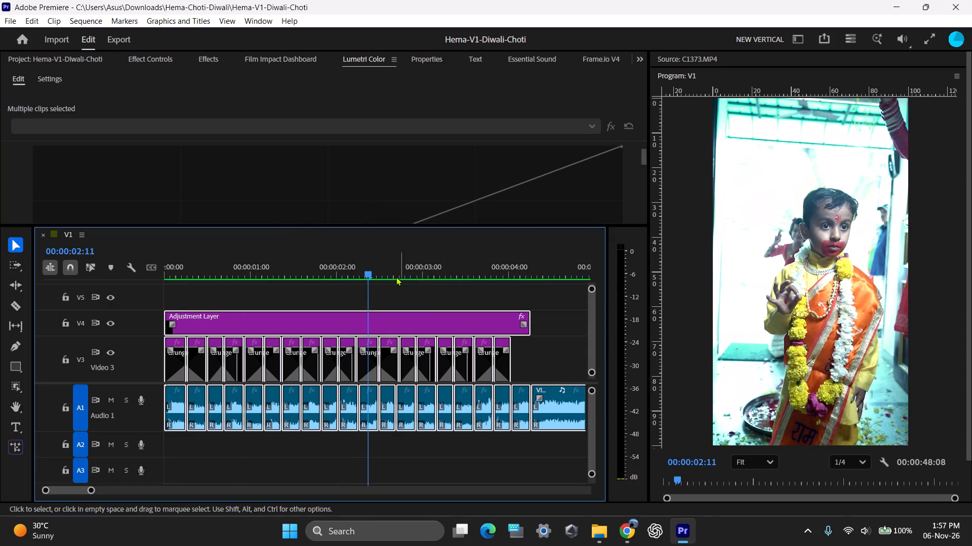
Play the opening from the start and scrub back through it to review the Grunge transitions.
{"action": "left_click_drag", "start_coordinate": [378, 275], "coordinate": [0, 260]}
{"action": "key", "text": "space"}
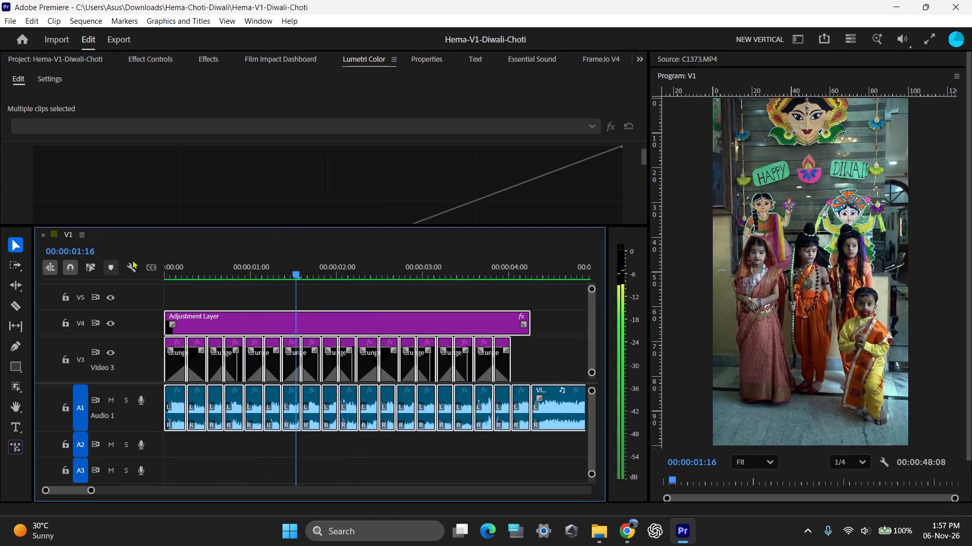
{"action": "key", "text": "space"}
{"action": "left_click_drag", "start_coordinate": [444, 261], "coordinate": [270, 267]}
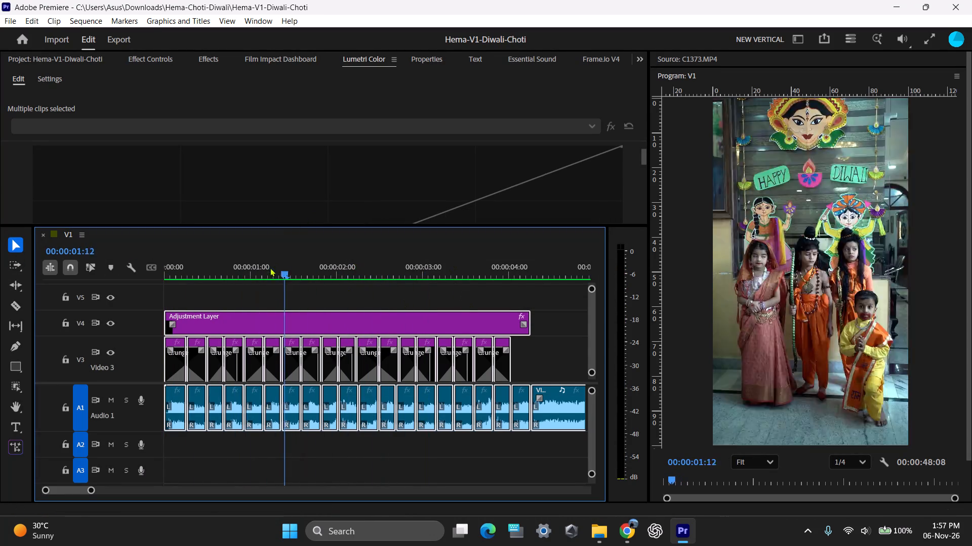
{"action": "left_click_drag", "start_coordinate": [270, 267], "coordinate": [243, 267]}
{"action": "key", "text": "equal"}
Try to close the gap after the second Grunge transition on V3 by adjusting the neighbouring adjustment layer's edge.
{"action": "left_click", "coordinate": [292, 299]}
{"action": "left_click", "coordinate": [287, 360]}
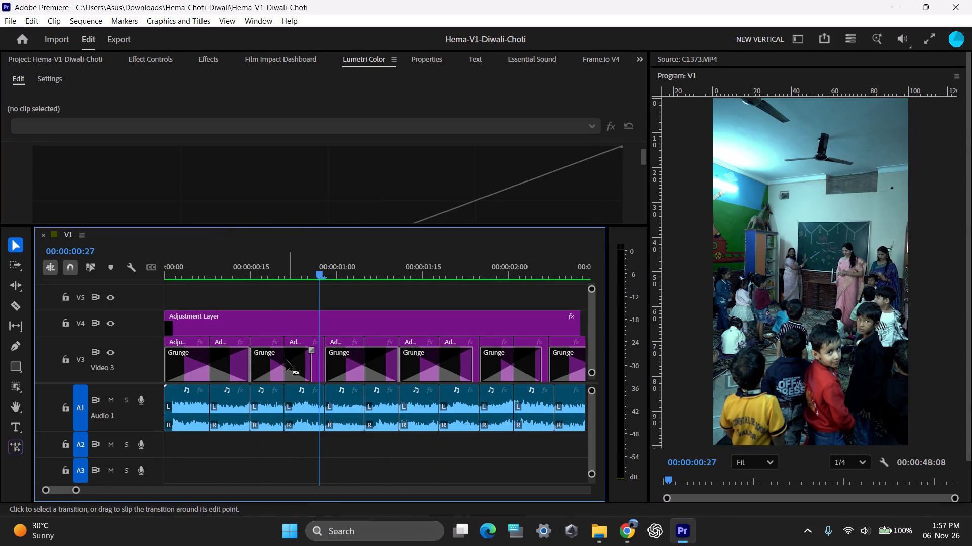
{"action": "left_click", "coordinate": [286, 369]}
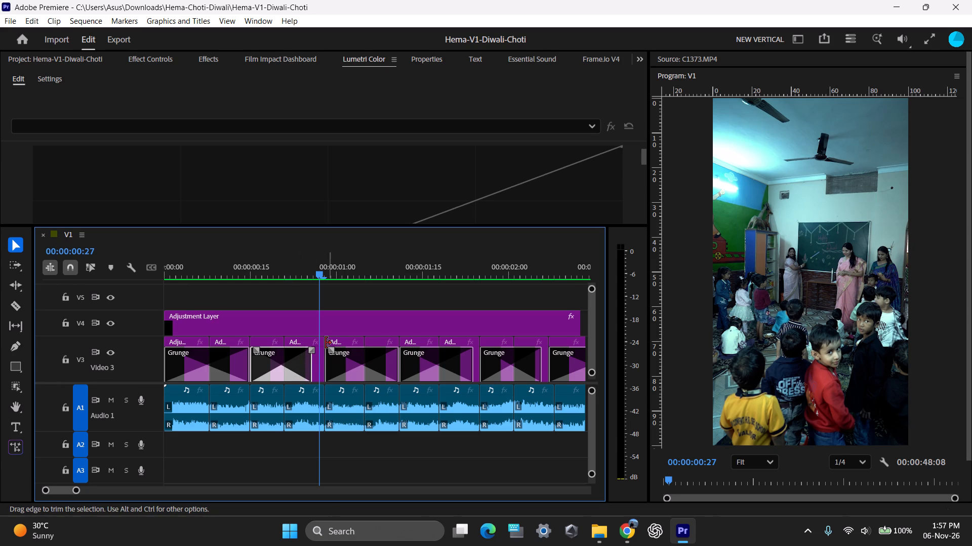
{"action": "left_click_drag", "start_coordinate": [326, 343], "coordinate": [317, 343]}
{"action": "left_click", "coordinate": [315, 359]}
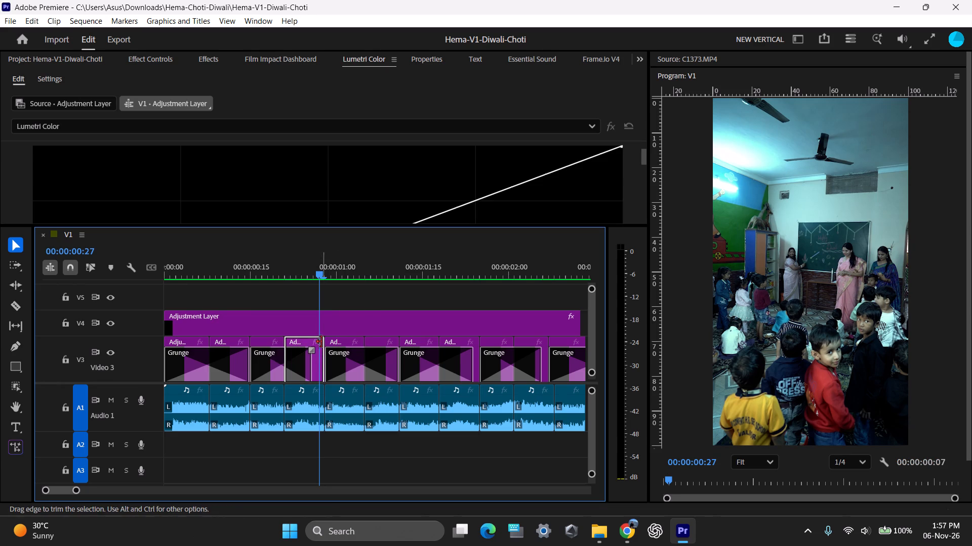
Return the playhead to the sequence start and save the project.
{"action": "left_click_drag", "start_coordinate": [316, 269], "coordinate": [216, 279]}
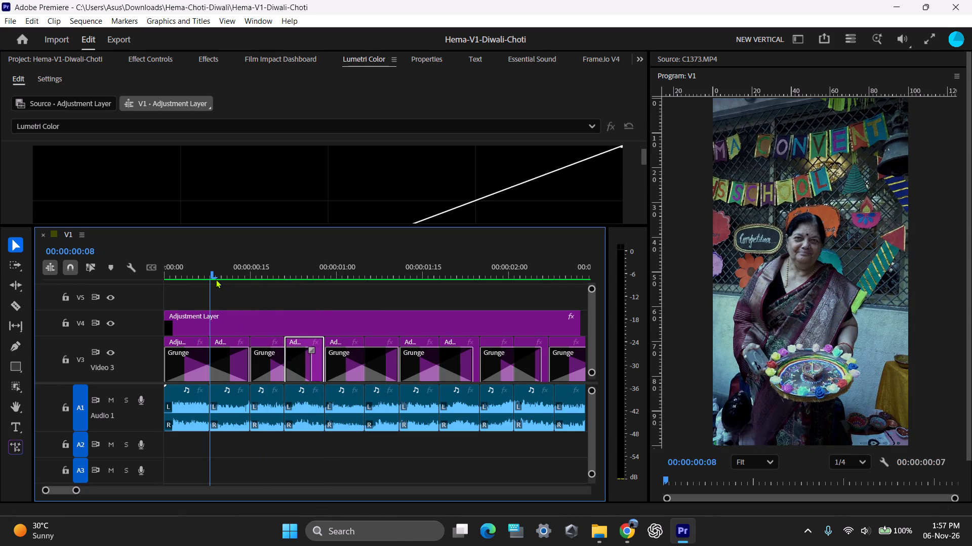
{"action": "left_click_drag", "start_coordinate": [216, 279], "coordinate": [169, 279]}
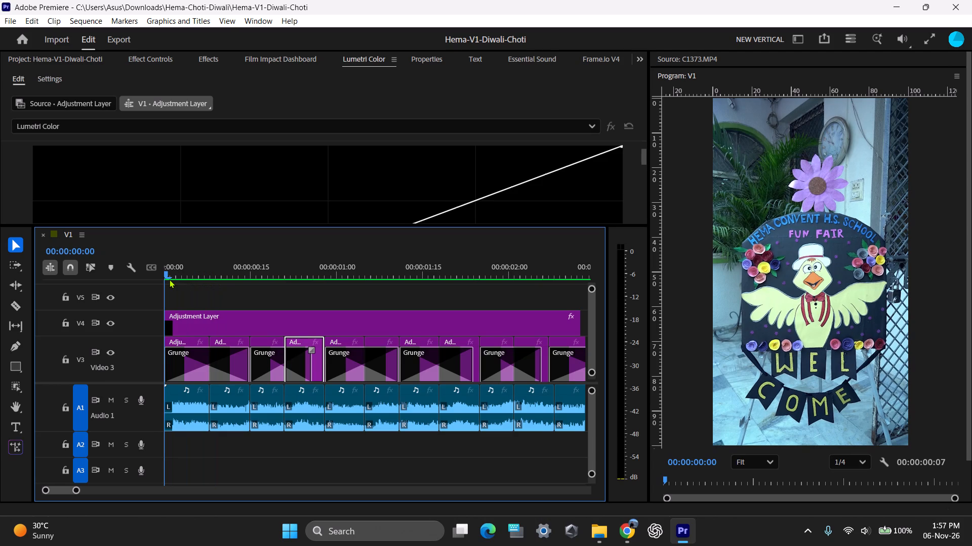
{"action": "key", "text": "ctrl+s"}
{"action": "left_click_drag", "start_coordinate": [179, 268], "coordinate": [125, 275]}
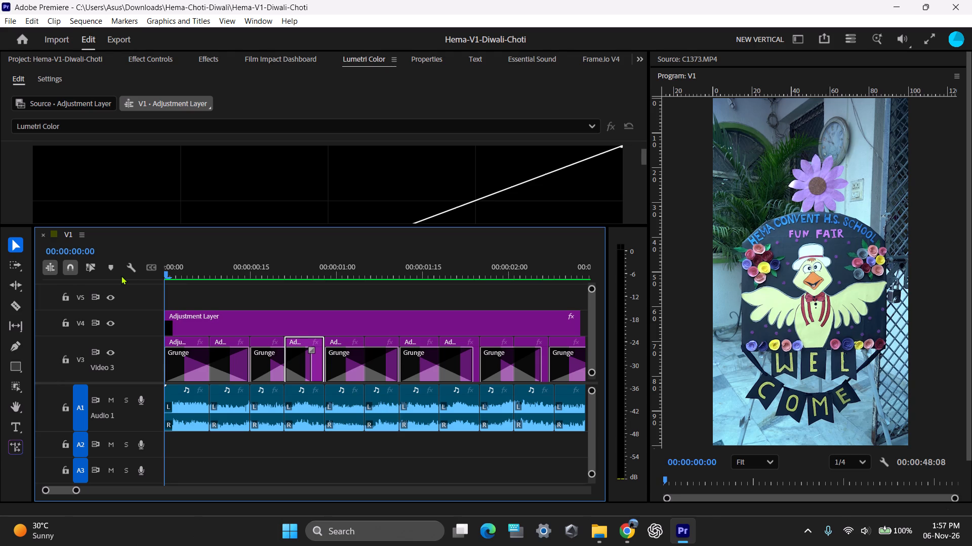
{"action": "key", "text": "ctrl+s"}
{"action": "left_click", "coordinate": [246, 297]}
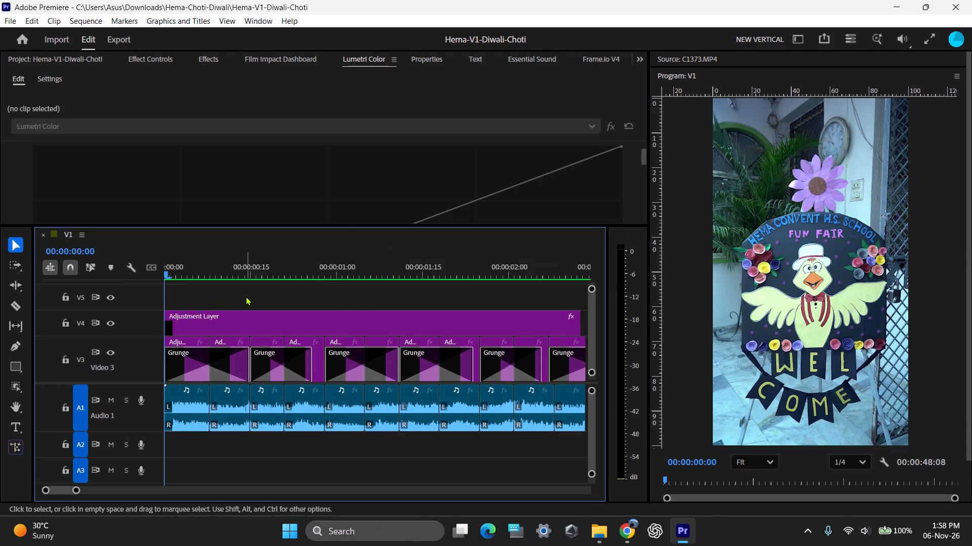
{"action": "key", "text": "ctrl+s"}
{"action": "key", "text": "ctrl+s"}
Play the opening from the start to recheck the Grunge transitions.
{"action": "left_click_drag", "start_coordinate": [236, 274], "coordinate": [230, 276]}
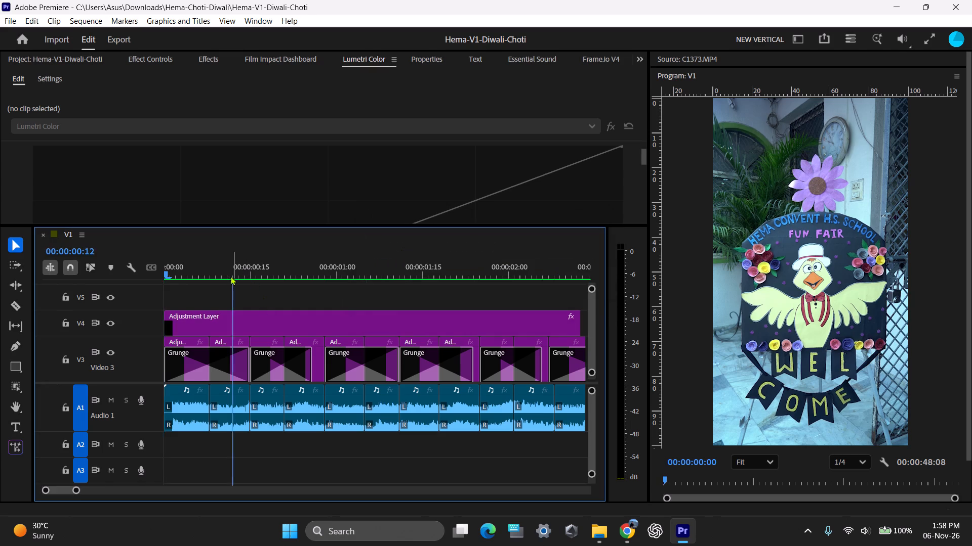
{"action": "left_click_drag", "start_coordinate": [230, 276], "coordinate": [13, 303]}
{"action": "key", "text": "space"}
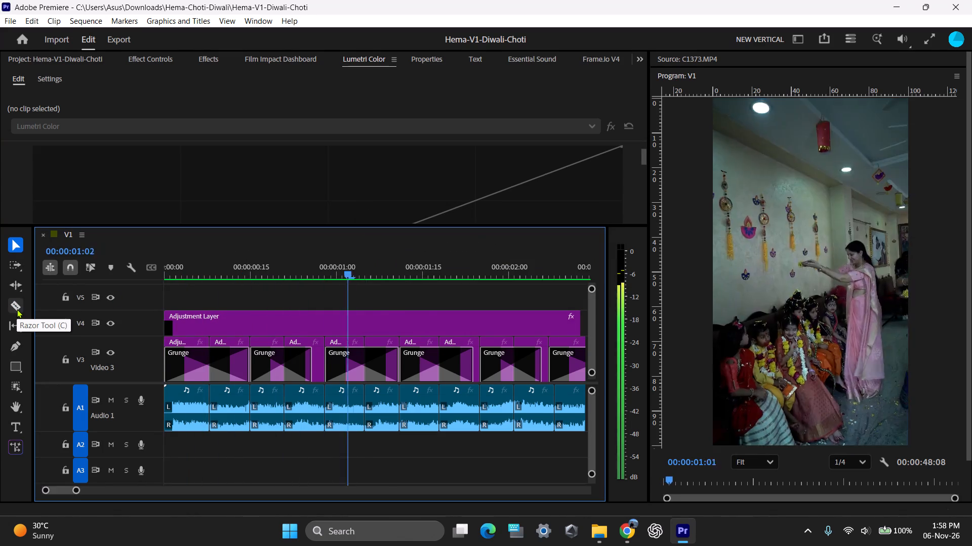
{"action": "key", "text": "space"}
{"action": "key", "text": "minus"}
{"action": "left_click_drag", "start_coordinate": [315, 259], "coordinate": [175, 259]}
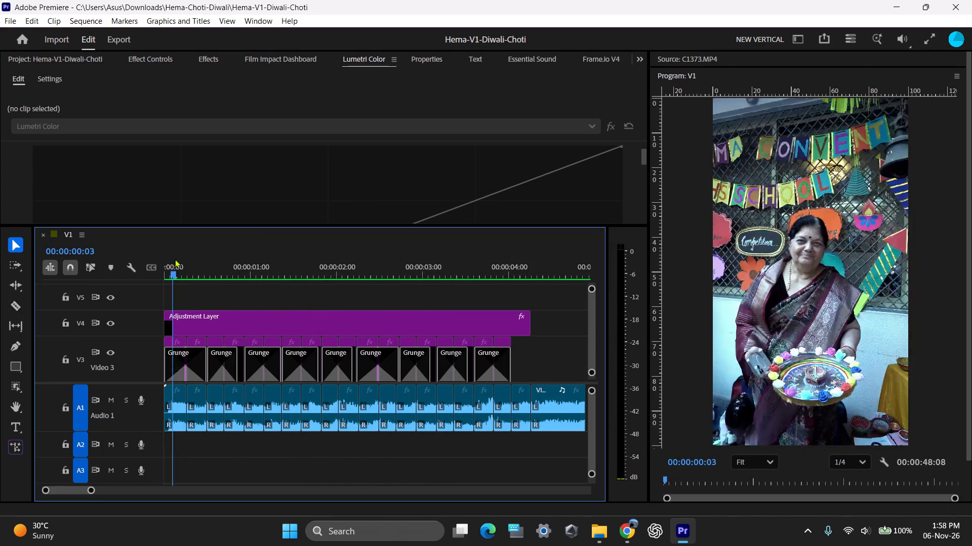
{"action": "left_click_drag", "start_coordinate": [175, 259], "coordinate": [188, 261]}
Slide the V3 Grunge transition over C1357 and C1392 to the end of C1392 and stretch it to cover both clips.
{"action": "key", "text": "equal"}
{"action": "key", "text": "equal"}
{"action": "left_click_drag", "start_coordinate": [230, 259], "coordinate": [397, 279]}
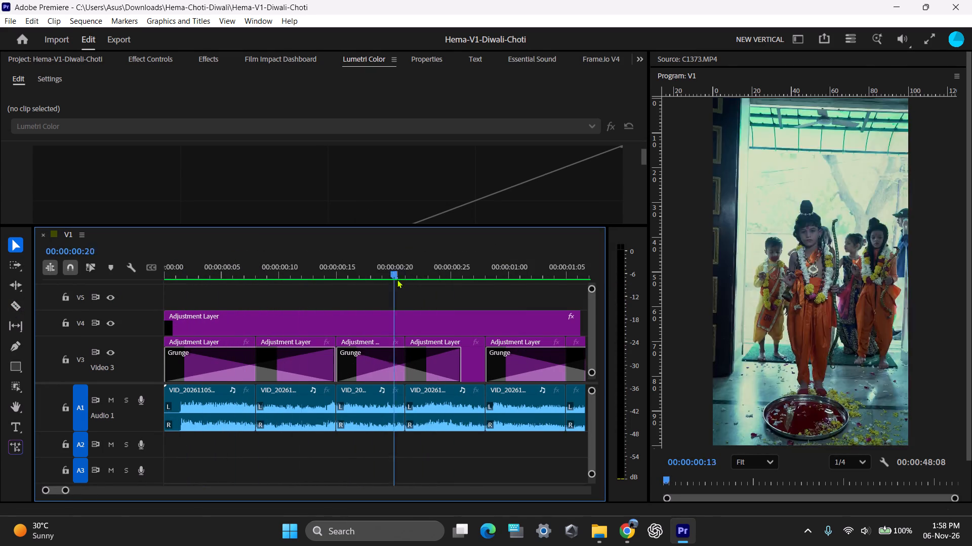
{"action": "left_click_drag", "start_coordinate": [397, 279], "coordinate": [367, 275]}
{"action": "scroll", "coordinate": [382, 289], "scroll_direction": "down", "scroll_amount": 4}
{"action": "scroll", "coordinate": [351, 306], "scroll_direction": "down", "scroll_amount": 5, "text": "ctrl"}
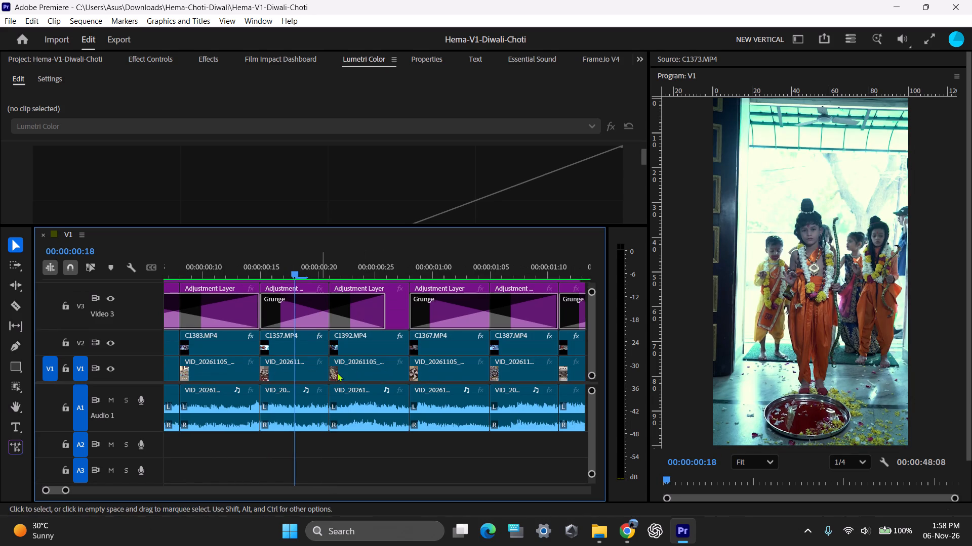
{"action": "left_click", "coordinate": [327, 313]}
{"action": "left_click_drag", "start_coordinate": [326, 313], "coordinate": [338, 313]}
{"action": "left_click_drag", "start_coordinate": [272, 295], "coordinate": [241, 297]}
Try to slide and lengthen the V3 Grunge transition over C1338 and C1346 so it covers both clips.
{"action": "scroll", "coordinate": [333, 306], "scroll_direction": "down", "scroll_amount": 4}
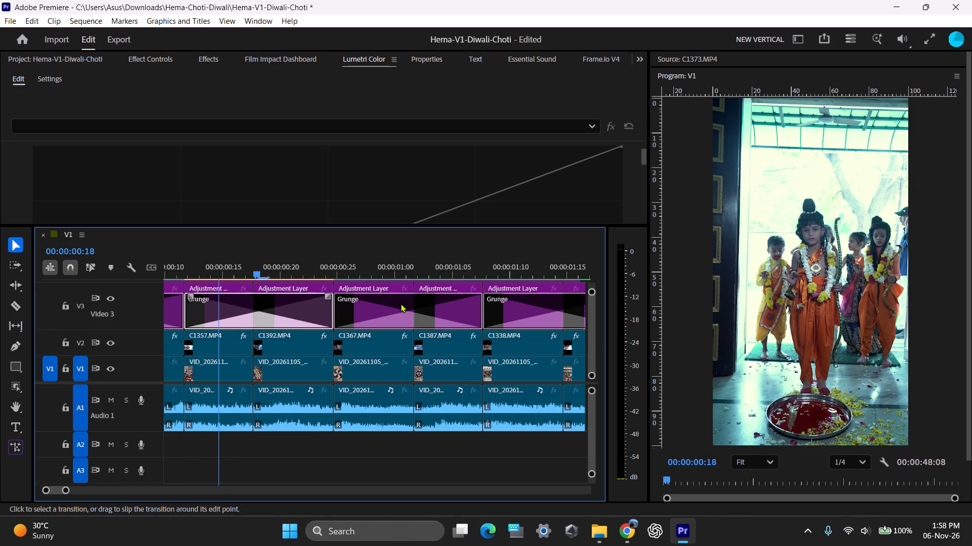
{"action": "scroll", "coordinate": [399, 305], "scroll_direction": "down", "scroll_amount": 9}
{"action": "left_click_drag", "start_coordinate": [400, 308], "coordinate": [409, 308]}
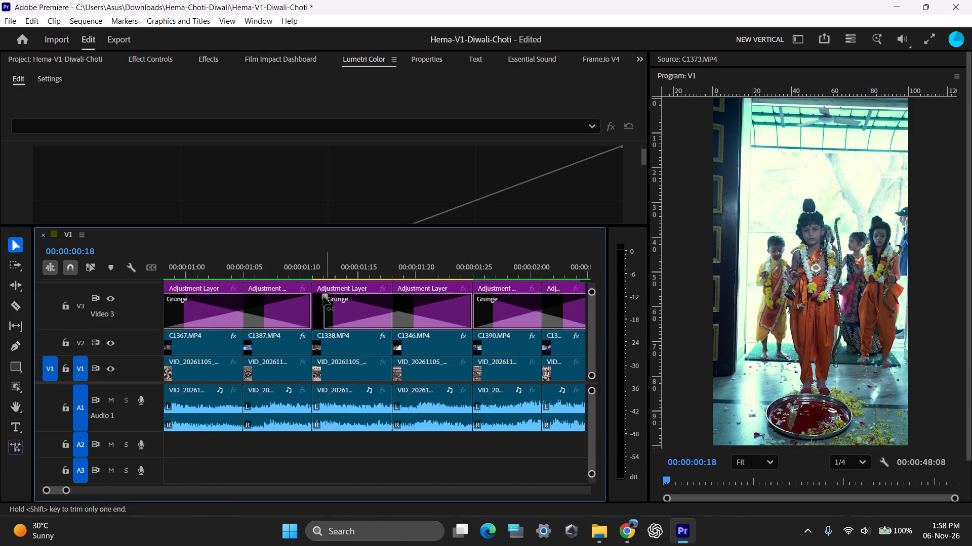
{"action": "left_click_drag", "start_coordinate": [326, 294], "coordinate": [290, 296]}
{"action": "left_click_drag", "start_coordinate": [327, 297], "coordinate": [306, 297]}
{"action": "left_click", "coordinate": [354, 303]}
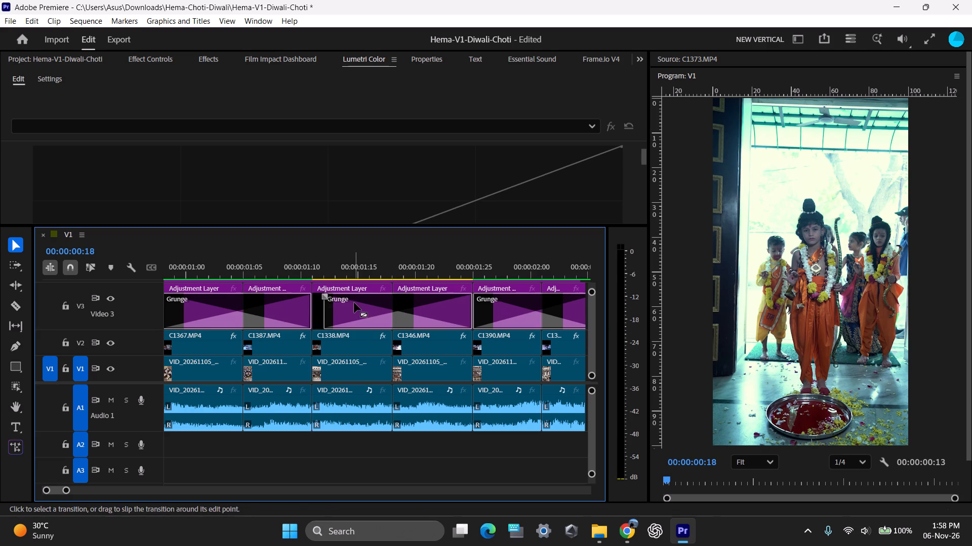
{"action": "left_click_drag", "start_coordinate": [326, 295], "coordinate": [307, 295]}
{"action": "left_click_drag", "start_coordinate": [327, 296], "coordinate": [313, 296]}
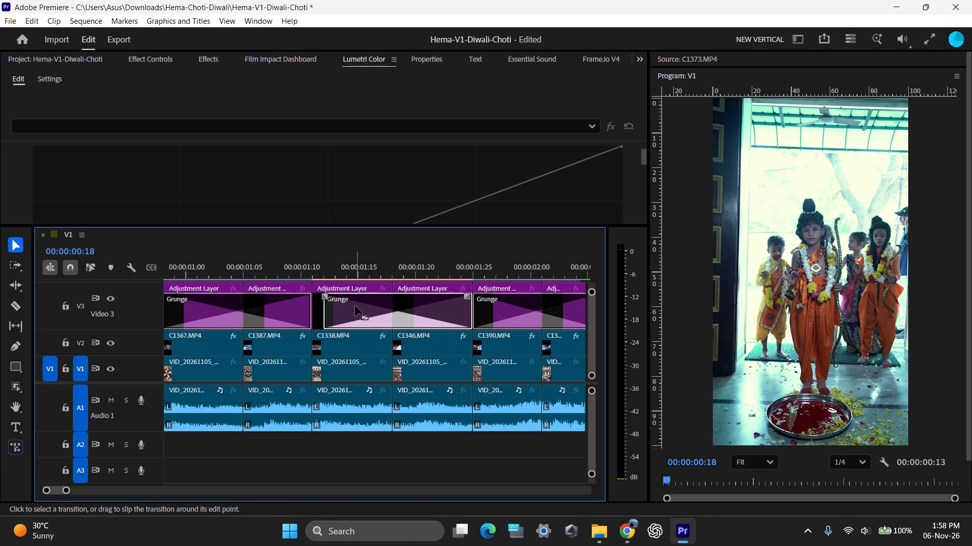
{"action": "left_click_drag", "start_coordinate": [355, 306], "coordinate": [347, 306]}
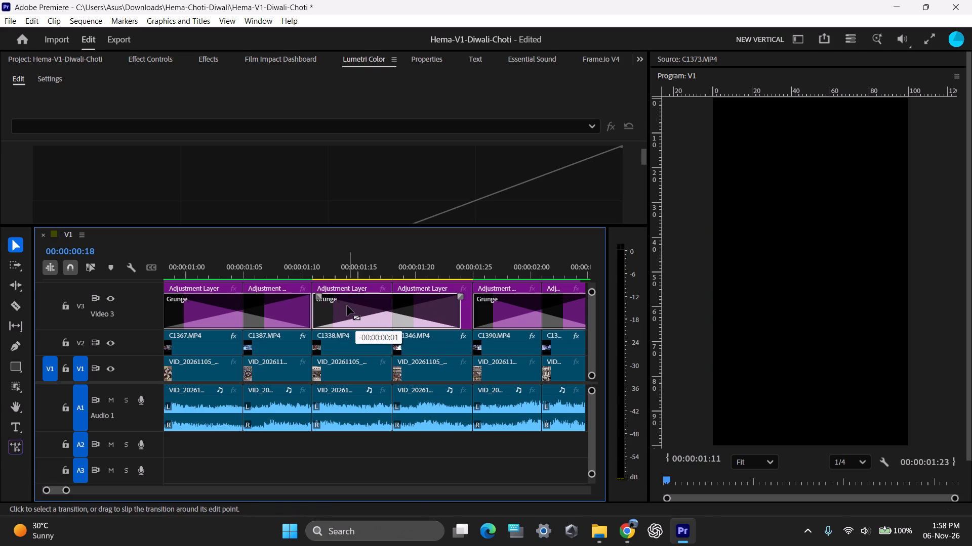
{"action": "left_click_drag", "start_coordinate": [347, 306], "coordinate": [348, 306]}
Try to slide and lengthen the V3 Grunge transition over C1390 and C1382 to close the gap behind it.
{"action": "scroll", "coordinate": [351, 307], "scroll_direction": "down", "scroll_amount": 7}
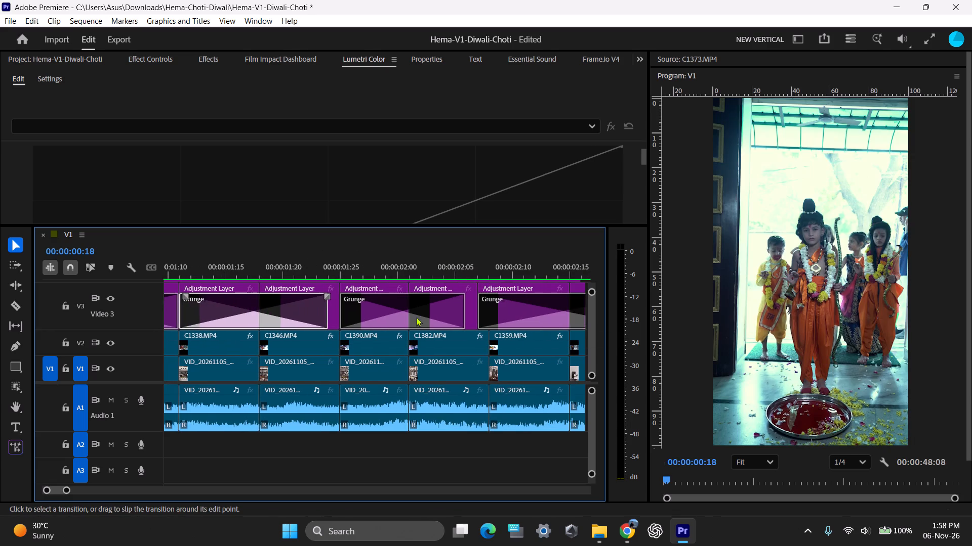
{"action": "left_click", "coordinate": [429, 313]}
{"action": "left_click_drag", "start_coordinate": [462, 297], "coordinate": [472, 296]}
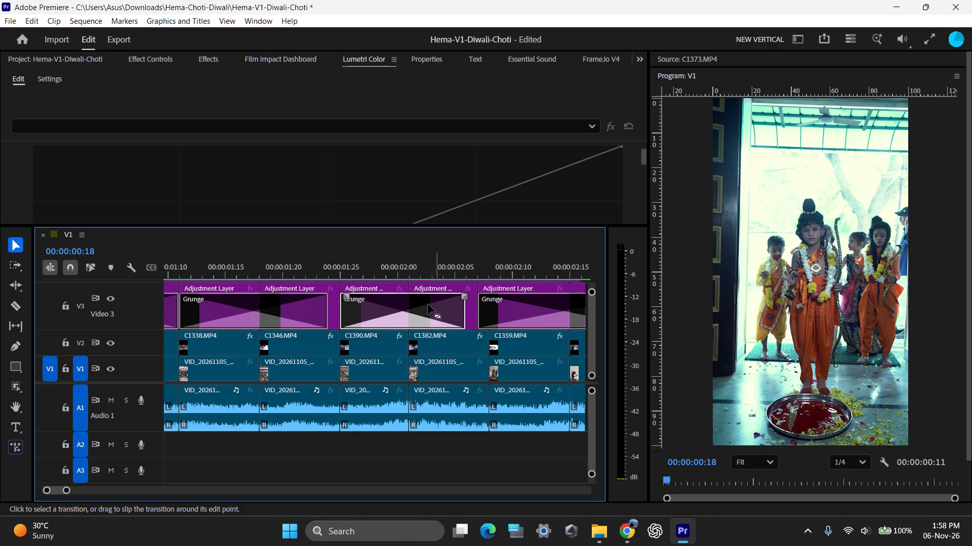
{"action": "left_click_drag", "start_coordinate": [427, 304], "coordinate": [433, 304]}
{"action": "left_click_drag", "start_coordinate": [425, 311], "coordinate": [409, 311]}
Slide the V3 Grunge transition over C1358 and C1381 to the end of C1381 and stretch its start to C1358's start.
{"action": "scroll", "coordinate": [424, 306], "scroll_direction": "down", "scroll_amount": 3}
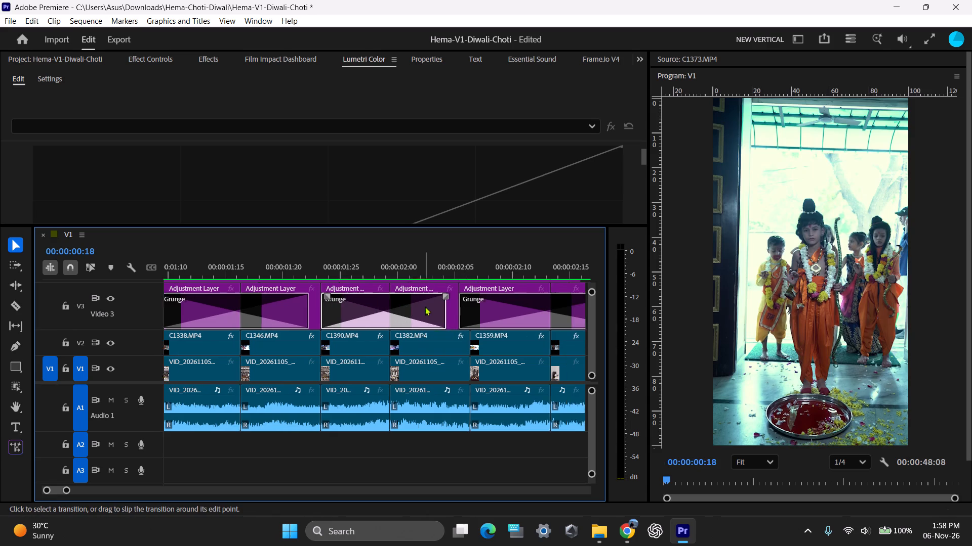
{"action": "scroll", "coordinate": [425, 306], "scroll_direction": "down", "scroll_amount": 2}
{"action": "scroll", "coordinate": [466, 312], "scroll_direction": "down", "scroll_amount": 12}
{"action": "left_click", "coordinate": [418, 313]}
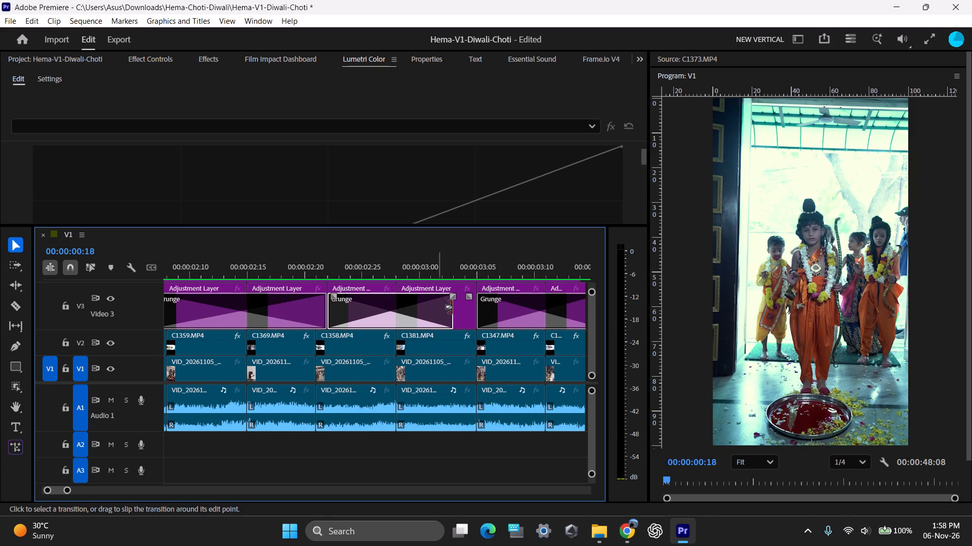
{"action": "left_click_drag", "start_coordinate": [415, 311], "coordinate": [422, 311]}
{"action": "left_click_drag", "start_coordinate": [340, 295], "coordinate": [317, 295]}
Slide the V3 Grunge transition over C1347 and C1360 to the end of C1360 and stretch its start to C1347's start.
{"action": "scroll", "coordinate": [347, 297], "scroll_direction": "down", "scroll_amount": 6}
{"action": "left_click", "coordinate": [422, 315]}
{"action": "left_click_drag", "start_coordinate": [422, 314], "coordinate": [431, 314]}
{"action": "left_click_drag", "start_coordinate": [376, 293], "coordinate": [349, 293]}
Play the whole opening from the start to review the extended Grunge transitions.
{"action": "scroll", "coordinate": [386, 294], "scroll_direction": "down", "scroll_amount": 7}
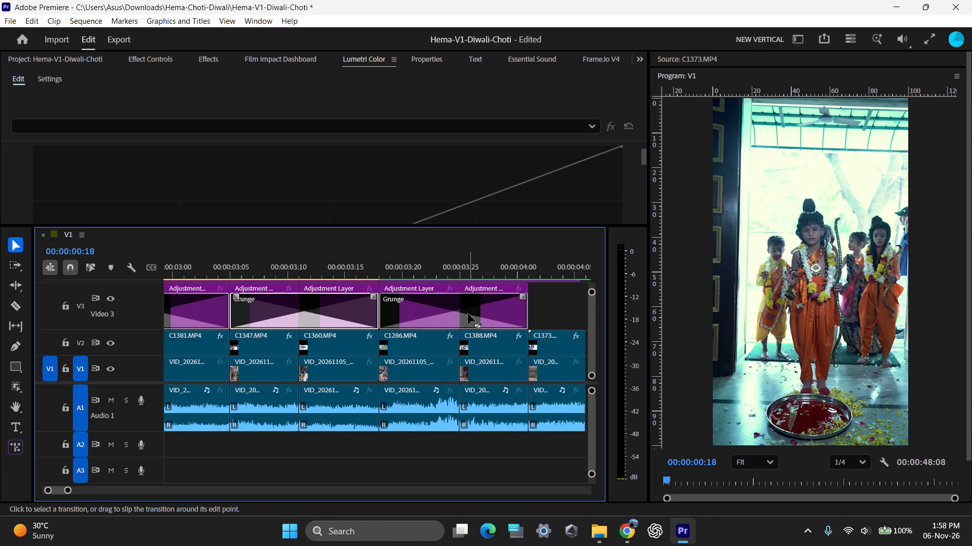
{"action": "left_click", "coordinate": [468, 313]}
{"action": "type", "text": "--"}
{"action": "left_click_drag", "start_coordinate": [383, 271], "coordinate": [154, 278]}
{"action": "key", "text": "minus"}
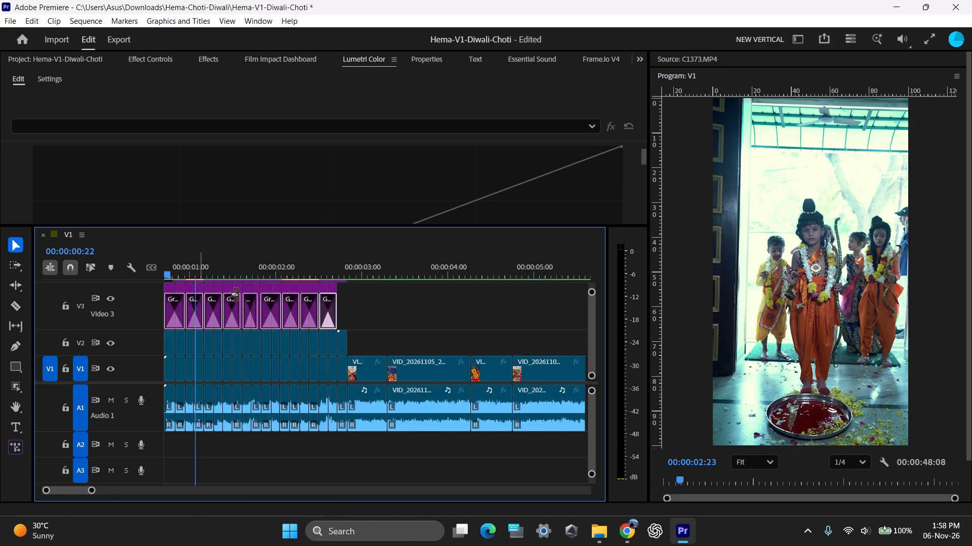
{"action": "key", "text": "minus"}
{"action": "left_click_drag", "start_coordinate": [231, 269], "coordinate": [0, 271]}
{"action": "key", "text": "space"}
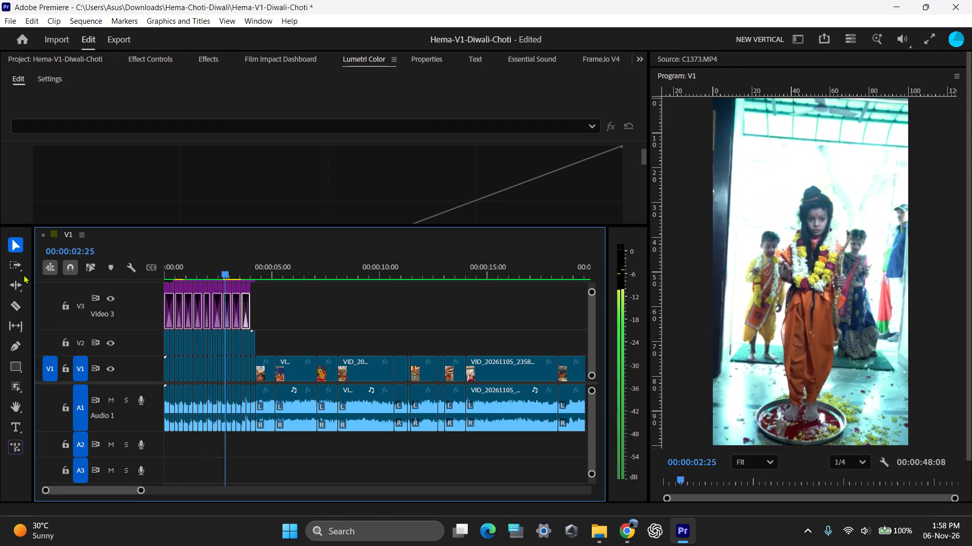
{"action": "key", "text": "space"}
{"action": "key", "text": "space"}
{"action": "key", "text": "space"}
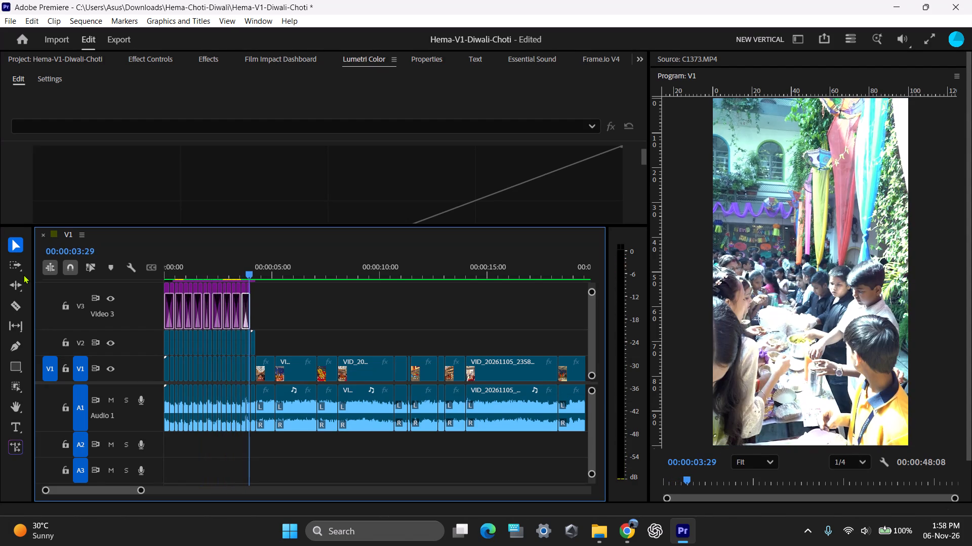
Save the project.
{"action": "key", "text": "ctrl+s"}
Play into the Diwali Celebration title, dismiss the notification, and scrub back over the last Grunge transitions.
{"action": "key", "text": "space"}
{"action": "key", "text": "space"}
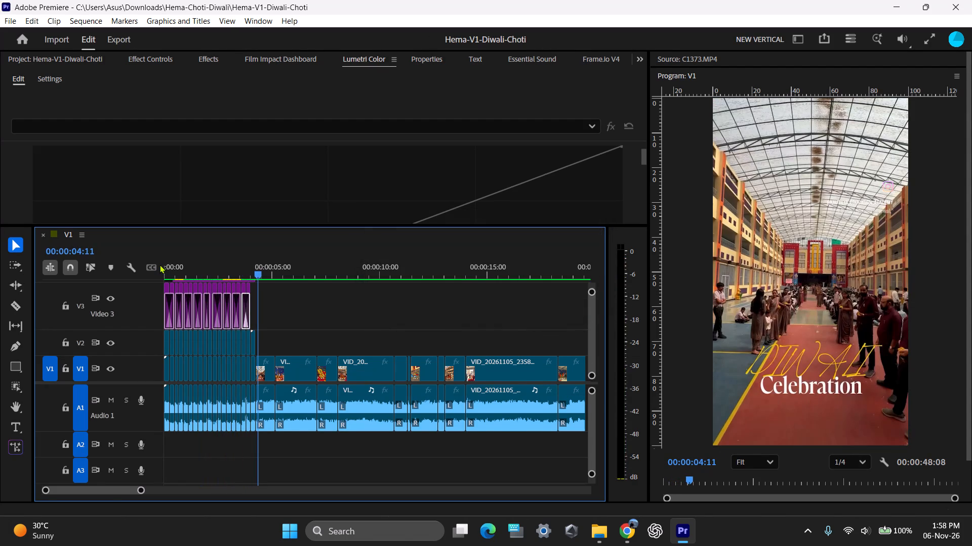
{"action": "key", "text": "equal"}
{"action": "key", "text": "equal"}
{"action": "scroll", "coordinate": [421, 300], "scroll_direction": "down", "scroll_amount": 3}
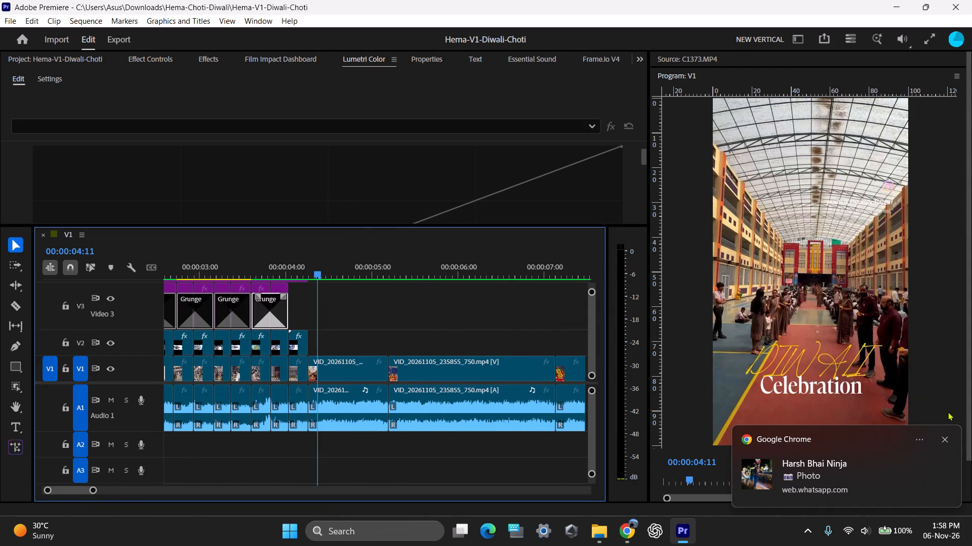
{"action": "left_click", "coordinate": [943, 438]}
{"action": "left_click_drag", "start_coordinate": [333, 270], "coordinate": [210, 262]}
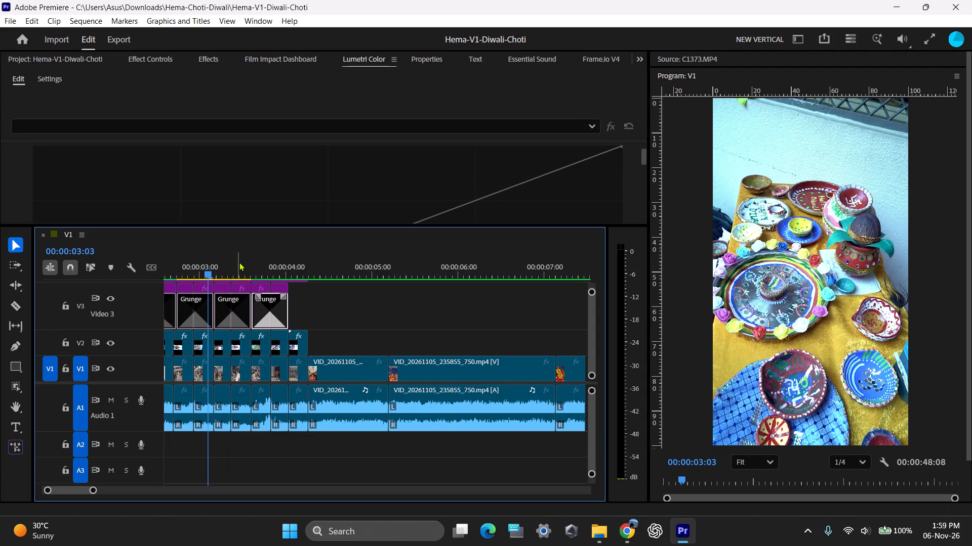
Save the project and return the playhead to the sequence start.
{"action": "key", "text": "ctrl+s"}
{"action": "key", "text": "minus"}
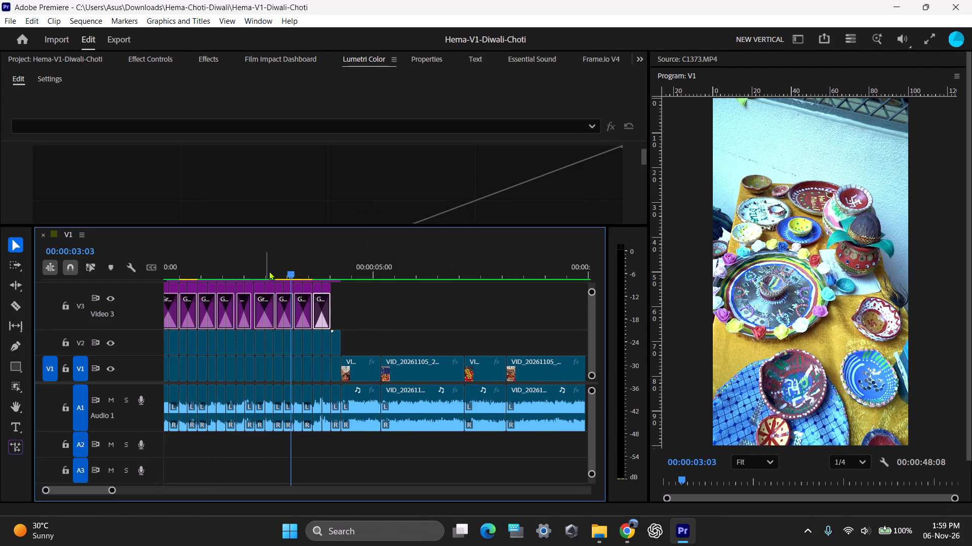
{"action": "left_click_drag", "start_coordinate": [288, 271], "coordinate": [0, 271]}
{"action": "key", "text": "ctrl+s"}
Play and scrub through the opening clips to examine the adjusted Grunge transitions.
{"action": "key", "text": "space"}
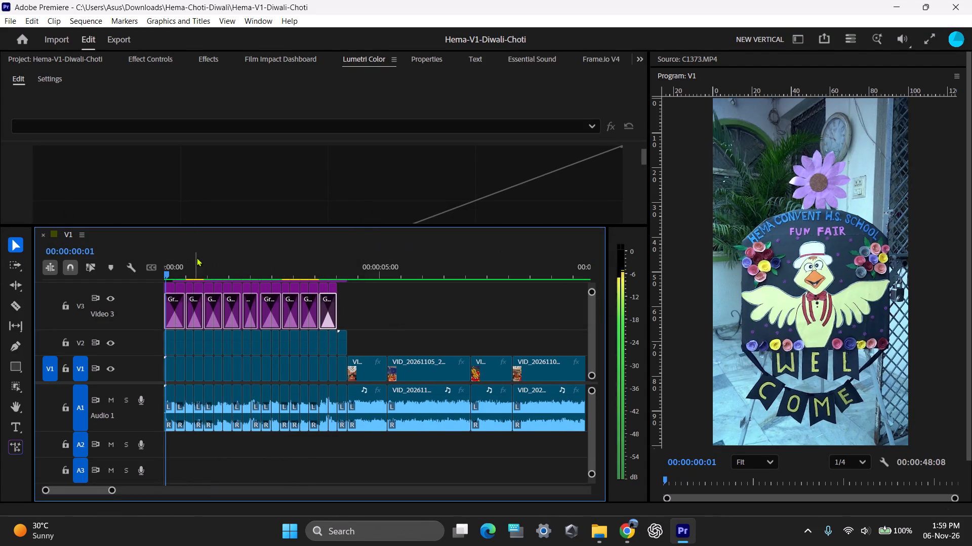
{"action": "left_click_drag", "start_coordinate": [219, 267], "coordinate": [97, 255]}
{"action": "left_click_drag", "start_coordinate": [171, 266], "coordinate": [216, 275]}
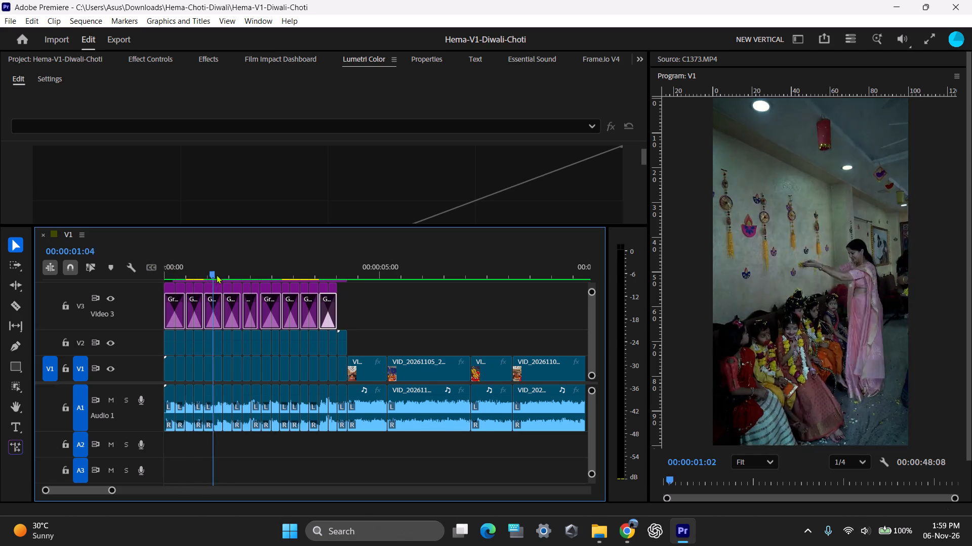
{"action": "left_click_drag", "start_coordinate": [216, 275], "coordinate": [331, 287]}
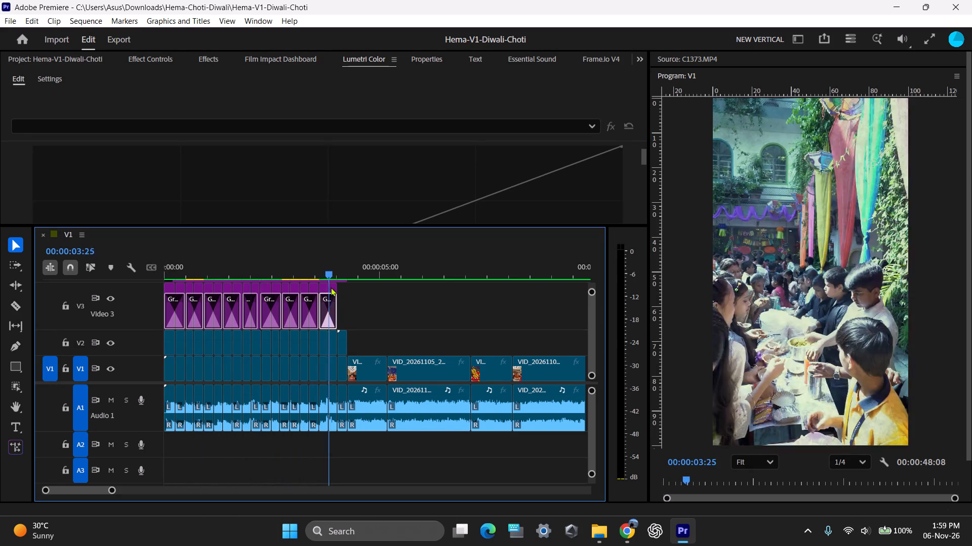
Scrub and play through the opening clips to examine the Grunge transitions on V3, saving the project along the way.
{"action": "left_click_drag", "start_coordinate": [331, 287], "coordinate": [215, 289]}
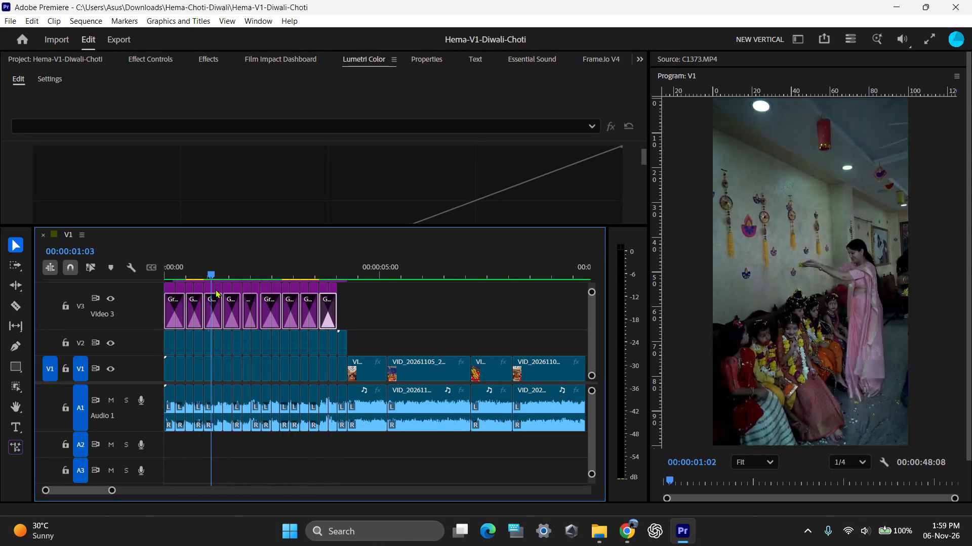
{"action": "left_click_drag", "start_coordinate": [215, 289], "coordinate": [313, 298]}
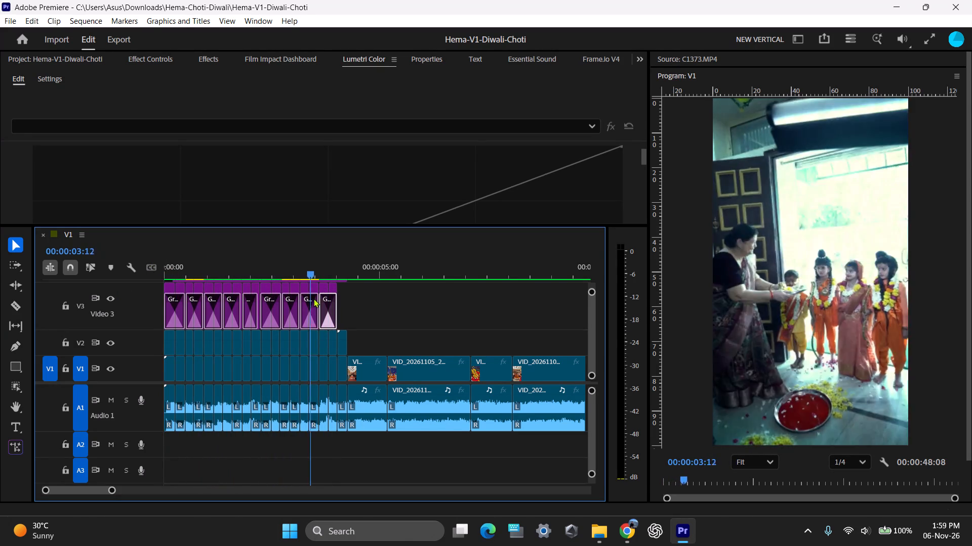
{"action": "left_click_drag", "start_coordinate": [313, 298], "coordinate": [323, 299]}
{"action": "key", "text": "ctrl+s"}
{"action": "left_click_drag", "start_coordinate": [320, 273], "coordinate": [174, 278]}
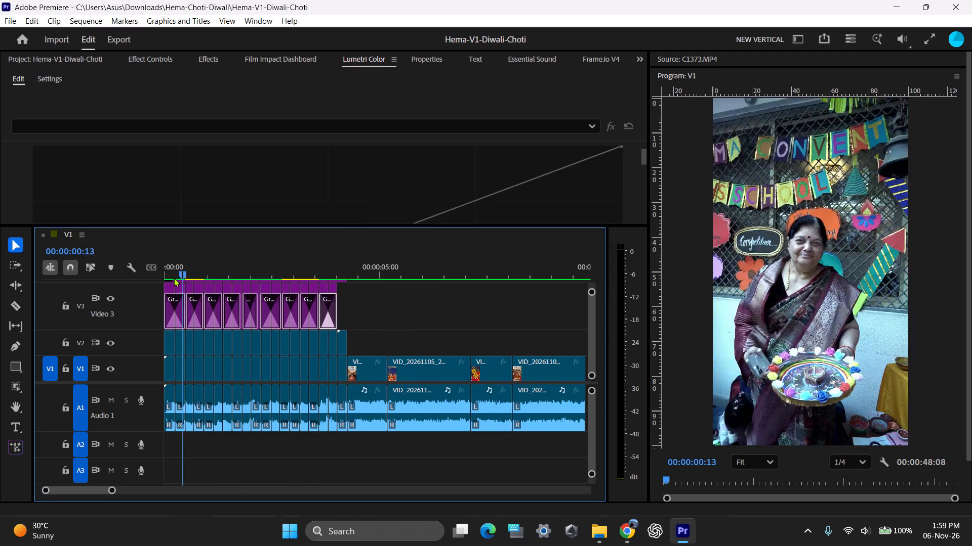
{"action": "left_click_drag", "start_coordinate": [174, 278], "coordinate": [320, 297]}
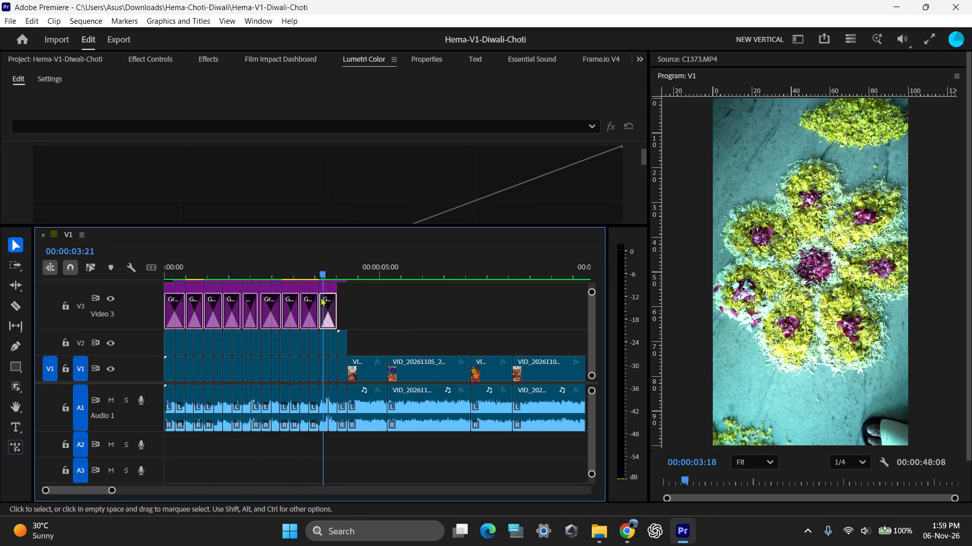
{"action": "left_click_drag", "start_coordinate": [320, 297], "coordinate": [327, 298]}
{"action": "left_click_drag", "start_coordinate": [333, 274], "coordinate": [115, 276]}
{"action": "key", "text": "space"}
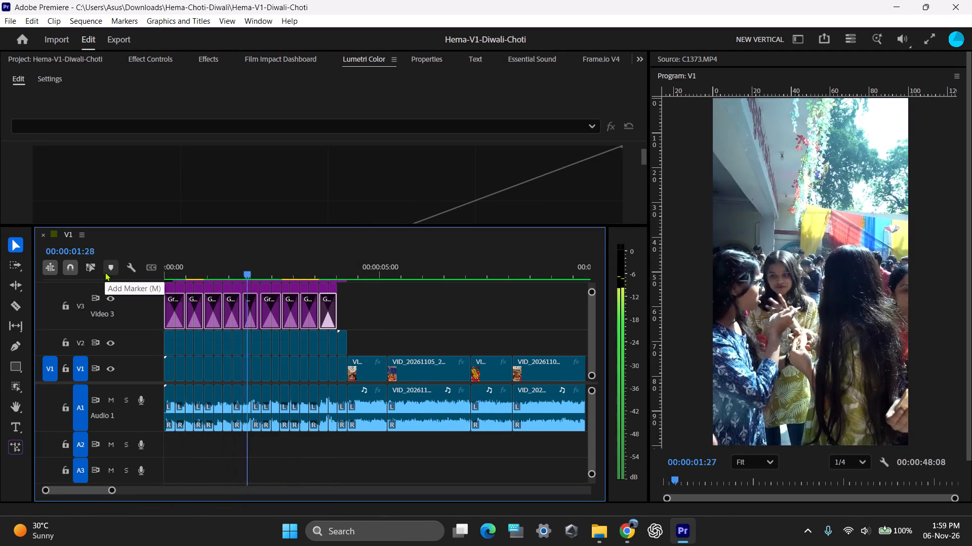
{"action": "key", "text": "space"}
{"action": "left_click", "coordinate": [399, 311]}
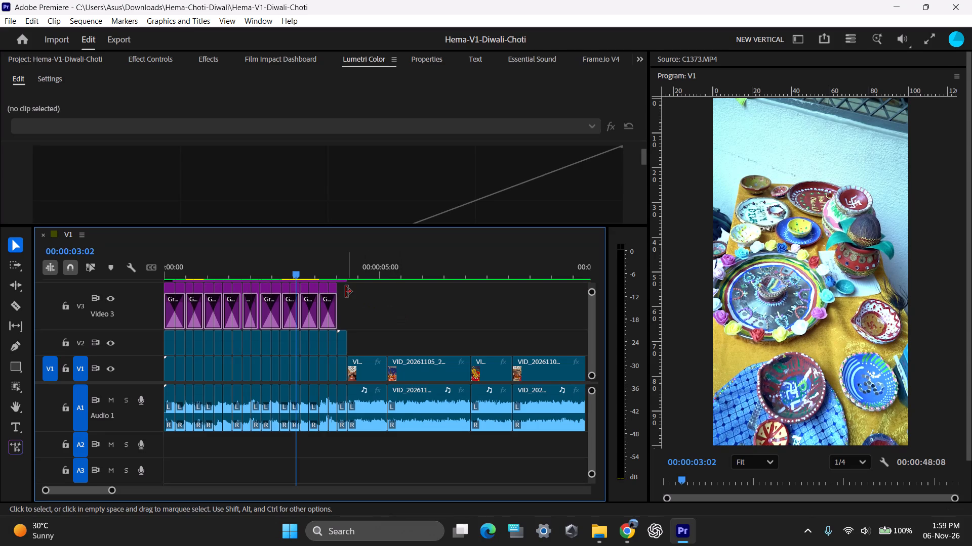
Replay the sequence from the start through the Diwali Celebration title to review it, and save the project.
{"action": "left_click_drag", "start_coordinate": [294, 264], "coordinate": [98, 267]}
{"action": "key", "text": "space"}
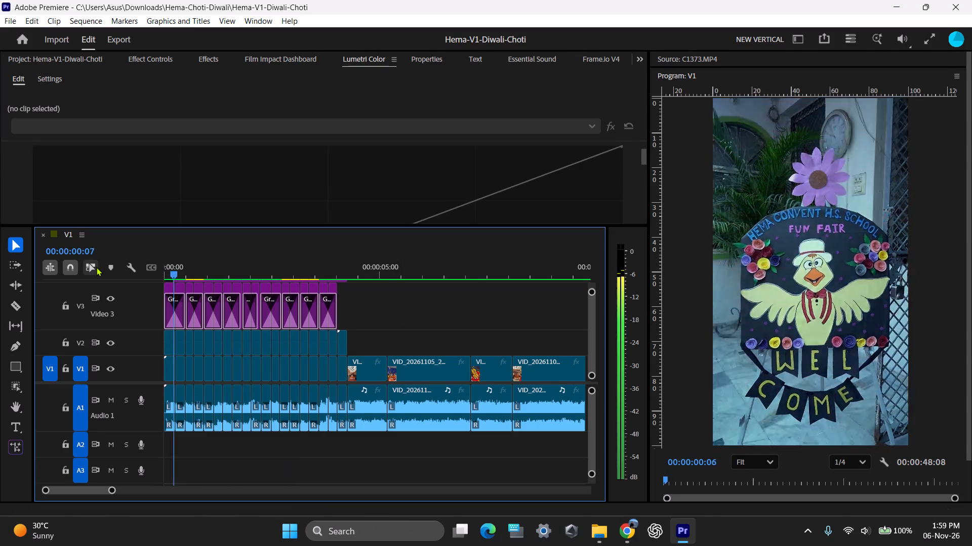
{"action": "key", "text": "space"}
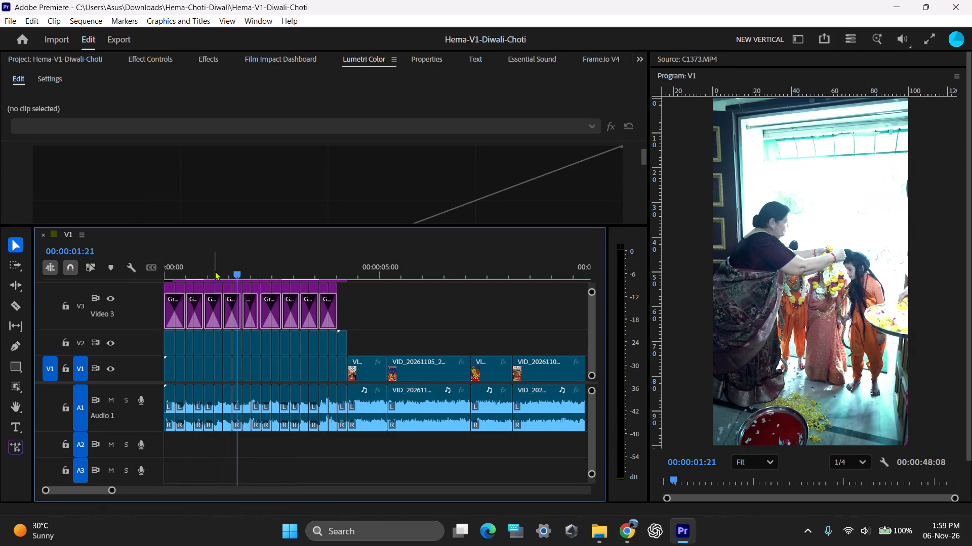
{"action": "left_click_drag", "start_coordinate": [211, 271], "coordinate": [125, 274]}
{"action": "key", "text": "space"}
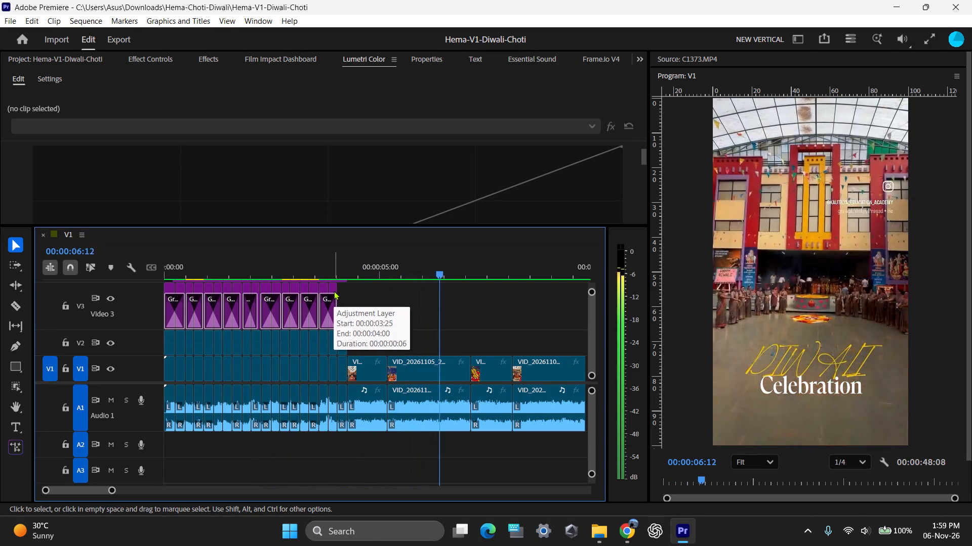
{"action": "scroll", "coordinate": [336, 293], "scroll_direction": "down", "scroll_amount": 4}
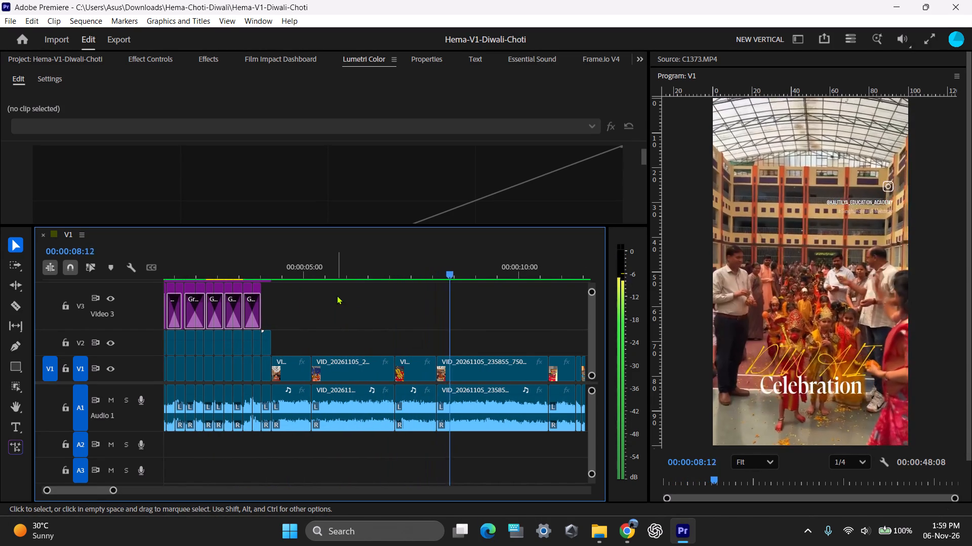
{"action": "key", "text": "space"}
{"action": "key", "text": "ctrl+s"}
Play and scrub the opening clips again up to 00:00:03:03 to recheck the transitions, saving the project.
{"action": "left_click_drag", "start_coordinate": [477, 259], "coordinate": [0, 264]}
{"action": "key", "text": "space"}
{"action": "key", "text": "space"}
{"action": "left_click_drag", "start_coordinate": [220, 272], "coordinate": [229, 271]}
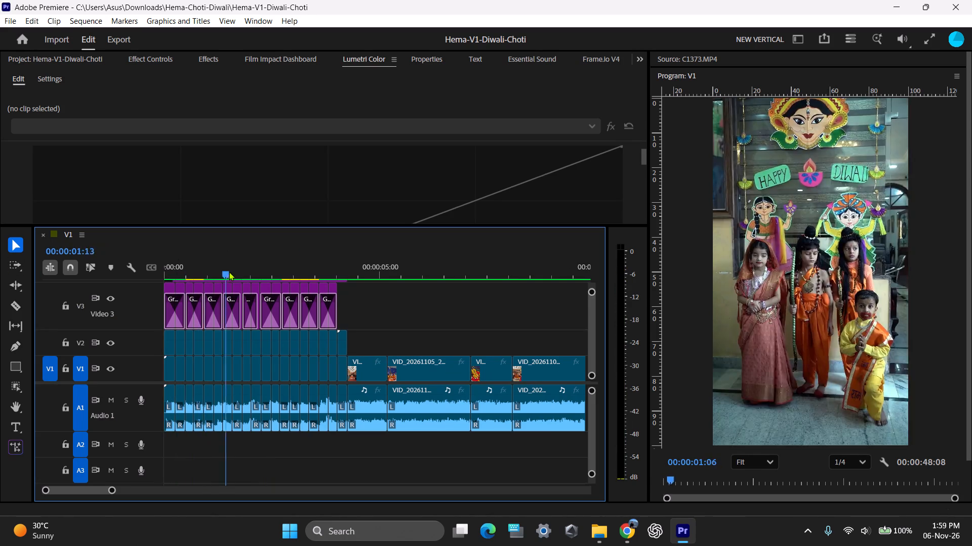
{"action": "left_click_drag", "start_coordinate": [229, 271], "coordinate": [291, 272]}
{"action": "key", "text": "ctrl+s"}
{"action": "left_click_drag", "start_coordinate": [294, 269], "coordinate": [251, 273]}
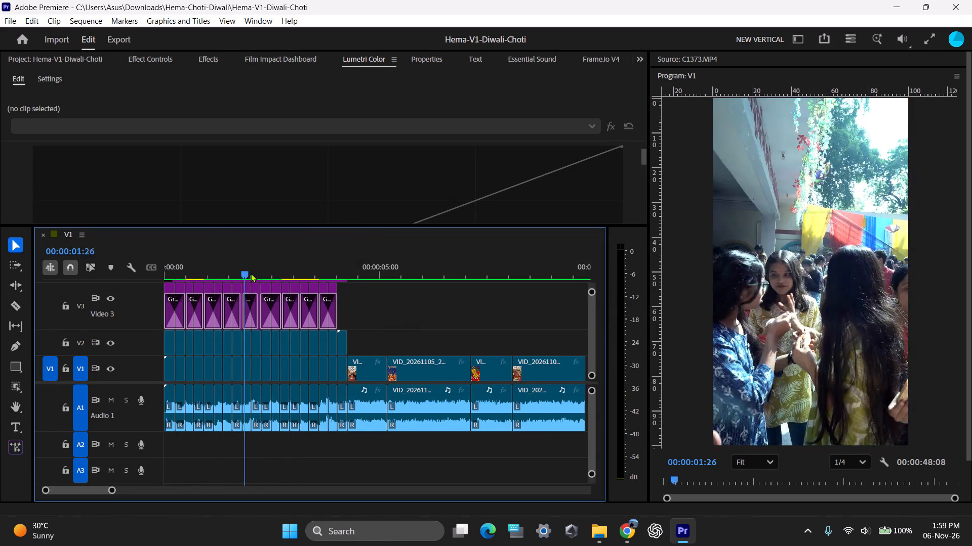
{"action": "left_click_drag", "start_coordinate": [251, 273], "coordinate": [299, 276]}
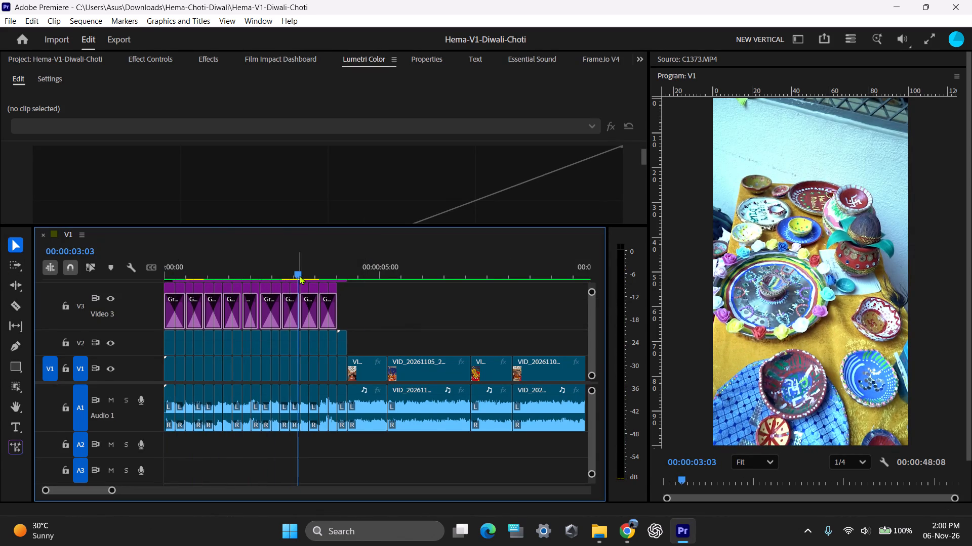
{"action": "key", "text": "ctrl+s"}
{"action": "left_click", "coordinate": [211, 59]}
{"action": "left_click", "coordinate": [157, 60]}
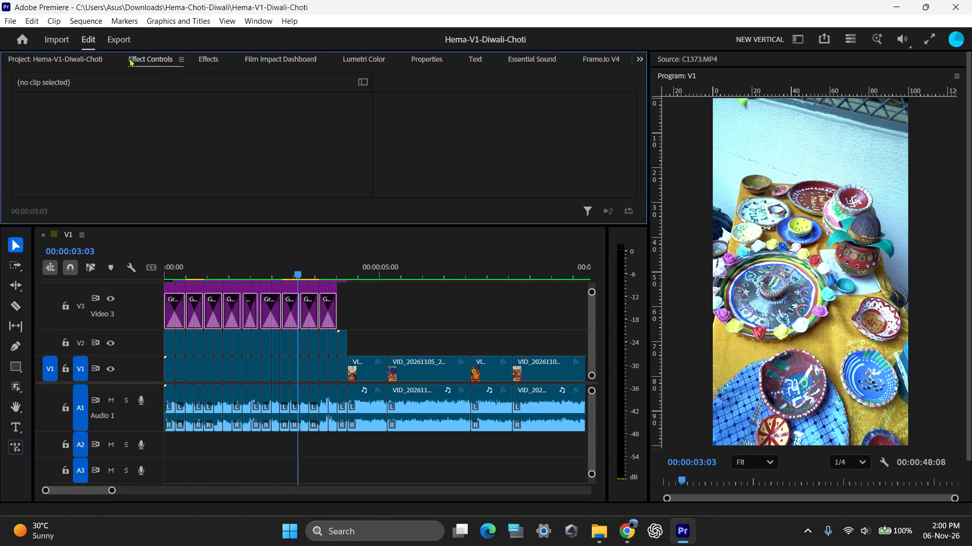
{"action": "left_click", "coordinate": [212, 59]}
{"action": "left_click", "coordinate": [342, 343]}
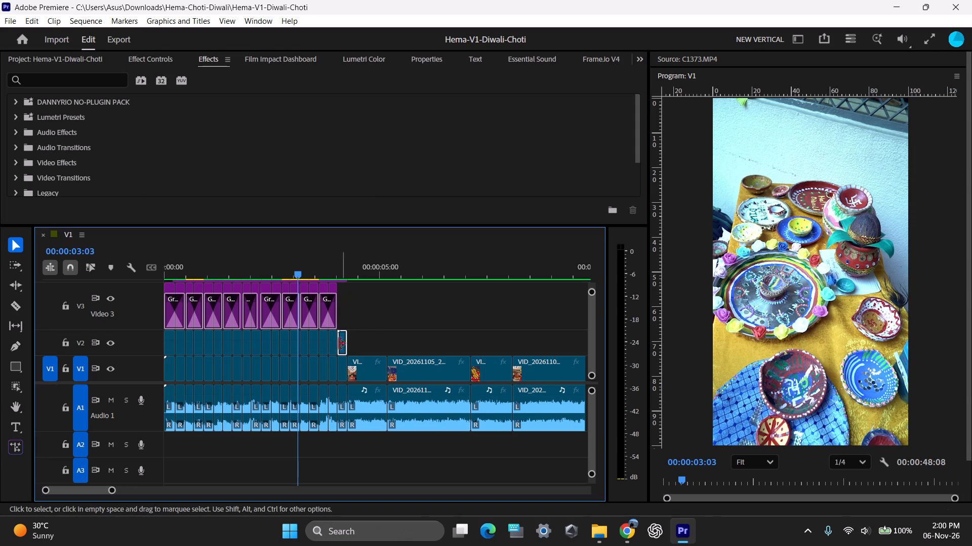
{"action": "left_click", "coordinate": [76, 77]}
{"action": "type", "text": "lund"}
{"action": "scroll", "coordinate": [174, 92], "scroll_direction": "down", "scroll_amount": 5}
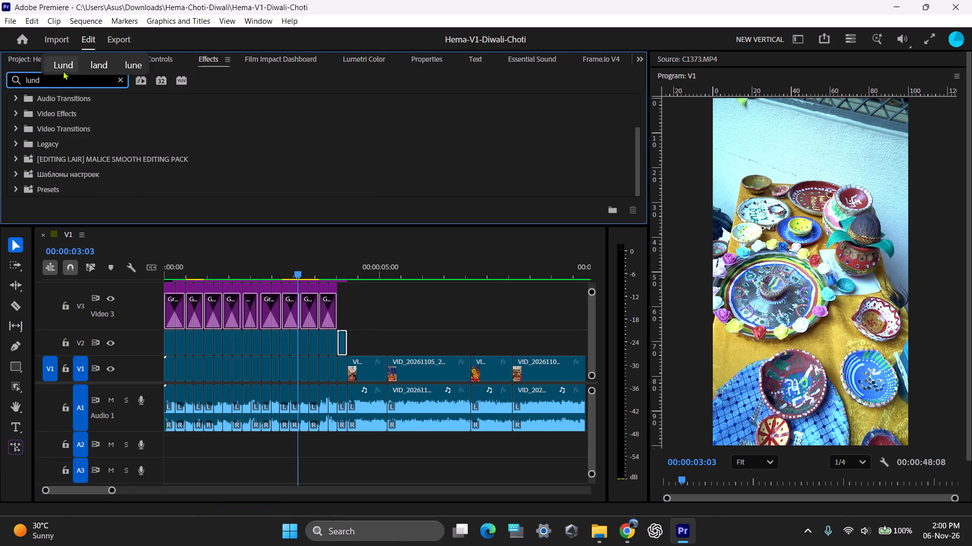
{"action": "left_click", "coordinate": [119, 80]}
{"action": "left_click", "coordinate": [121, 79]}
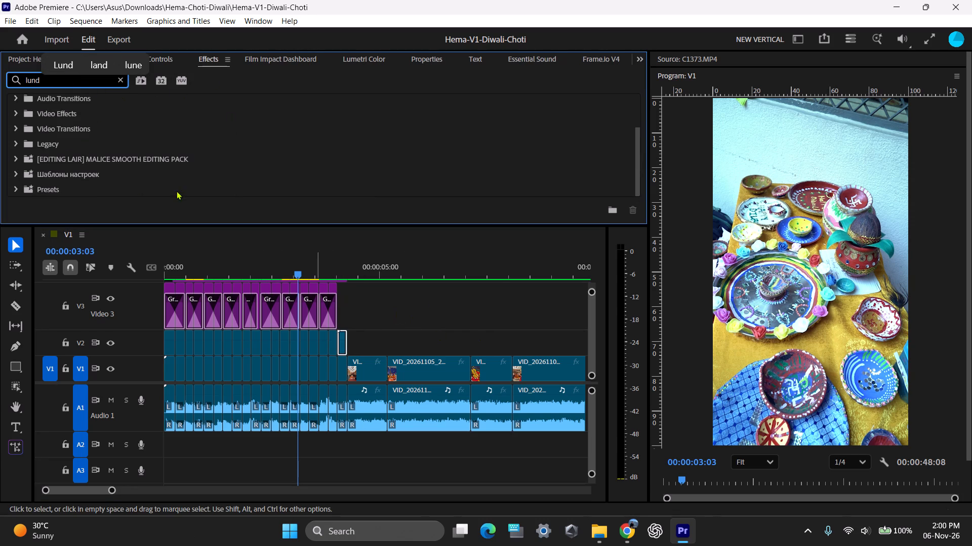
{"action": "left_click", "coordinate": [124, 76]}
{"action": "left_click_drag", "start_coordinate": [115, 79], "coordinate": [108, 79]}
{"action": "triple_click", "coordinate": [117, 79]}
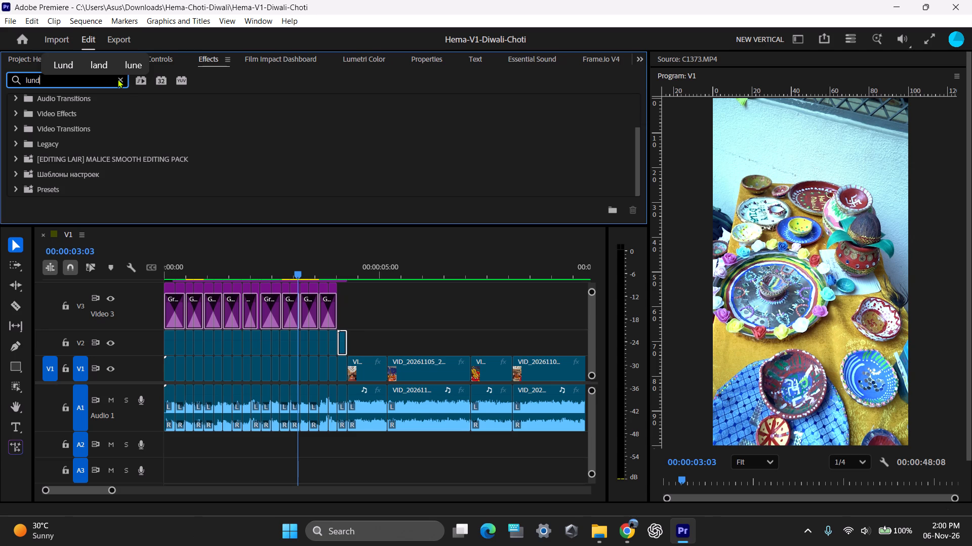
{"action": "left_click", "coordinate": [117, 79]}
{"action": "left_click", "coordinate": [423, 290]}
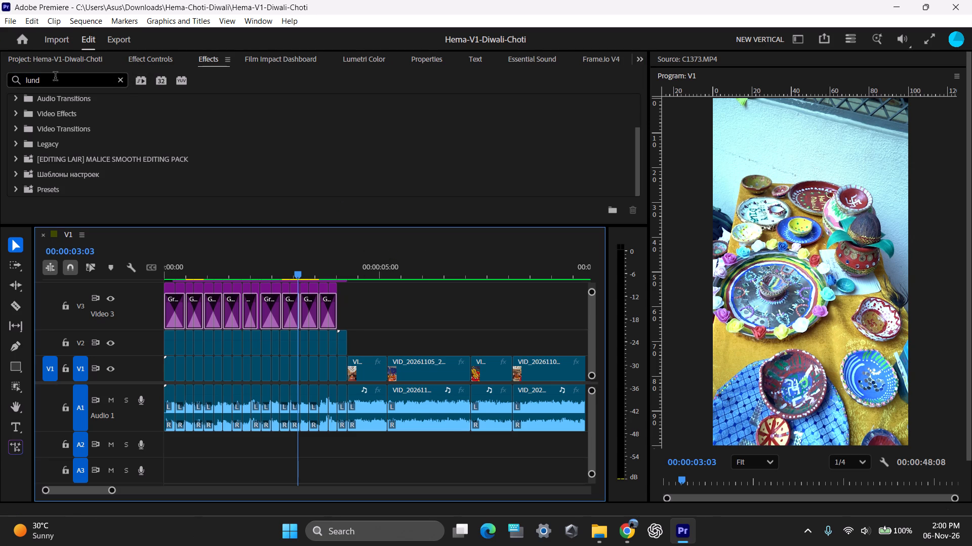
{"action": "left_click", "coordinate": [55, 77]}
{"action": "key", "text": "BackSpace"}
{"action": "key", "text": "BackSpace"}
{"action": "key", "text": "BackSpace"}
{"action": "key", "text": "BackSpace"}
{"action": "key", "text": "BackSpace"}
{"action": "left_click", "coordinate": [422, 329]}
Select the last V2 clip, around 00:00:04:05, and search the effects for shake.
{"action": "key", "text": "equal"}
{"action": "left_click_drag", "start_coordinate": [378, 264], "coordinate": [466, 293]}
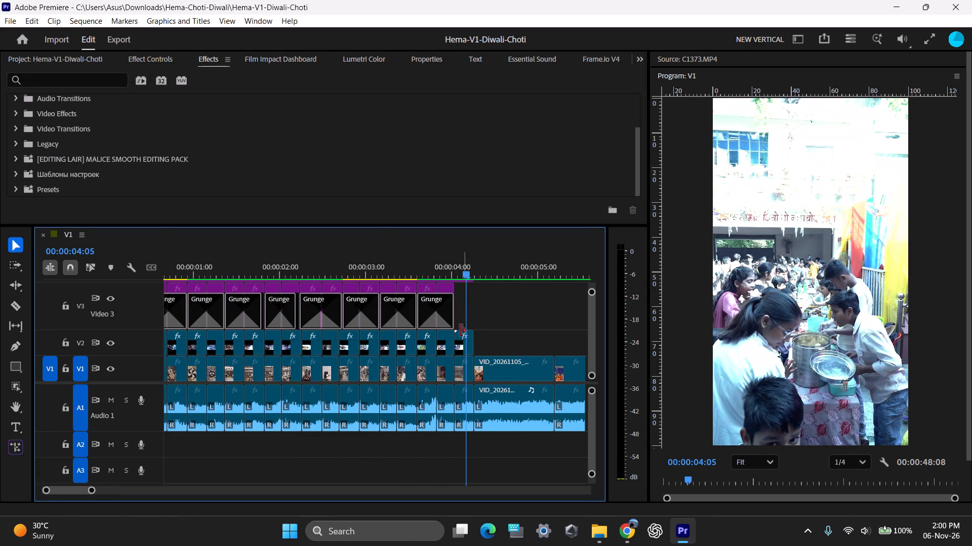
{"action": "left_click", "coordinate": [464, 349]}
{"action": "left_click", "coordinate": [97, 80]}
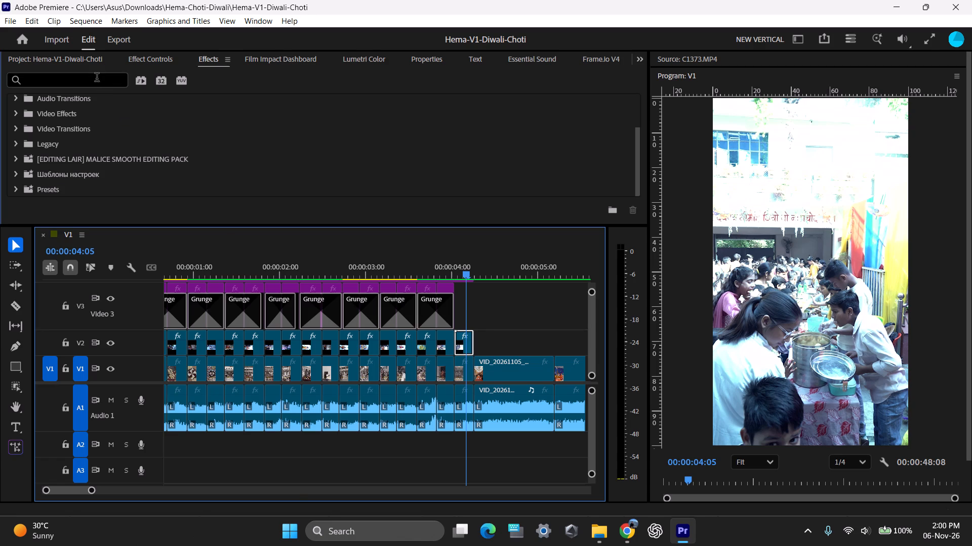
{"action": "type", "text": "sj"}
{"action": "key", "text": "BackSpace"}
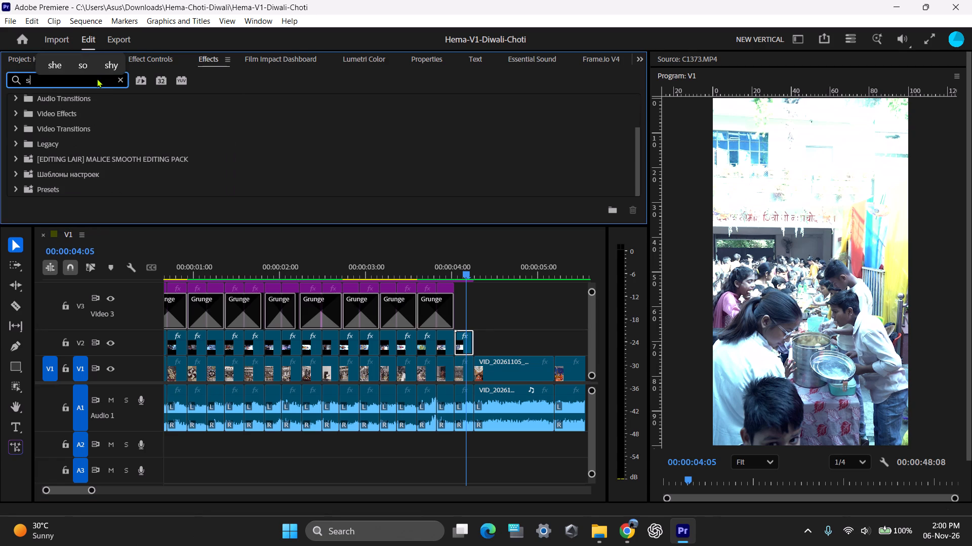
{"action": "type", "text": "gakew"}
{"action": "key", "text": "BackSpace"}
{"action": "key", "text": "BackSpace"}
{"action": "key", "text": "BackSpace"}
{"action": "key", "text": "BackSpace"}
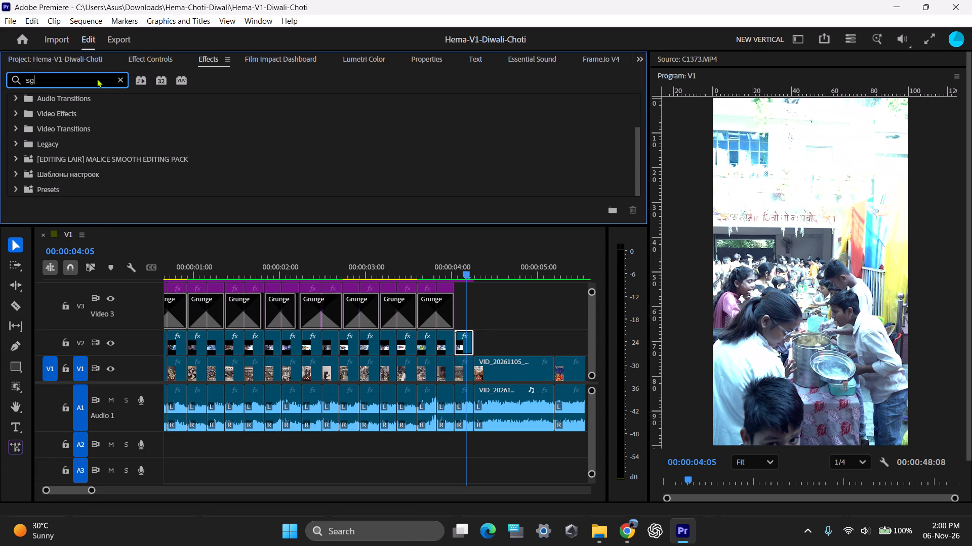
{"action": "key", "text": "BackSpace"}
{"action": "type", "text": "hake"}
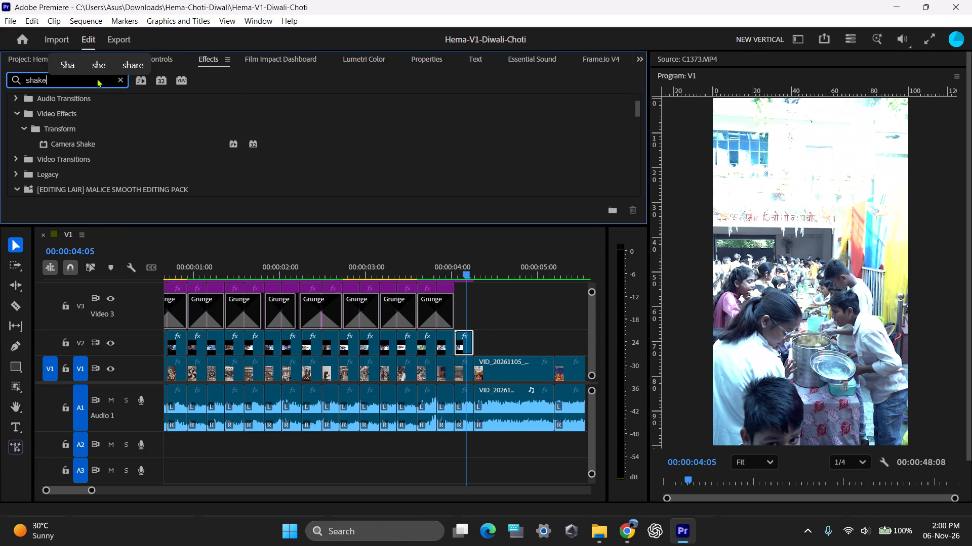
{"action": "key", "text": "equal"}
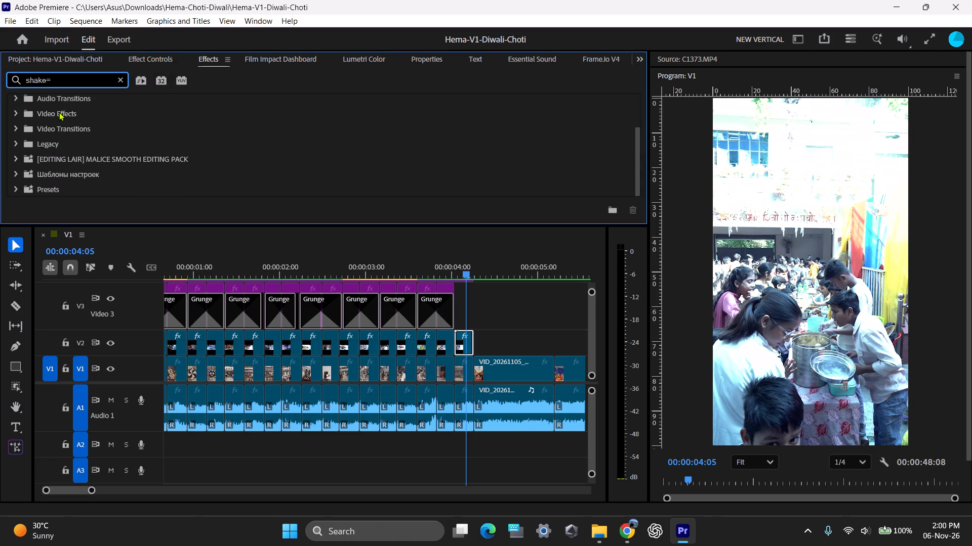
{"action": "key", "text": "backslash"}
{"action": "key", "text": "BackSpace"}
{"action": "scroll", "coordinate": [73, 129], "scroll_direction": "up", "scroll_amount": 6}
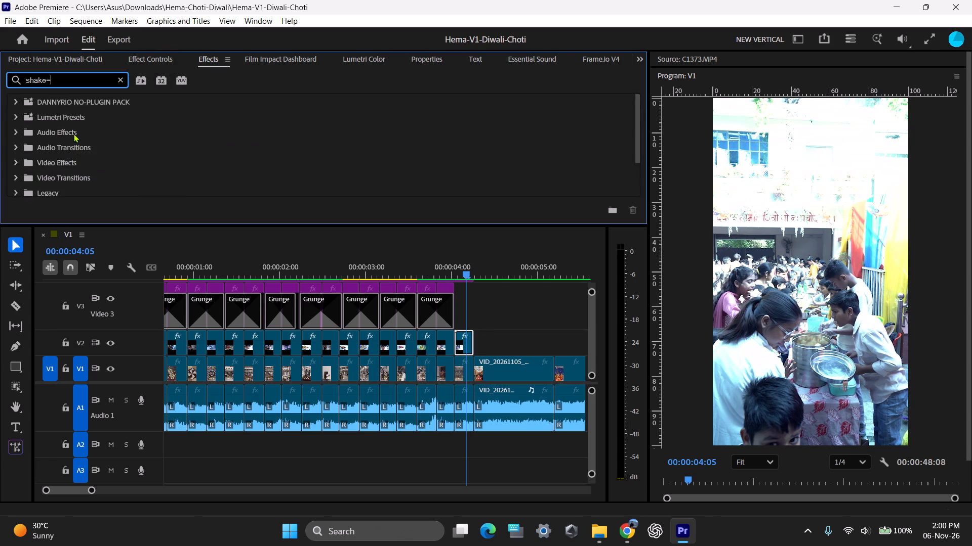
{"action": "scroll", "coordinate": [72, 133], "scroll_direction": "down", "scroll_amount": 1}
{"action": "scroll", "coordinate": [72, 133], "scroll_direction": "up", "scroll_amount": 5}
{"action": "scroll", "coordinate": [72, 133], "scroll_direction": "down", "scroll_amount": 10}
{"action": "scroll", "coordinate": [71, 133], "scroll_direction": "up", "scroll_amount": 1}
{"action": "scroll", "coordinate": [71, 133], "scroll_direction": "down", "scroll_amount": 6}
{"action": "scroll", "coordinate": [71, 133], "scroll_direction": "up", "scroll_amount": 20}
{"action": "scroll", "coordinate": [71, 133], "scroll_direction": "up", "scroll_amount": 2}
{"action": "scroll", "coordinate": [64, 142], "scroll_direction": "down", "scroll_amount": 16}
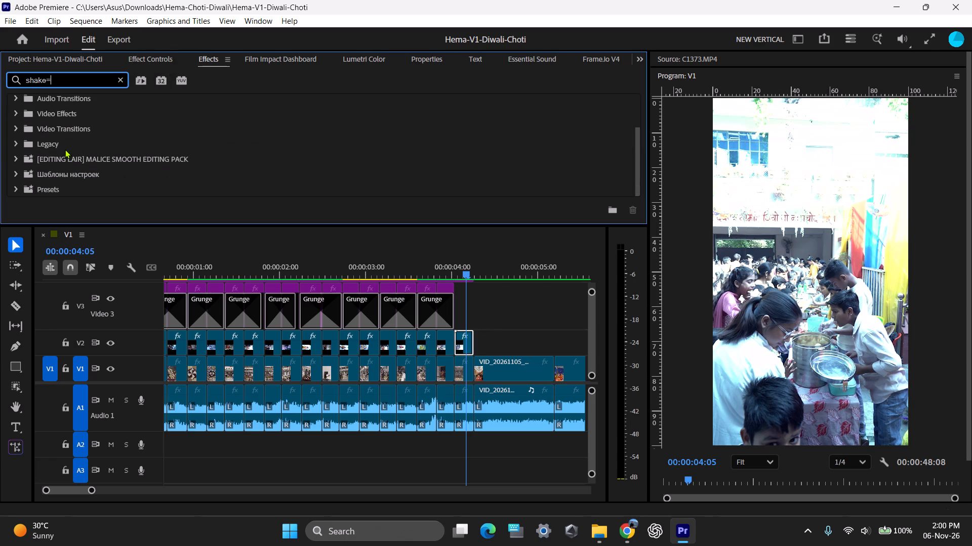
{"action": "scroll", "coordinate": [65, 149], "scroll_direction": "down", "scroll_amount": 12}
{"action": "key", "text": "BackSpace"}
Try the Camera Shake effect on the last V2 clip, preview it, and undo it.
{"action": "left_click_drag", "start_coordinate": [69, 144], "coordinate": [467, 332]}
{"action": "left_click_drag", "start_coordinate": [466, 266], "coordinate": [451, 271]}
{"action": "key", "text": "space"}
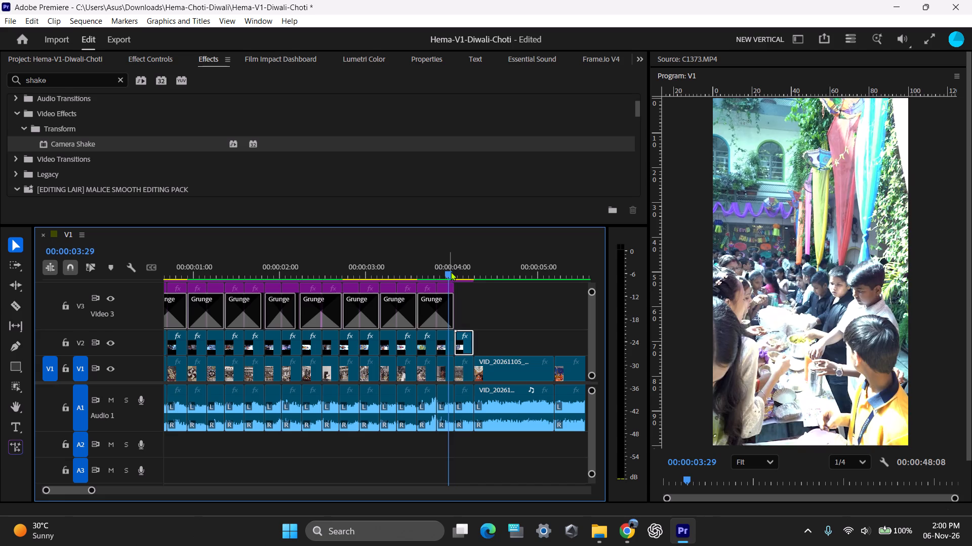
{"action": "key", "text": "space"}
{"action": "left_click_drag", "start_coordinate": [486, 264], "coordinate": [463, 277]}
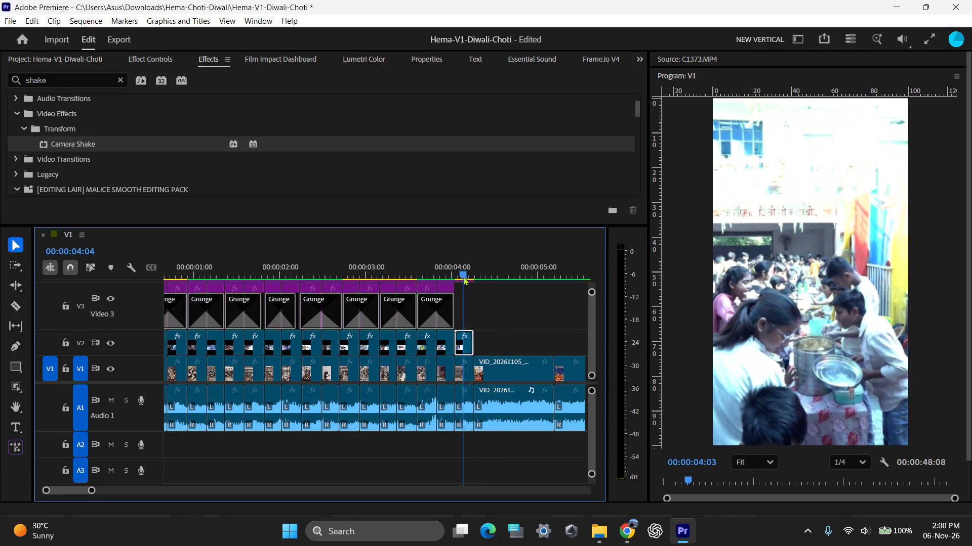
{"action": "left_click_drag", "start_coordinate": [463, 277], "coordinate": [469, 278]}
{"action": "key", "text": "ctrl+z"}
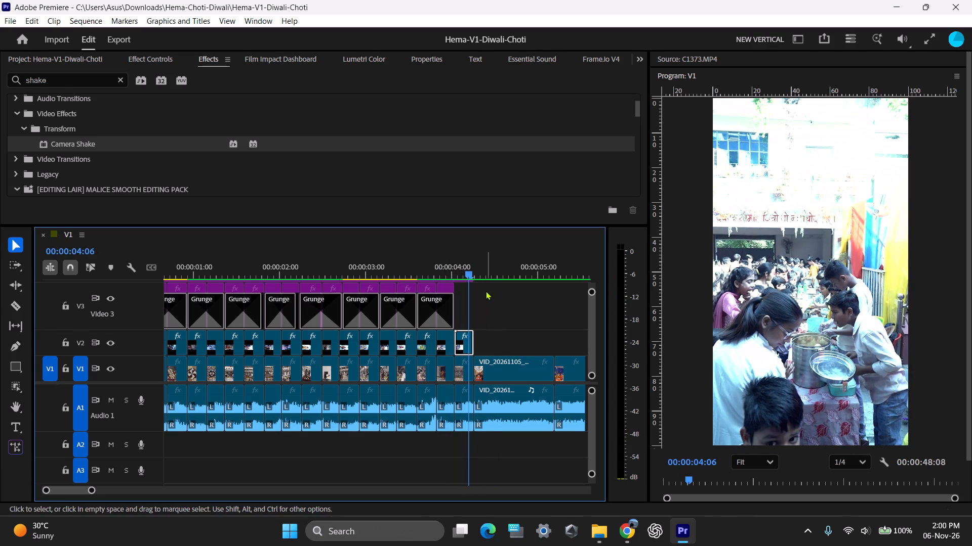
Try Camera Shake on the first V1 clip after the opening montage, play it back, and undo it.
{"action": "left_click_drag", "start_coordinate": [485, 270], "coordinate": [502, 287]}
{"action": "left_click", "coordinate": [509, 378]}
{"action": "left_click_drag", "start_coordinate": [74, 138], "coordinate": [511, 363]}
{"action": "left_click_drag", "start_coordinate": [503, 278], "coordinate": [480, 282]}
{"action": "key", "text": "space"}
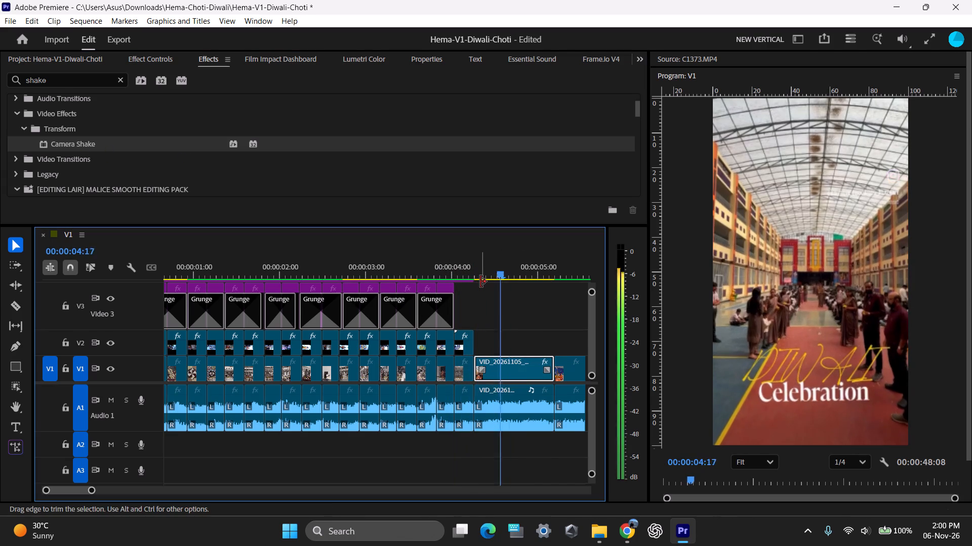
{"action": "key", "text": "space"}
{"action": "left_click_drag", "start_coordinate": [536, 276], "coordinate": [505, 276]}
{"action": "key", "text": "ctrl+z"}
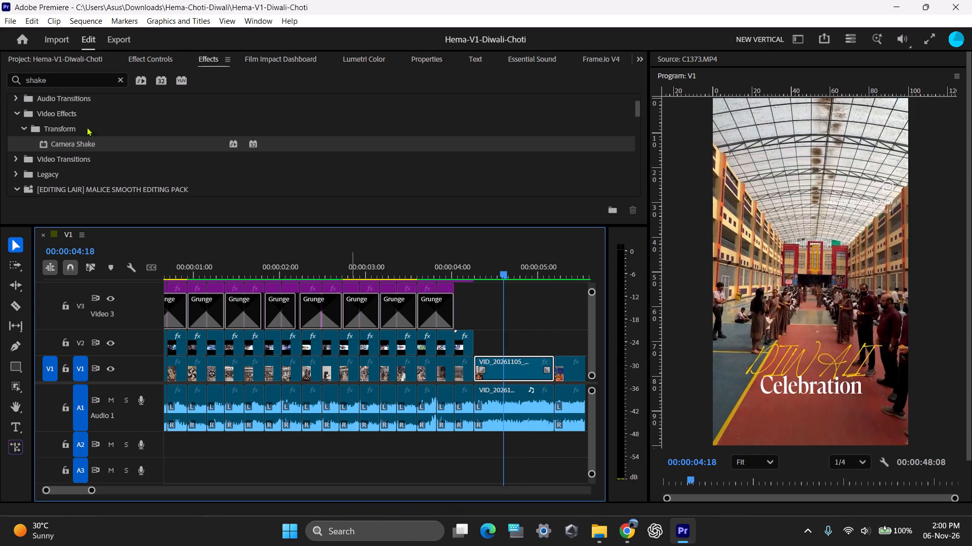
Apply the Malice Angry Shake Large preset to the first V1 clip after the opening montage and preview its start.
{"action": "scroll", "coordinate": [79, 137], "scroll_direction": "up", "scroll_amount": 3}
{"action": "scroll", "coordinate": [79, 137], "scroll_direction": "down", "scroll_amount": 13}
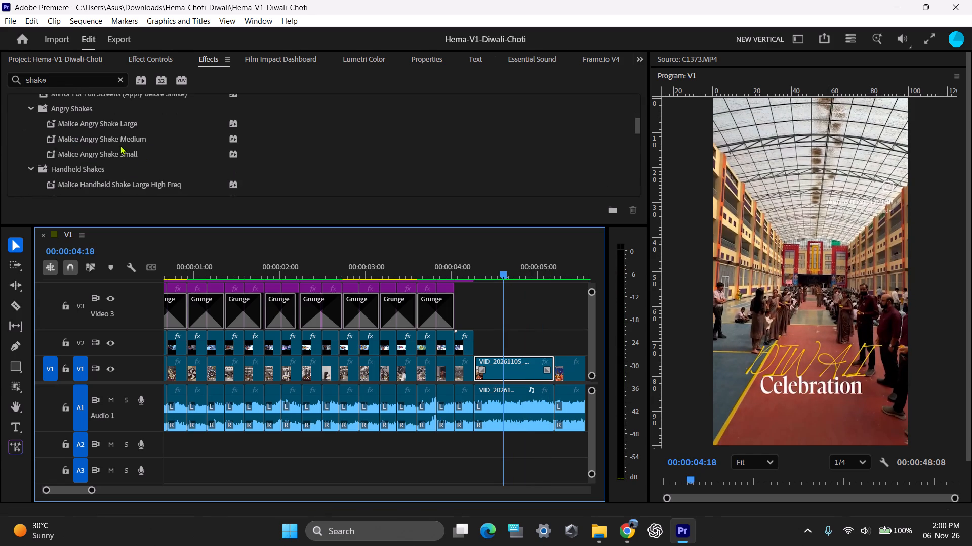
{"action": "left_click_drag", "start_coordinate": [117, 124], "coordinate": [507, 368]}
{"action": "left_click_drag", "start_coordinate": [501, 269], "coordinate": [480, 275]}
{"action": "key", "text": "space"}
{"action": "key", "text": "space"}
{"action": "left_click_drag", "start_coordinate": [502, 265], "coordinate": [488, 274]}
{"action": "key", "text": "space"}
{"action": "key", "text": "space"}
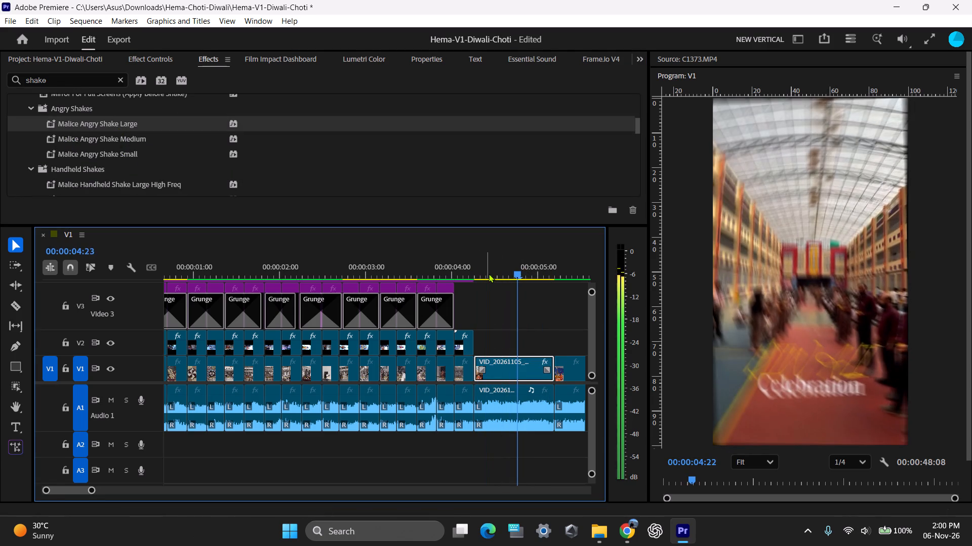
Undo the Malice Angry Shake Large preset on the first V1 clip after the montage, preview the clip, and save the project.
{"action": "left_click_drag", "start_coordinate": [493, 272], "coordinate": [474, 278]}
{"action": "key", "text": "ctrl+z"}
{"action": "left_click_drag", "start_coordinate": [488, 266], "coordinate": [471, 268]}
{"action": "key", "text": "space"}
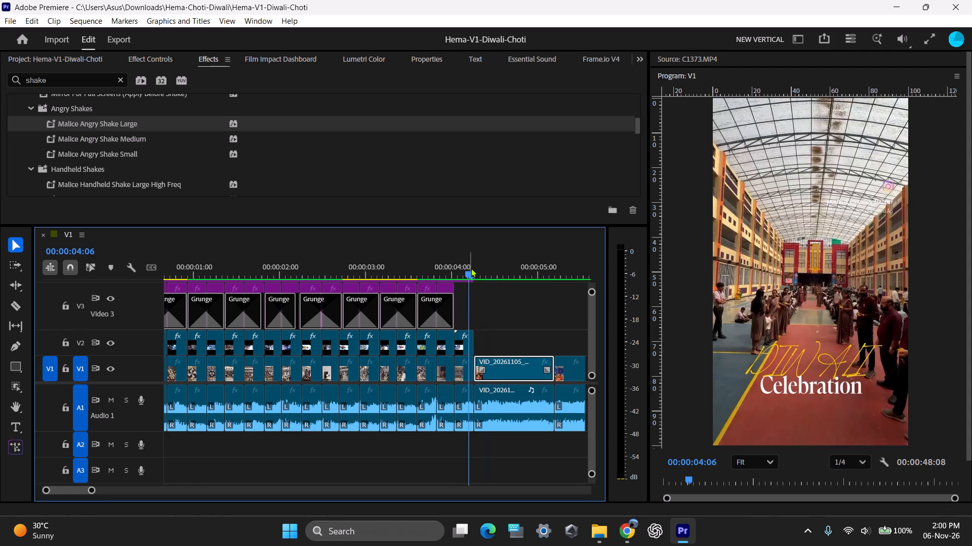
{"action": "key", "text": "space"}
{"action": "key", "text": "ctrl+s"}
{"action": "key", "text": "space"}
{"action": "left_click_drag", "start_coordinate": [517, 260], "coordinate": [468, 277]}
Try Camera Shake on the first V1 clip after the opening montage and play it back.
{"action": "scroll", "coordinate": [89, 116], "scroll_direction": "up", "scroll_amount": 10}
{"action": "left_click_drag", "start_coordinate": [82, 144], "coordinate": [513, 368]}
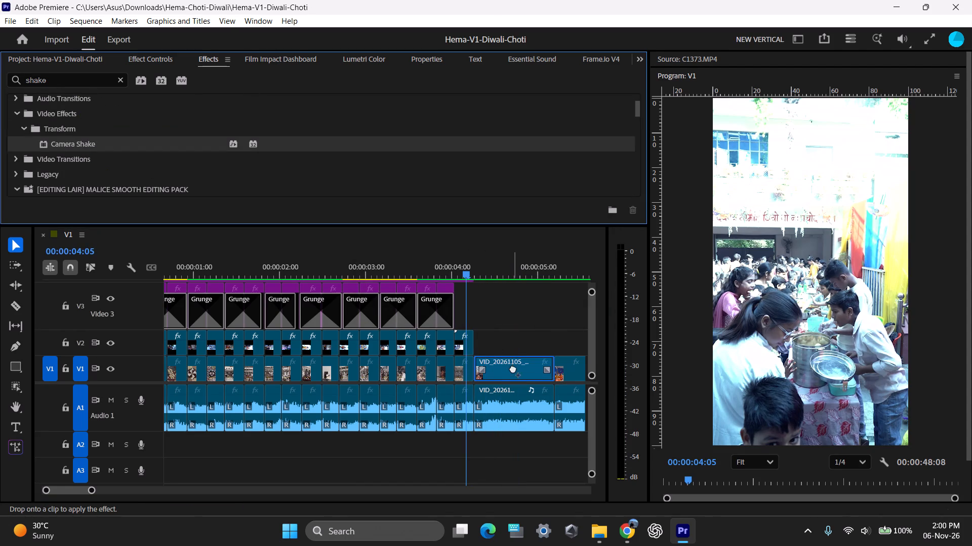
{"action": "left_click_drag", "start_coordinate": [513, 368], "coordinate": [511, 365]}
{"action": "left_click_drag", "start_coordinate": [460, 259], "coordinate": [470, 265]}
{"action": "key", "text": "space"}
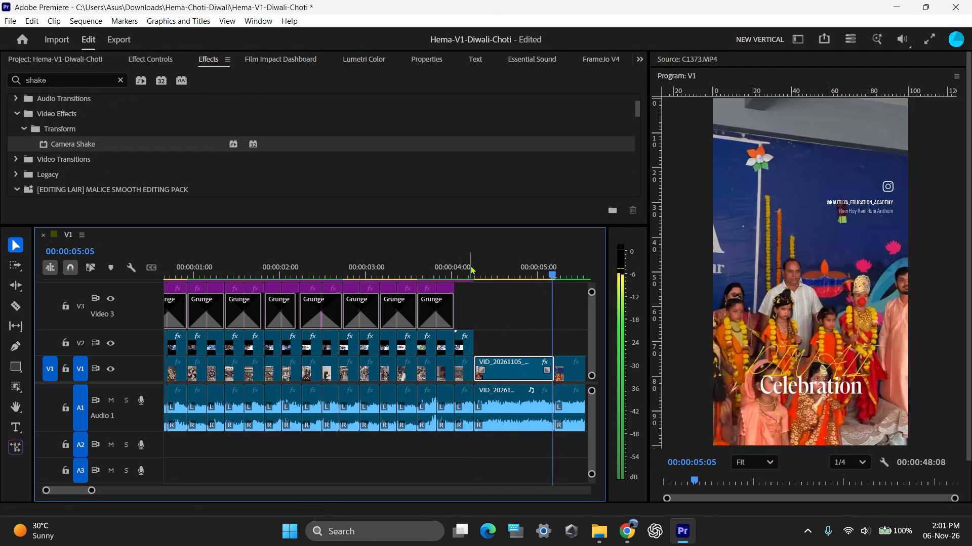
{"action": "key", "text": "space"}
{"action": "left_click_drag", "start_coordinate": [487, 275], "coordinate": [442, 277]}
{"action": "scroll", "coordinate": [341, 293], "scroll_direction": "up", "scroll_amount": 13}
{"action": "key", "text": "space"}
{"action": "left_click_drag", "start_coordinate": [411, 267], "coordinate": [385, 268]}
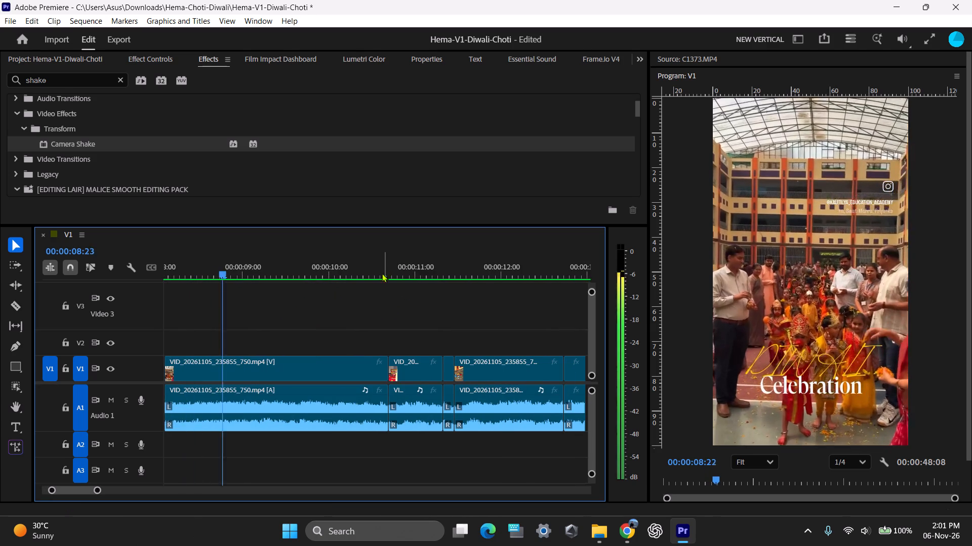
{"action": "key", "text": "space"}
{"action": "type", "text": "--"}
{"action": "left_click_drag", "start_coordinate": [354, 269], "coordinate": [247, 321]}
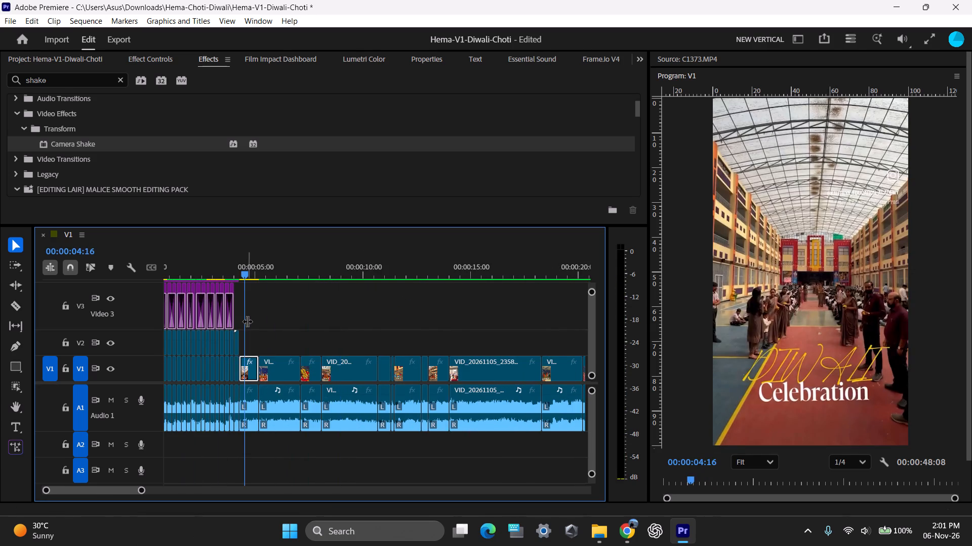
Examine the Camera Shake motion and motion blur settings of the first V1 clip after the montage.
{"action": "key", "text": "equal"}
{"action": "key", "text": "equal"}
{"action": "left_click", "coordinate": [401, 363]}
{"action": "left_click", "coordinate": [156, 66]}
{"action": "scroll", "coordinate": [156, 104], "scroll_direction": "down", "scroll_amount": 3}
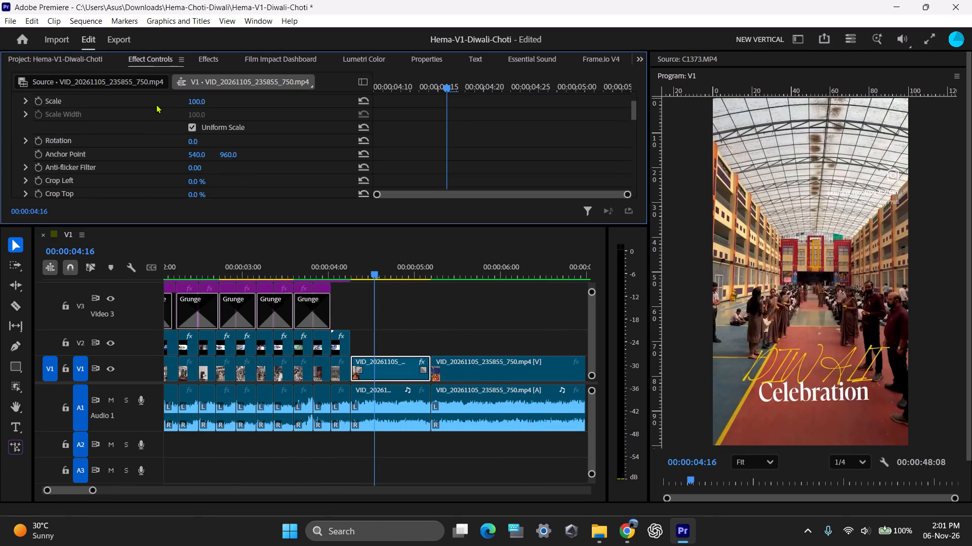
{"action": "scroll", "coordinate": [156, 104], "scroll_direction": "down", "scroll_amount": 20}
{"action": "scroll", "coordinate": [107, 135], "scroll_direction": "down", "scroll_amount": 5}
{"action": "scroll", "coordinate": [65, 129], "scroll_direction": "up", "scroll_amount": 3}
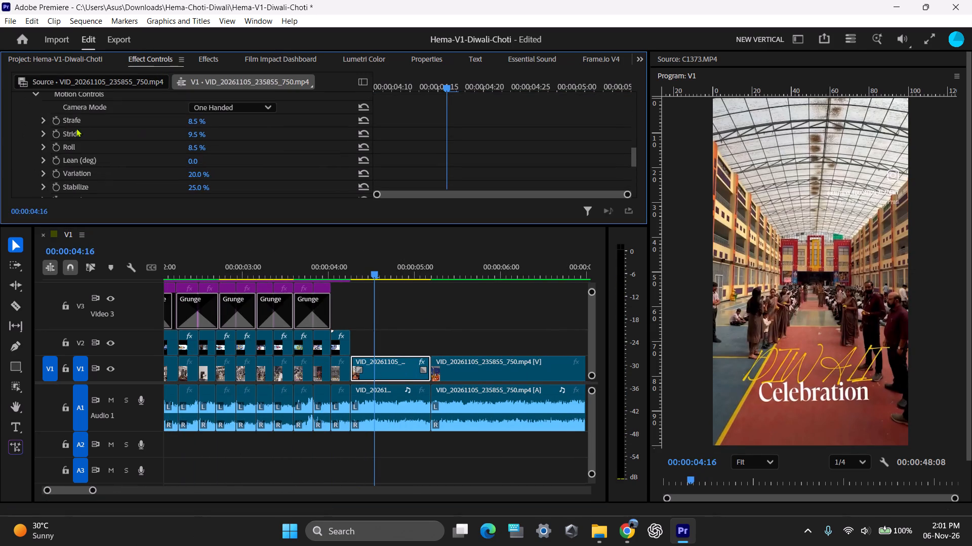
{"action": "scroll", "coordinate": [100, 138], "scroll_direction": "down", "scroll_amount": 5}
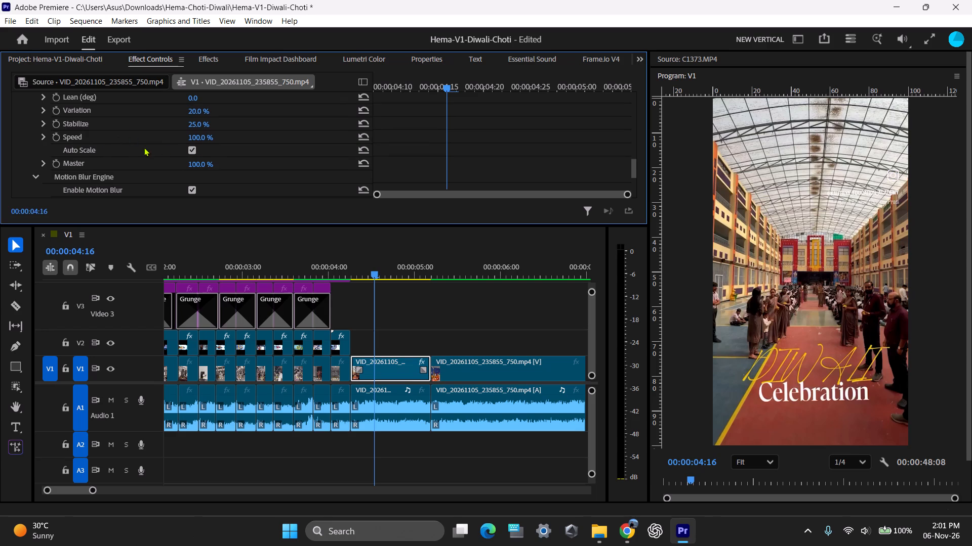
{"action": "scroll", "coordinate": [131, 168], "scroll_direction": "down", "scroll_amount": 4}
{"action": "scroll", "coordinate": [130, 169], "scroll_direction": "up", "scroll_amount": 7}
{"action": "scroll", "coordinate": [130, 169], "scroll_direction": "down", "scroll_amount": 7}
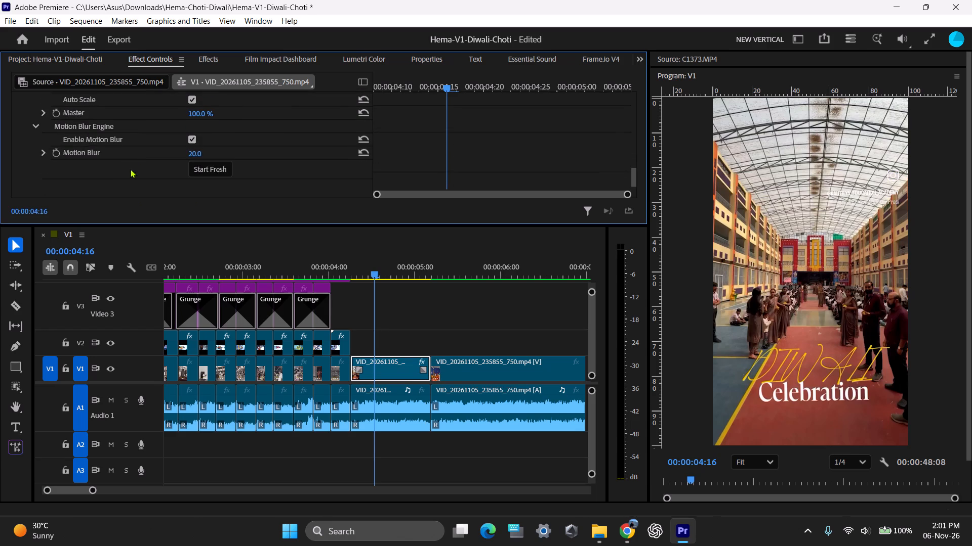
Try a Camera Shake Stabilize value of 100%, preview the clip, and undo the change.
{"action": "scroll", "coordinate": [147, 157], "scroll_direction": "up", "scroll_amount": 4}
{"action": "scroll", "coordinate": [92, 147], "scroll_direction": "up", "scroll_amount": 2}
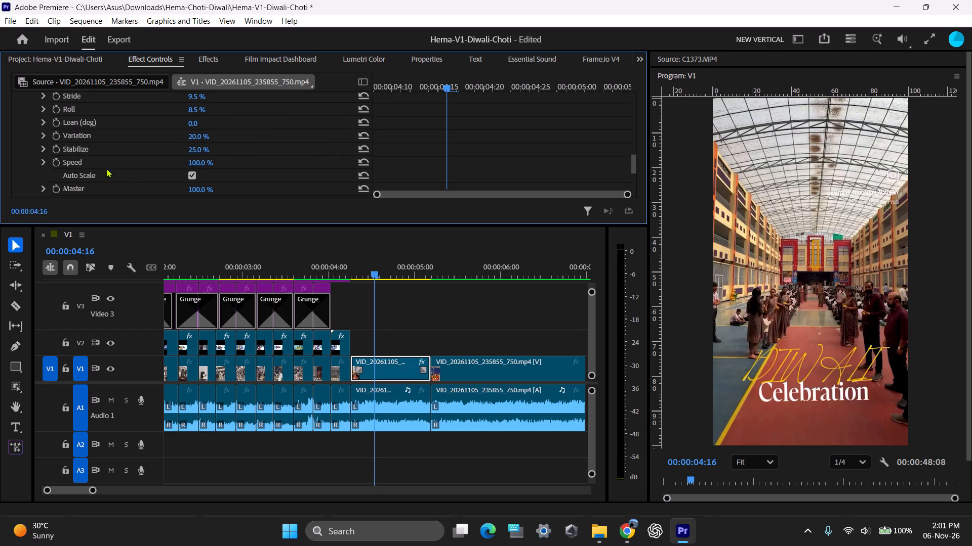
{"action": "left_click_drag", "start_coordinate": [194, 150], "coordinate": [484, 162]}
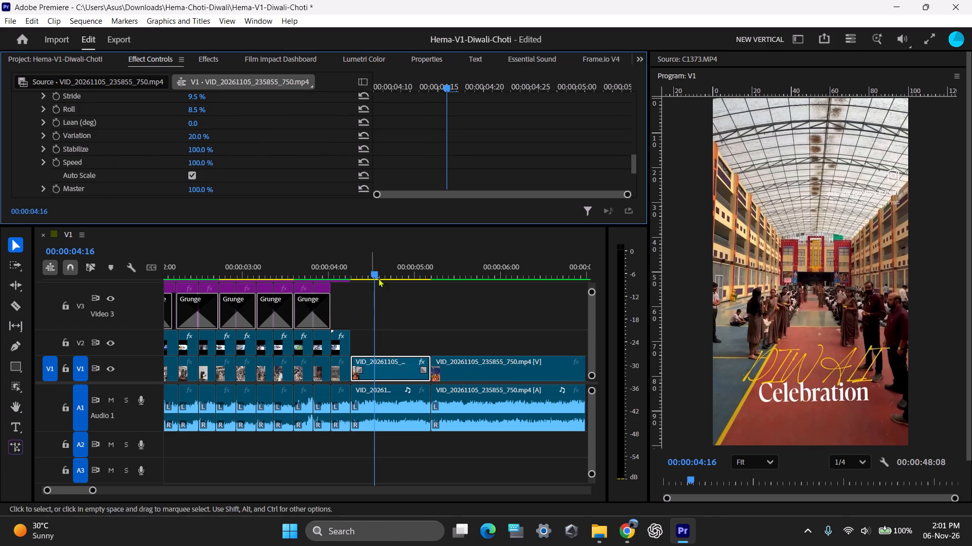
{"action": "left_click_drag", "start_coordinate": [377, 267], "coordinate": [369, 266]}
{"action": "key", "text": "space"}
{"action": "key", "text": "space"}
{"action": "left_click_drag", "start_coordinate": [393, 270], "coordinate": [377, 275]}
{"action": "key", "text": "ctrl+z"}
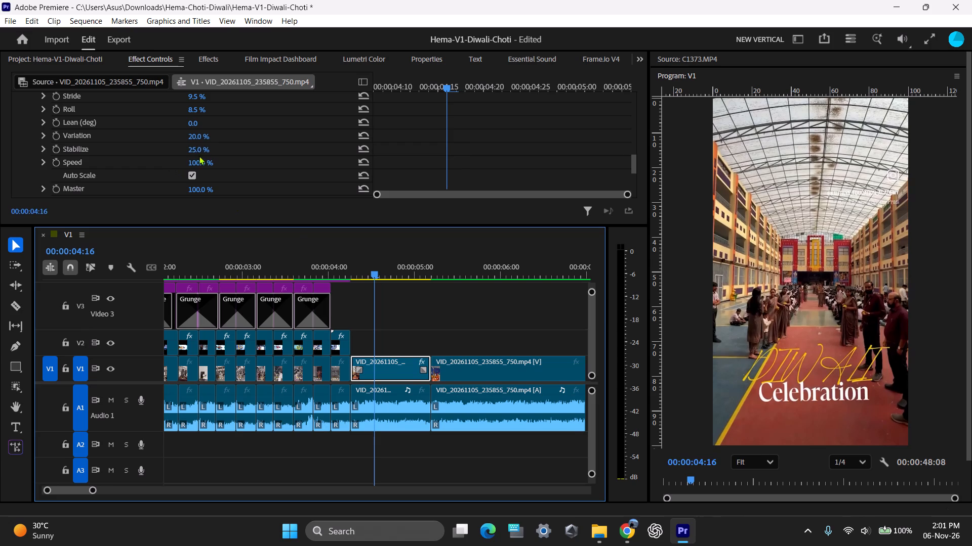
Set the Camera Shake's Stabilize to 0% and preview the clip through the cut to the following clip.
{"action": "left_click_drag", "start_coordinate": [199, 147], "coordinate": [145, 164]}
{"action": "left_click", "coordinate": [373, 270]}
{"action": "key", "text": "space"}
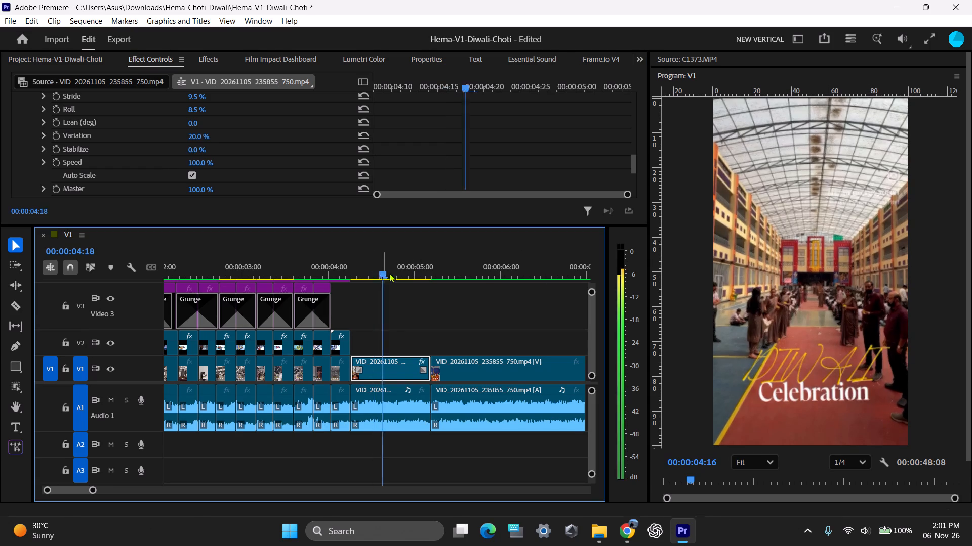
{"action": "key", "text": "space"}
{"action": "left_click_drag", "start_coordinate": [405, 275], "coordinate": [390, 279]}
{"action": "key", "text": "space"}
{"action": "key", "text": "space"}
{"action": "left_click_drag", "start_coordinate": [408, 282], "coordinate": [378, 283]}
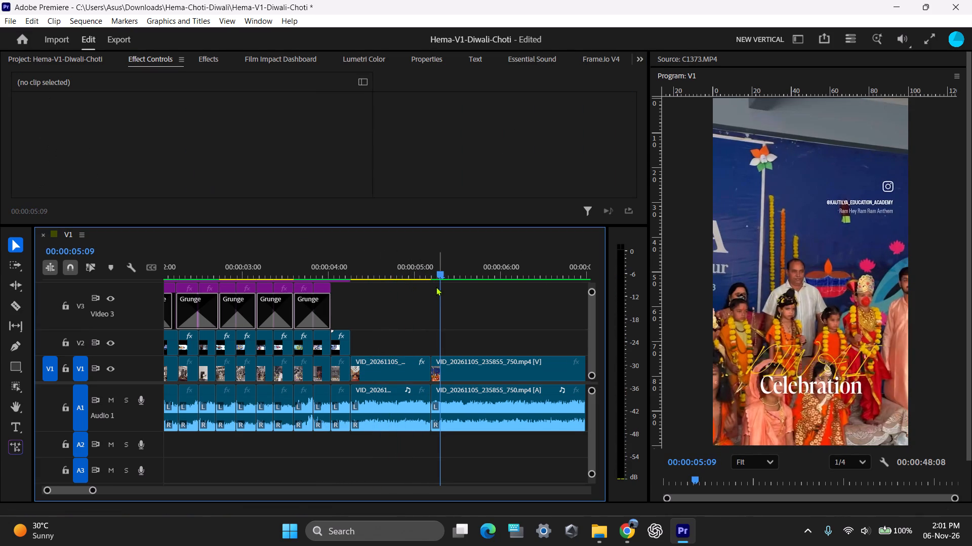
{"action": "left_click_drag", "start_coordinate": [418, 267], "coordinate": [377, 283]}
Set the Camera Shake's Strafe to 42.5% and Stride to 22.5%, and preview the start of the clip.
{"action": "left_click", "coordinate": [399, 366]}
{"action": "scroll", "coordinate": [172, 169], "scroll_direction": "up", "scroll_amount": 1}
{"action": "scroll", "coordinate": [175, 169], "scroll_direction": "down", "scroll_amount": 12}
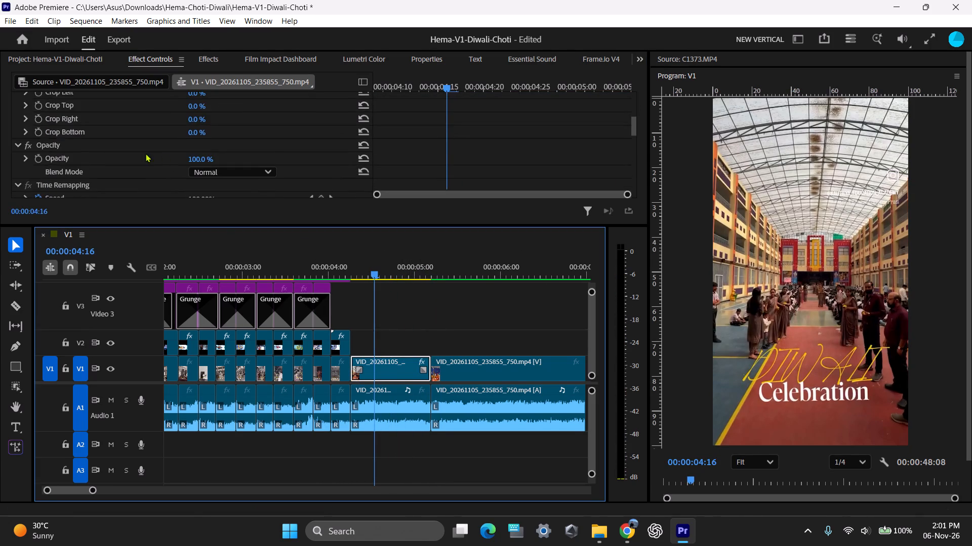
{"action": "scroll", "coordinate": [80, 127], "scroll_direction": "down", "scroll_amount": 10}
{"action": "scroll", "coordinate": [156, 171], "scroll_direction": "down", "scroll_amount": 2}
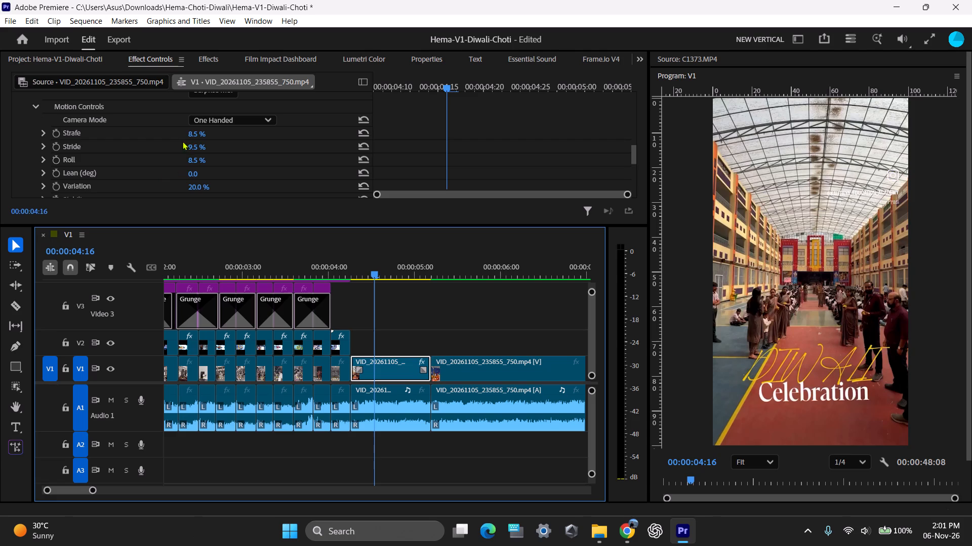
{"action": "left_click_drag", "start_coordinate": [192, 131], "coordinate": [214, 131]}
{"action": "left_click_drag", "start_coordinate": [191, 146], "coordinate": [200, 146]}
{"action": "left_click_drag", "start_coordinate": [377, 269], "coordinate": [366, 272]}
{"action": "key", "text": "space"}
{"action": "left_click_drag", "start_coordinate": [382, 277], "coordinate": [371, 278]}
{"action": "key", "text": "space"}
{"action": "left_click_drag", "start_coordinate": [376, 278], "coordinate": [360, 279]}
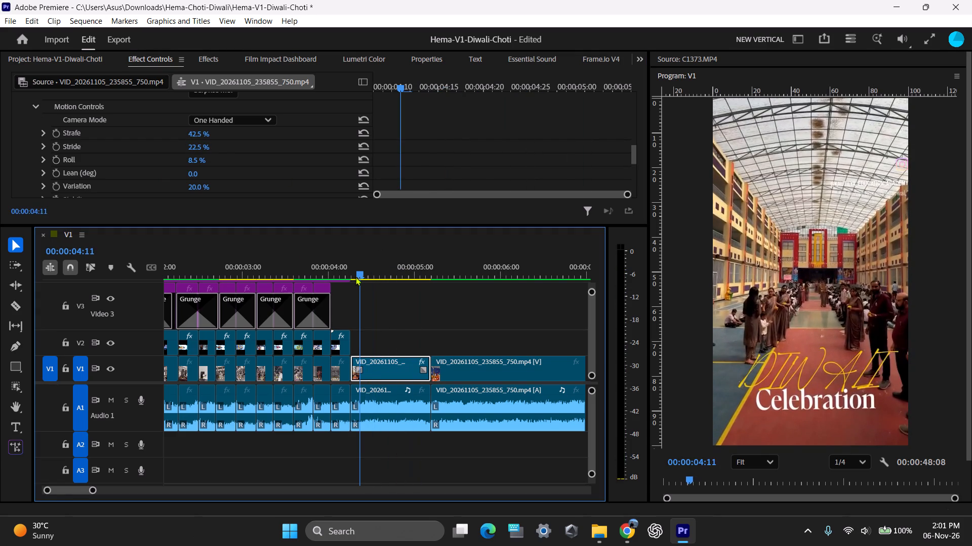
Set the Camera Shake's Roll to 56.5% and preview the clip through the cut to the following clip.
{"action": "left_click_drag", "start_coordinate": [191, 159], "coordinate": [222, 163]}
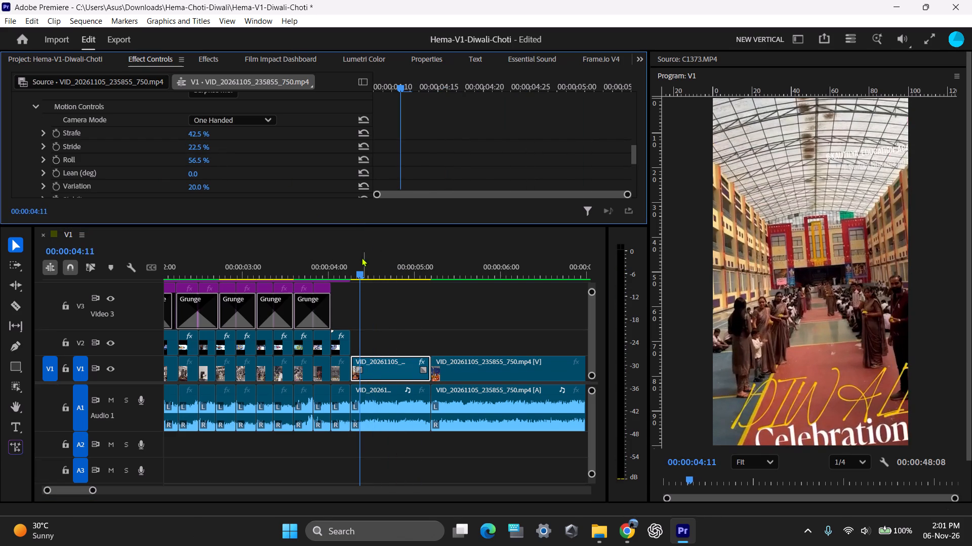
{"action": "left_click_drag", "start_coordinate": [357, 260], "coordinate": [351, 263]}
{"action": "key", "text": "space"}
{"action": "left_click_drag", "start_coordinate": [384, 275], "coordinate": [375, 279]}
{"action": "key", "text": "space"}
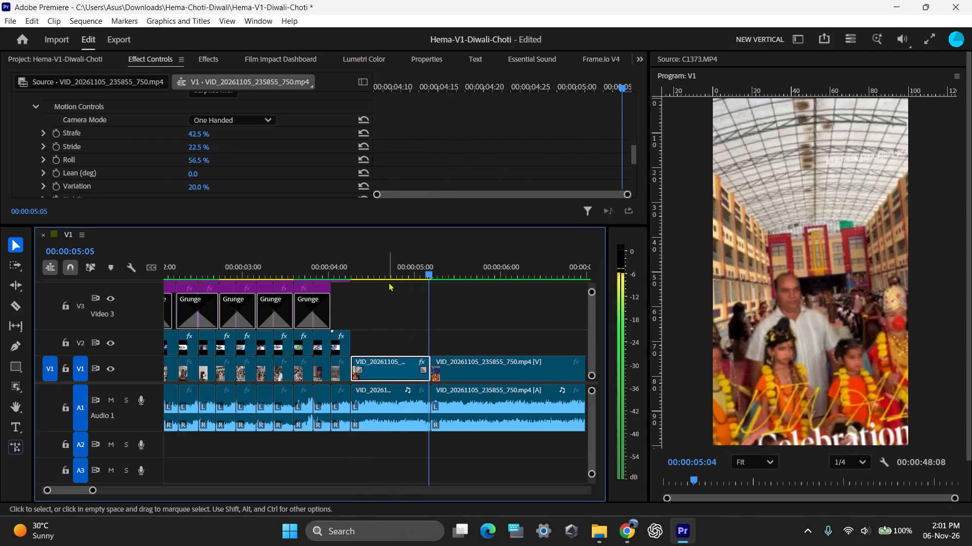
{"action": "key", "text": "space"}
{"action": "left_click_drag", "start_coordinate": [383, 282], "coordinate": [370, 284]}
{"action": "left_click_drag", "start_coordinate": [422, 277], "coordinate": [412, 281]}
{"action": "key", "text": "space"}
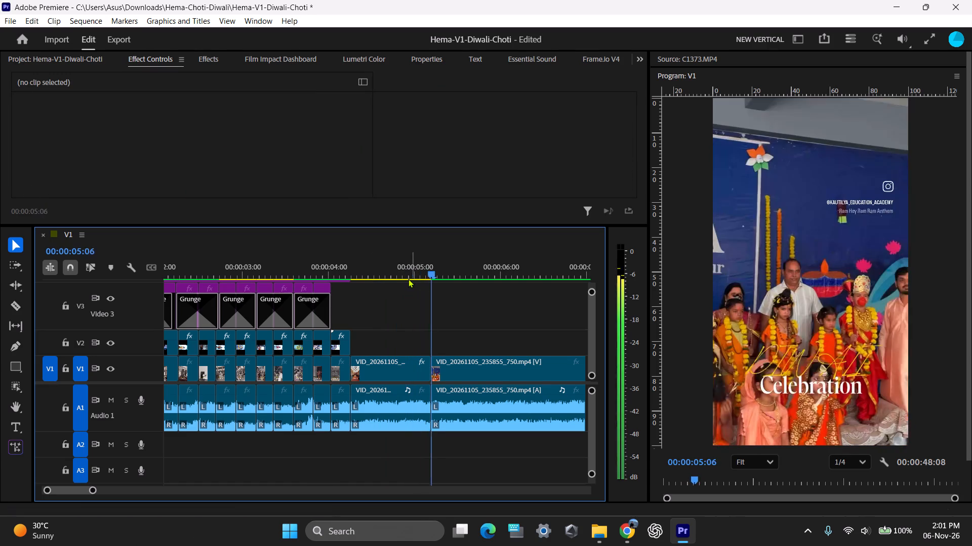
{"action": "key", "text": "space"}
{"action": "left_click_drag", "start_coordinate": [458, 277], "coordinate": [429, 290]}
Remove the Camera Shake effect from the first V1 clip after the montage and save the project.
{"action": "left_click", "coordinate": [381, 371]}
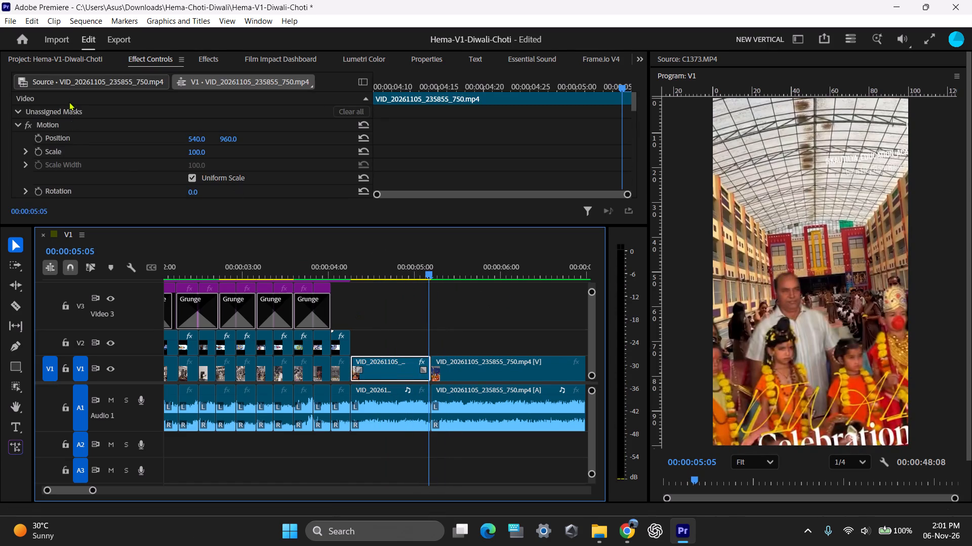
{"action": "scroll", "coordinate": [42, 116], "scroll_direction": "up", "scroll_amount": 10}
{"action": "scroll", "coordinate": [40, 155], "scroll_direction": "down", "scroll_amount": 10}
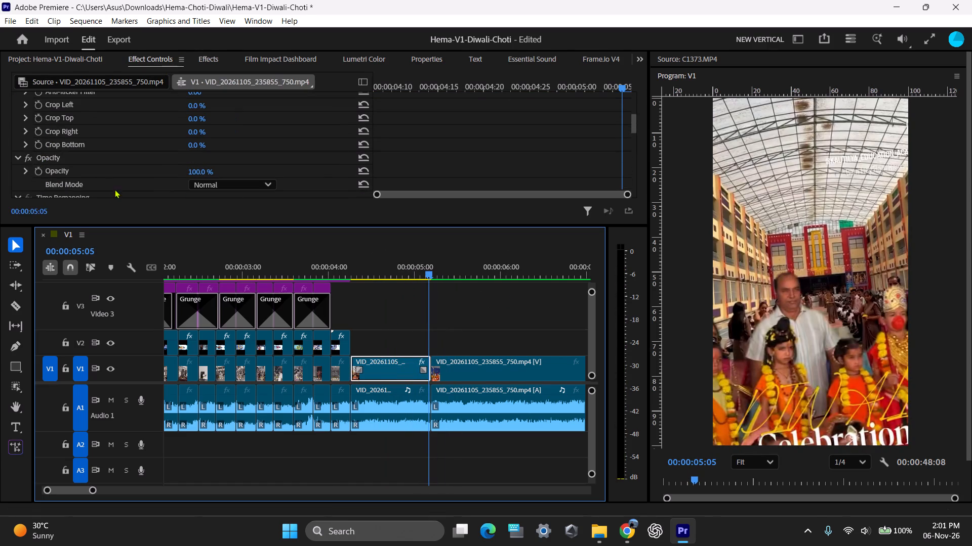
{"action": "scroll", "coordinate": [77, 148], "scroll_direction": "down", "scroll_amount": 10}
{"action": "scroll", "coordinate": [42, 132], "scroll_direction": "up", "scroll_amount": 3}
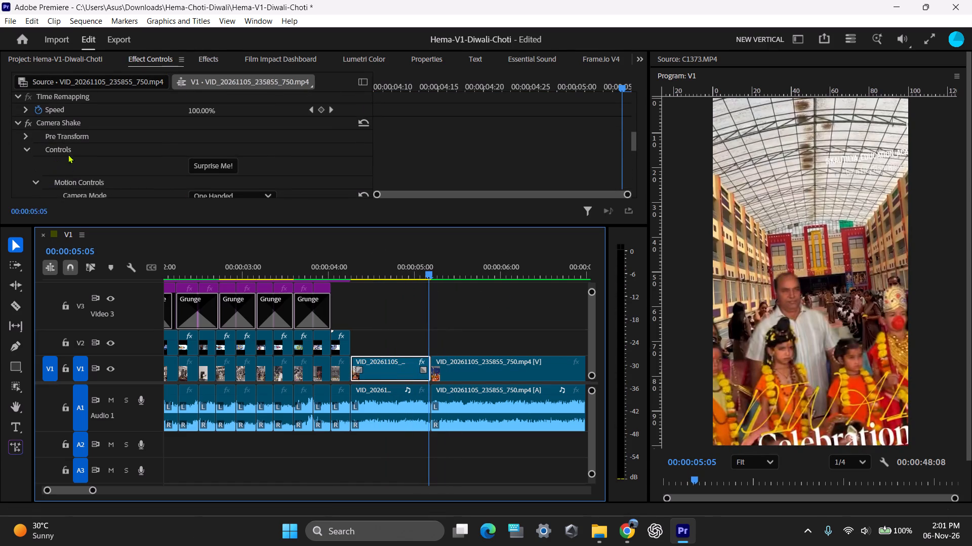
{"action": "left_click", "coordinate": [66, 135]}
{"action": "right_click", "coordinate": [66, 135]}
{"action": "left_click", "coordinate": [114, 212]}
{"action": "key", "text": "ctrl+s"}
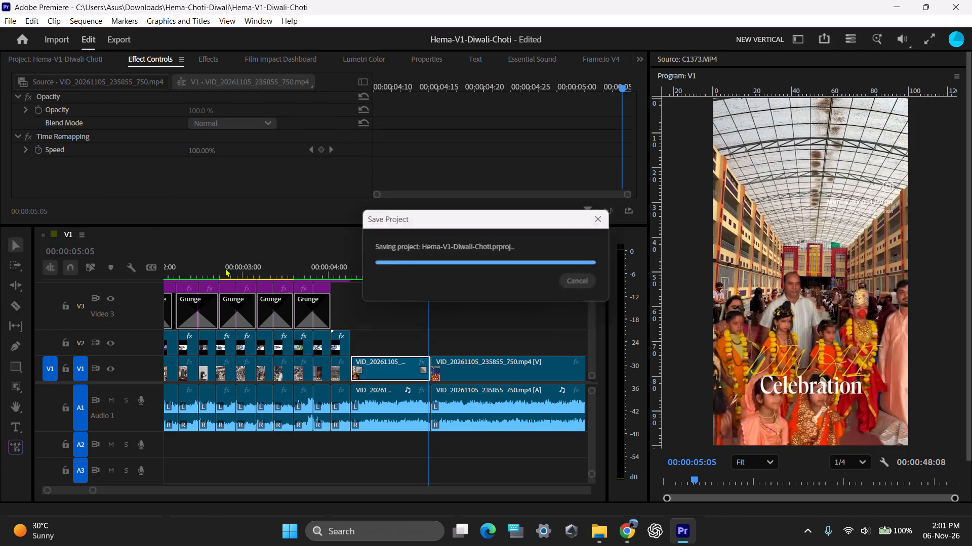
Play back the opening Grunge montage from the start of the sequence and save the project.
{"action": "left_click_drag", "start_coordinate": [405, 266], "coordinate": [0, 281]}
{"action": "left_click_drag", "start_coordinate": [204, 268], "coordinate": [42, 278]}
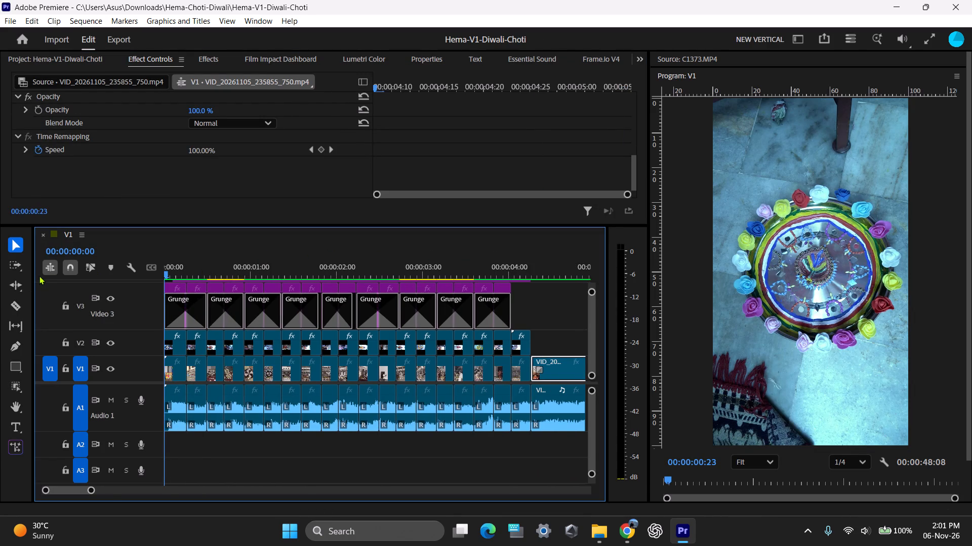
{"action": "key", "text": "minus"}
{"action": "left_click_drag", "start_coordinate": [225, 264], "coordinate": [34, 264]}
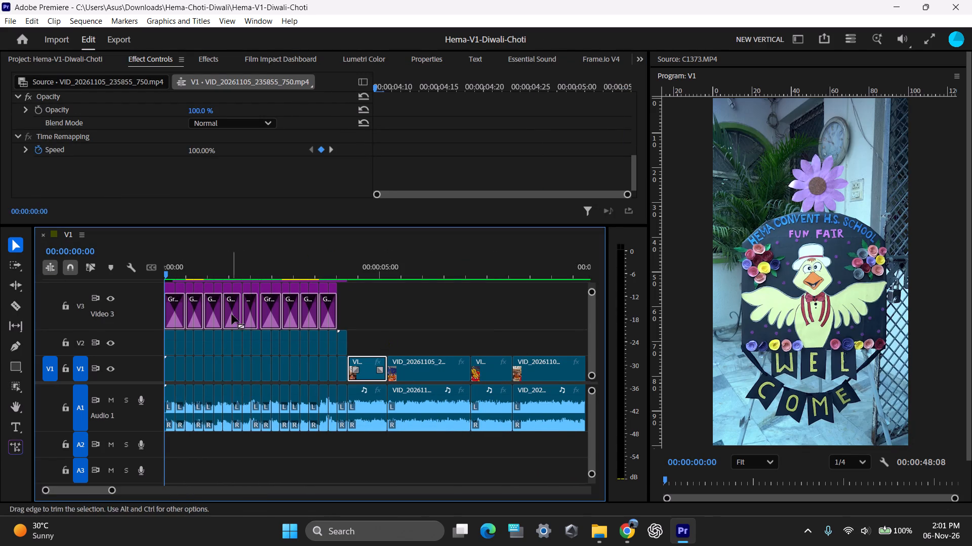
{"action": "left_click_drag", "start_coordinate": [183, 268], "coordinate": [91, 267]}
{"action": "key", "text": "space"}
{"action": "key", "text": "space"}
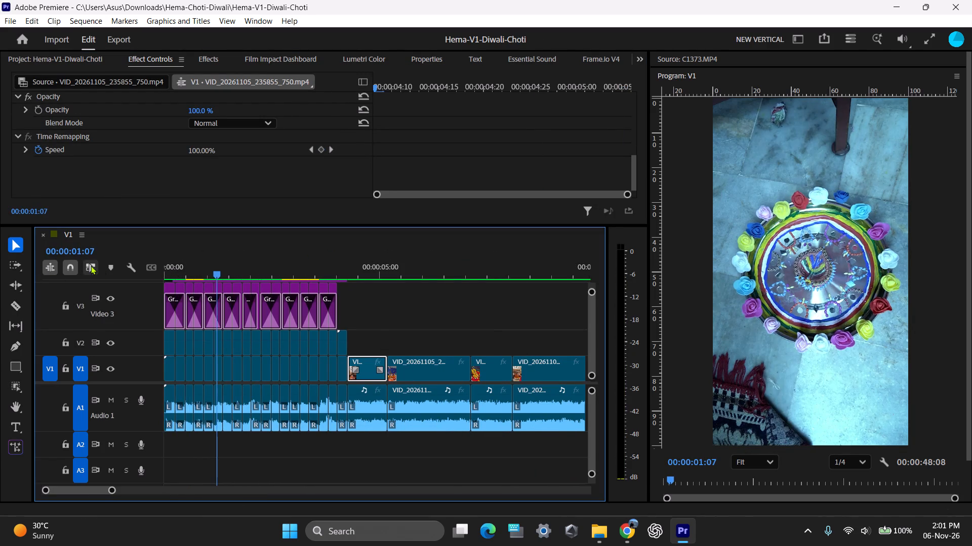
{"action": "key", "text": "ctrl+a"}
{"action": "key", "text": "ctrl+s"}
{"action": "key", "text": "space"}
{"action": "key", "text": "space"}
{"action": "left_click", "coordinate": [430, 335]}
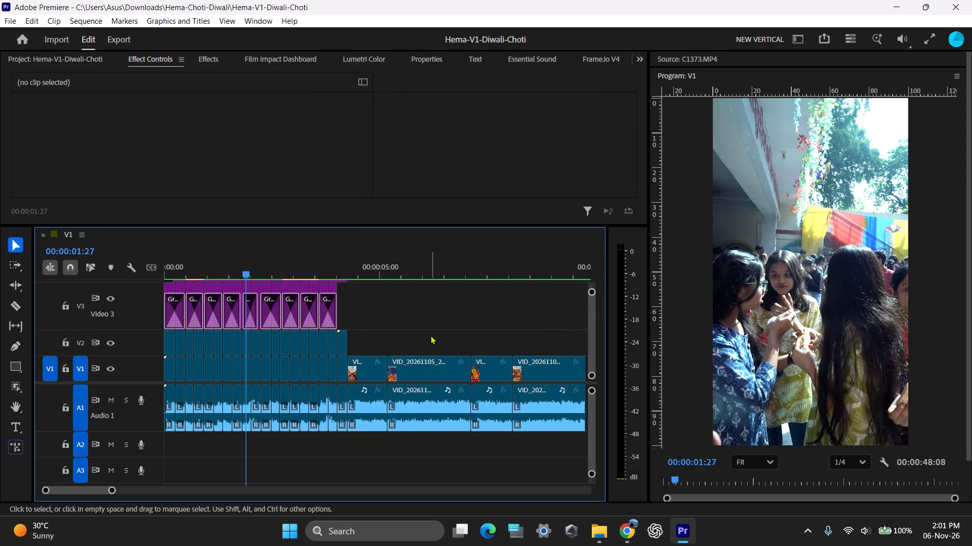
{"action": "key", "text": "ctrl+s"}
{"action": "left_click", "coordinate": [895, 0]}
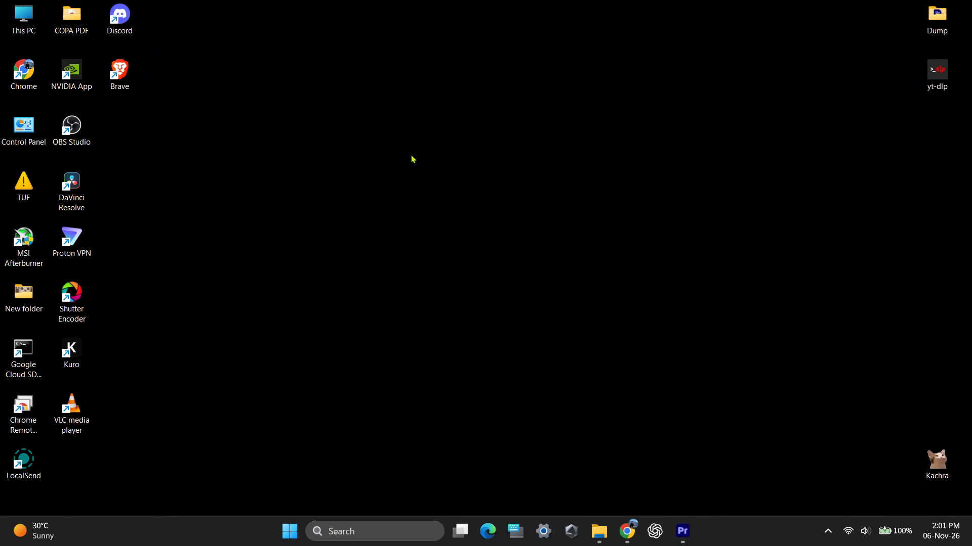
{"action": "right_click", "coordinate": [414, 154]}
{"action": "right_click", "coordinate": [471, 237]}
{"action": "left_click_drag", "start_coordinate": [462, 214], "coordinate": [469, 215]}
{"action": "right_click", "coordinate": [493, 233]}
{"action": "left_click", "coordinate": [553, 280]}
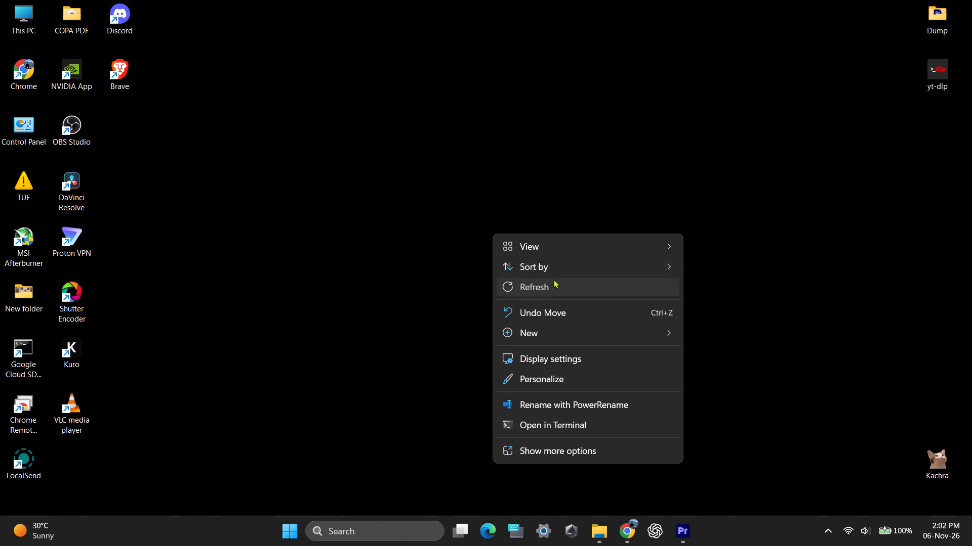